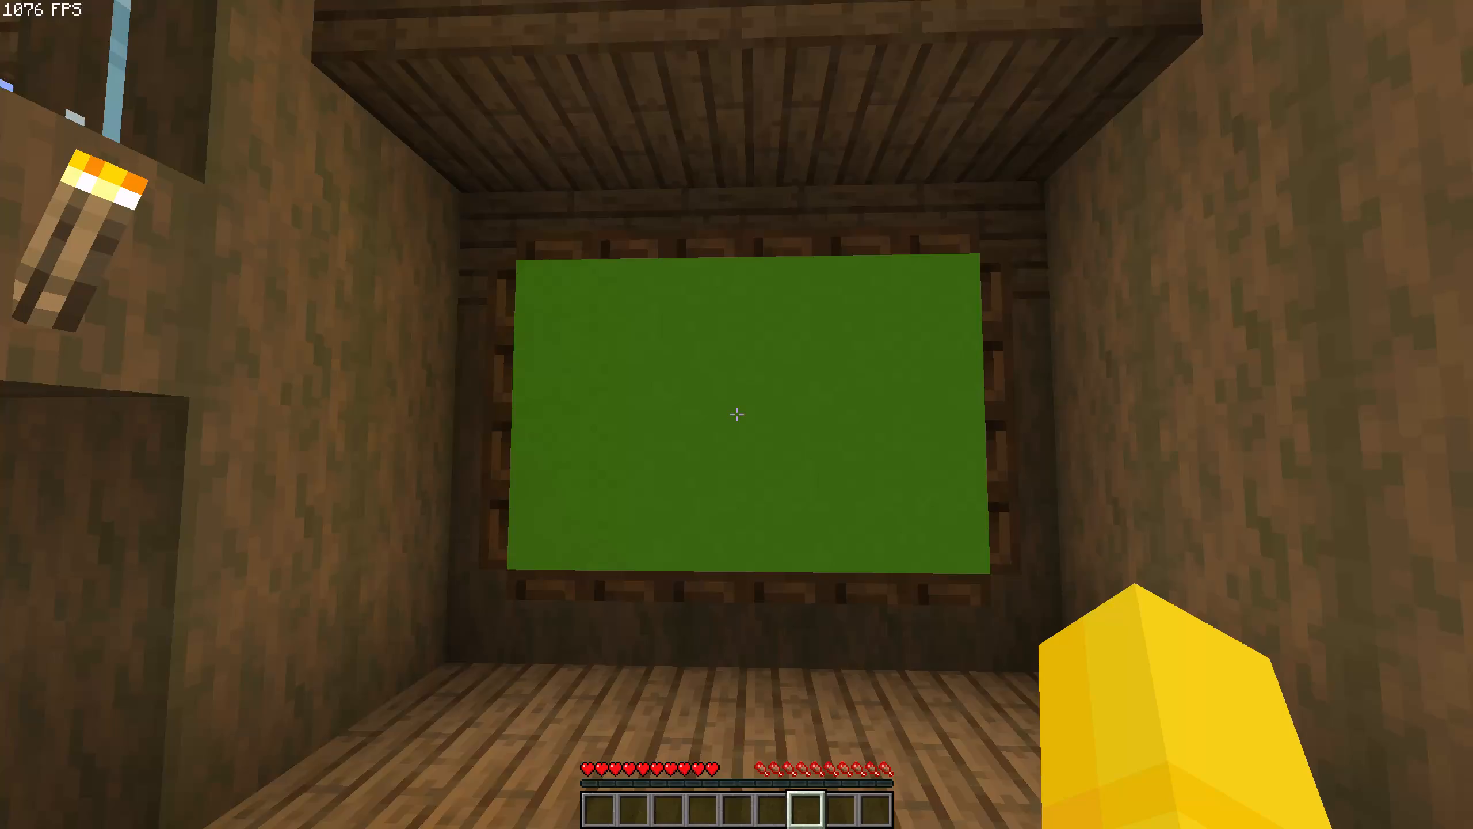
Switch to OBS Studio and stop the current recording.
key("alt+Tab")
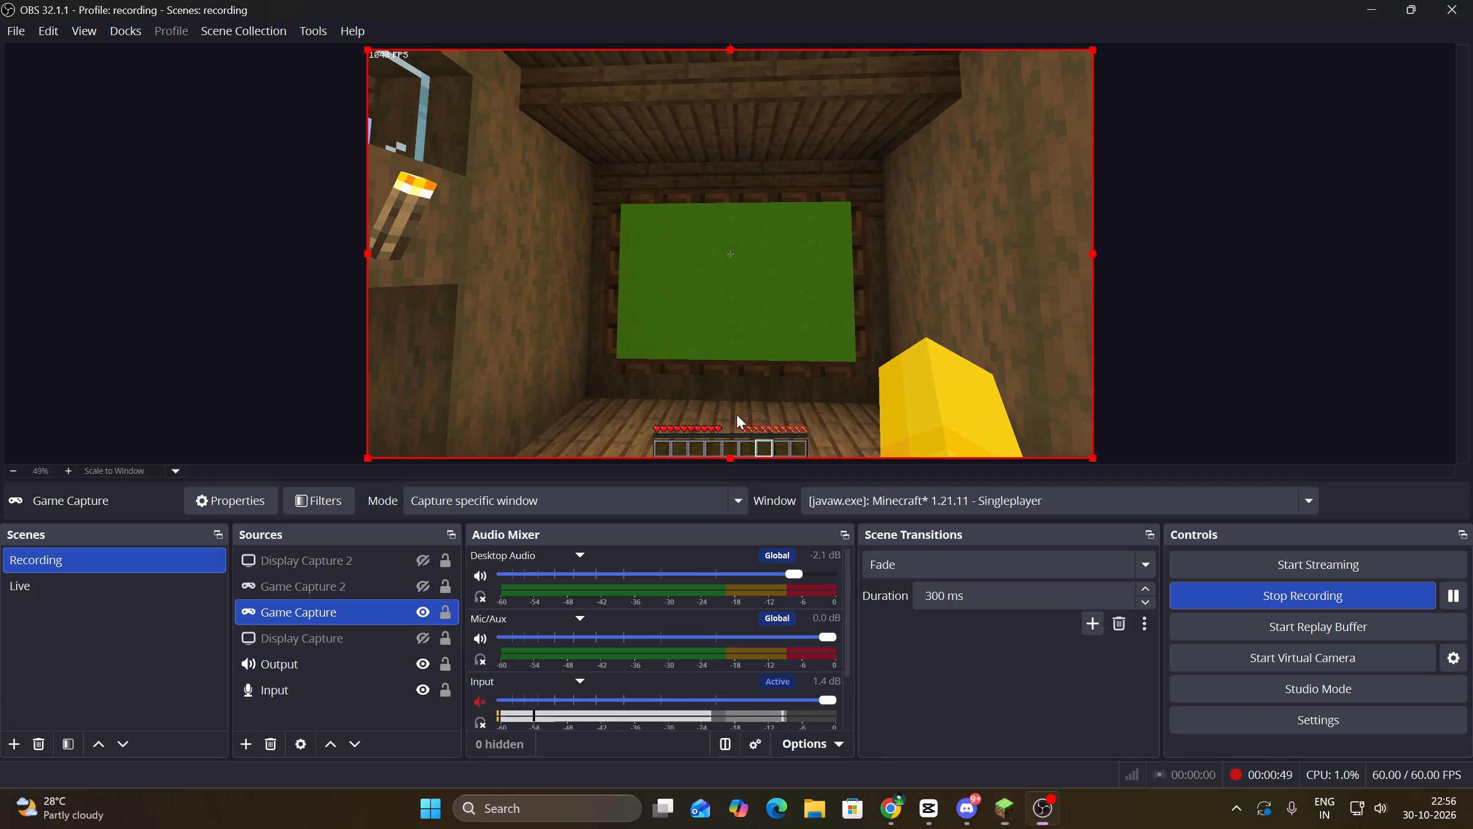
left_click(1197, 594)
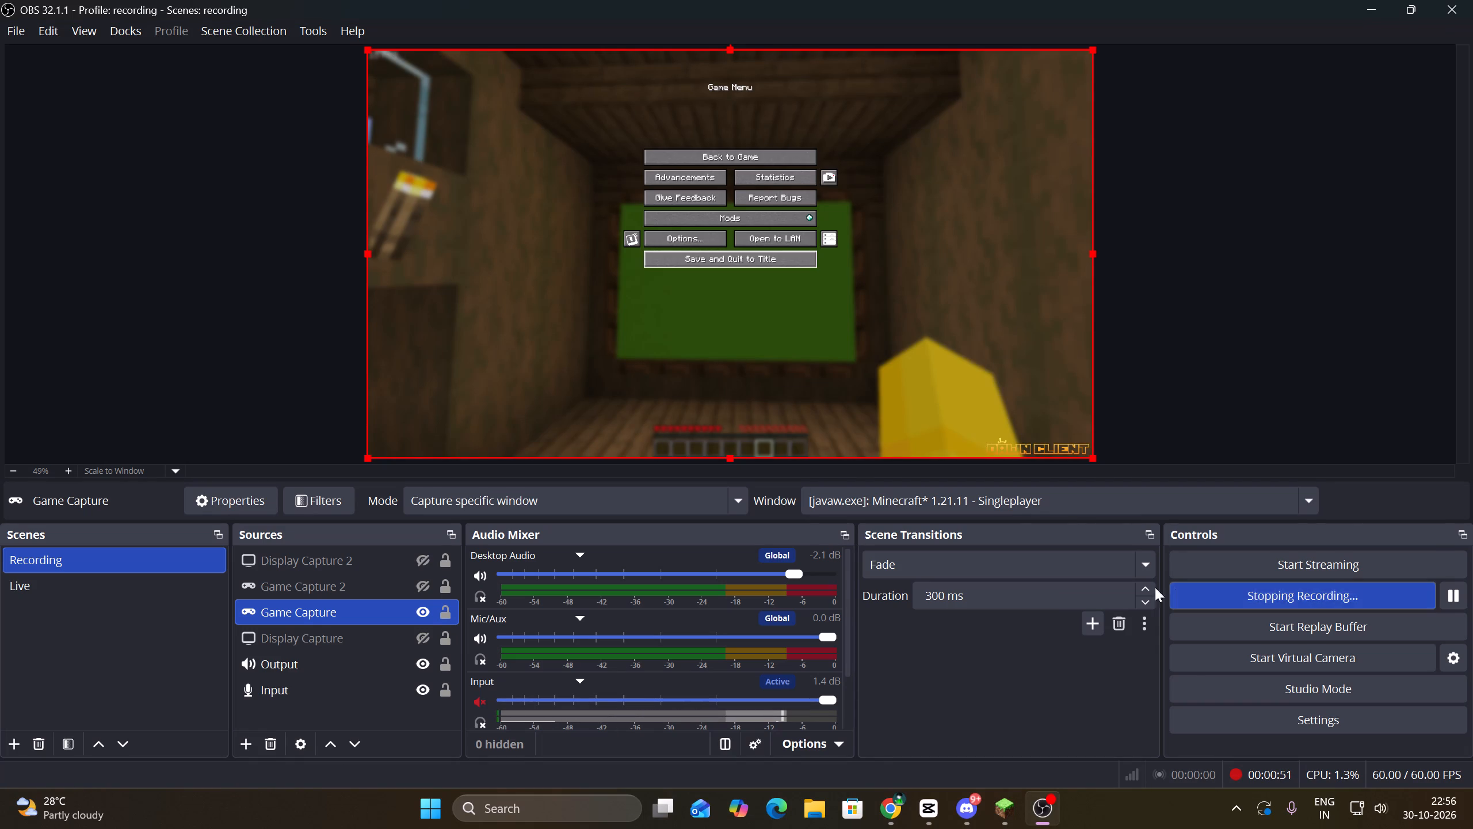
Switch to the CapCut project and trim the TikTok logo clip's end to where the last voiceover ends, at 00:00:41:18.
key("alt+Tab")
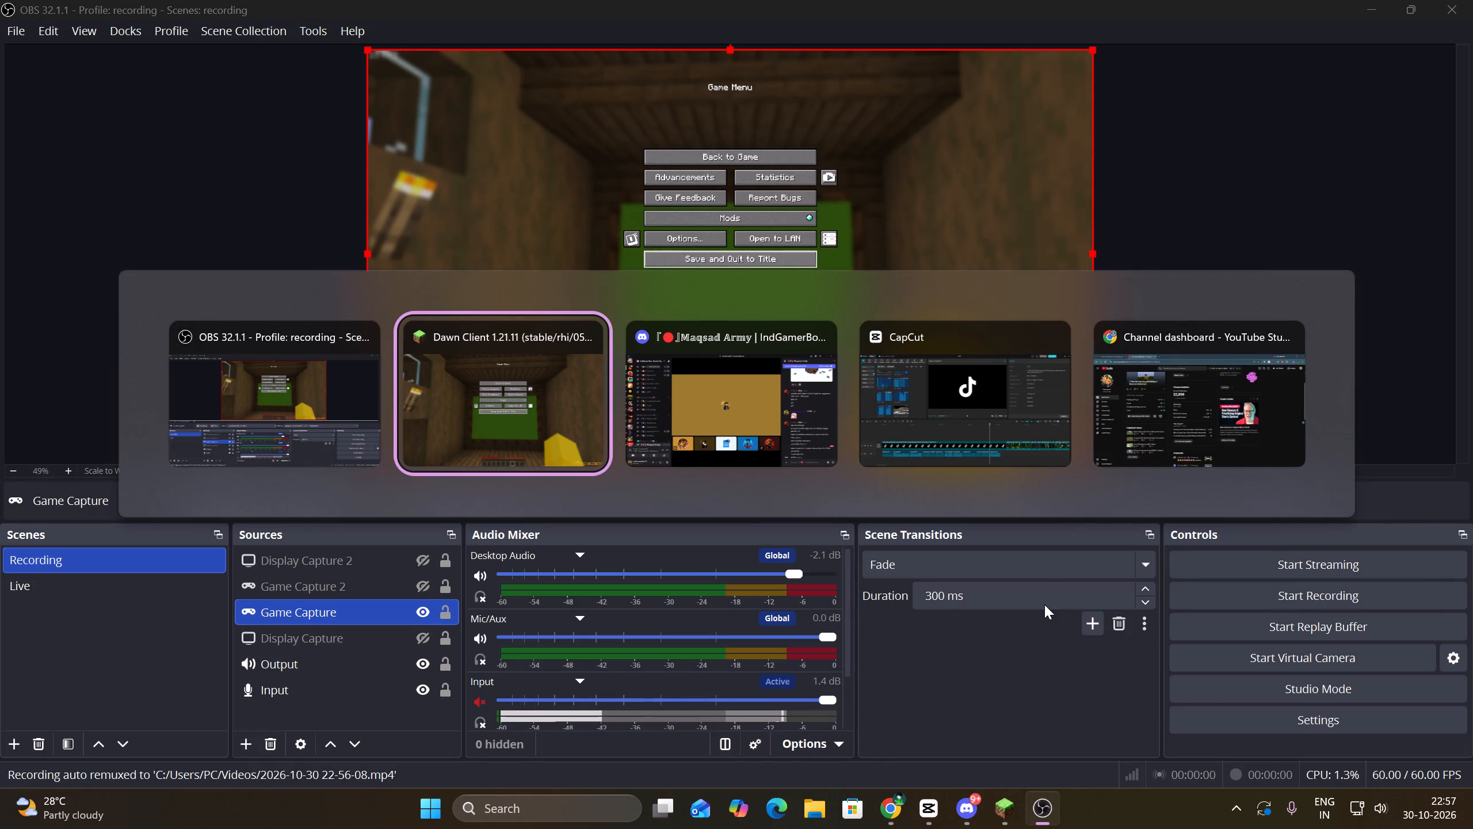
key("alt+Tab")
key("alt+Tab")
key("alt+Tab")
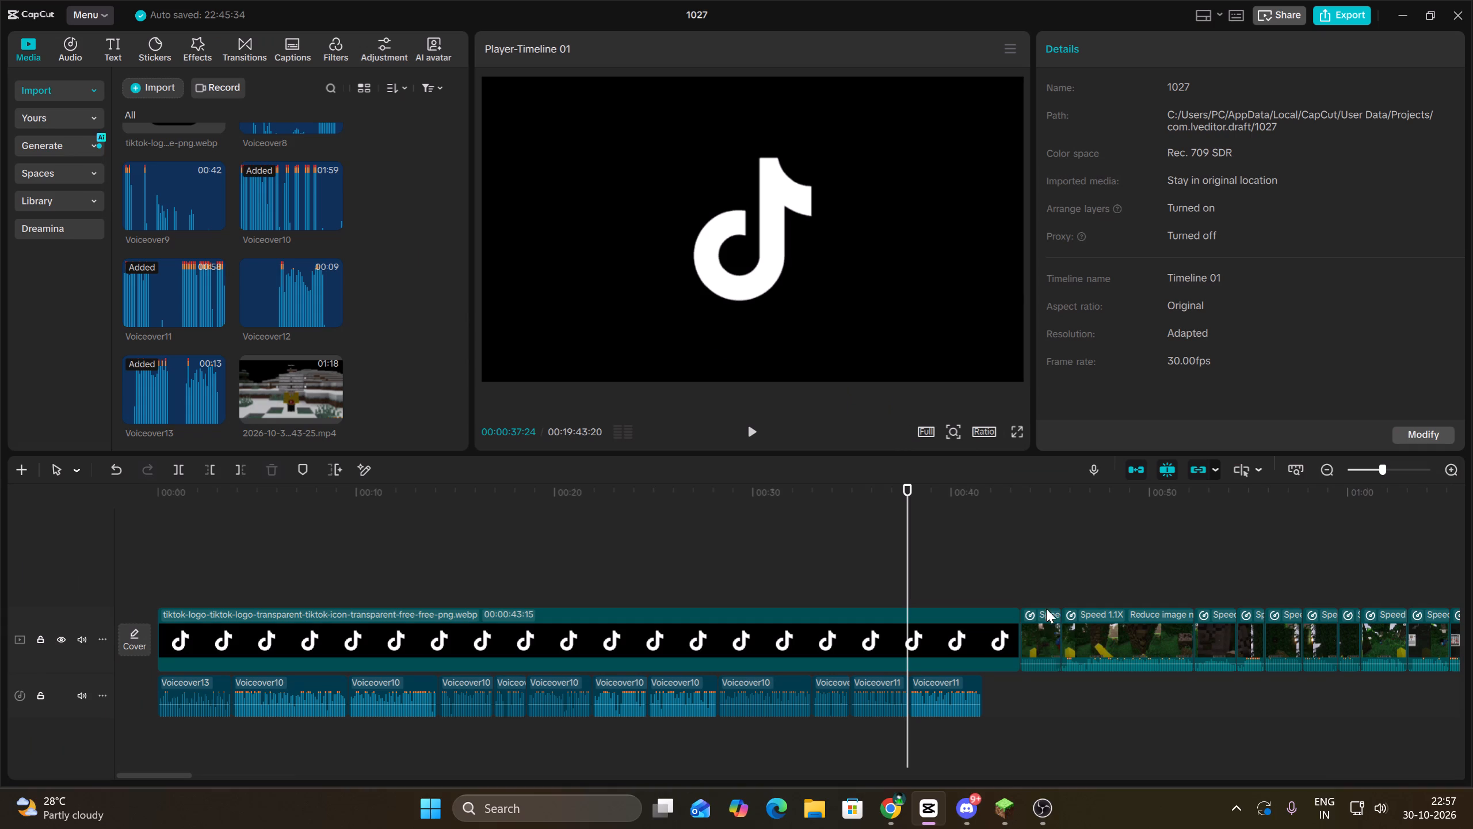
key("Up")
key("space")
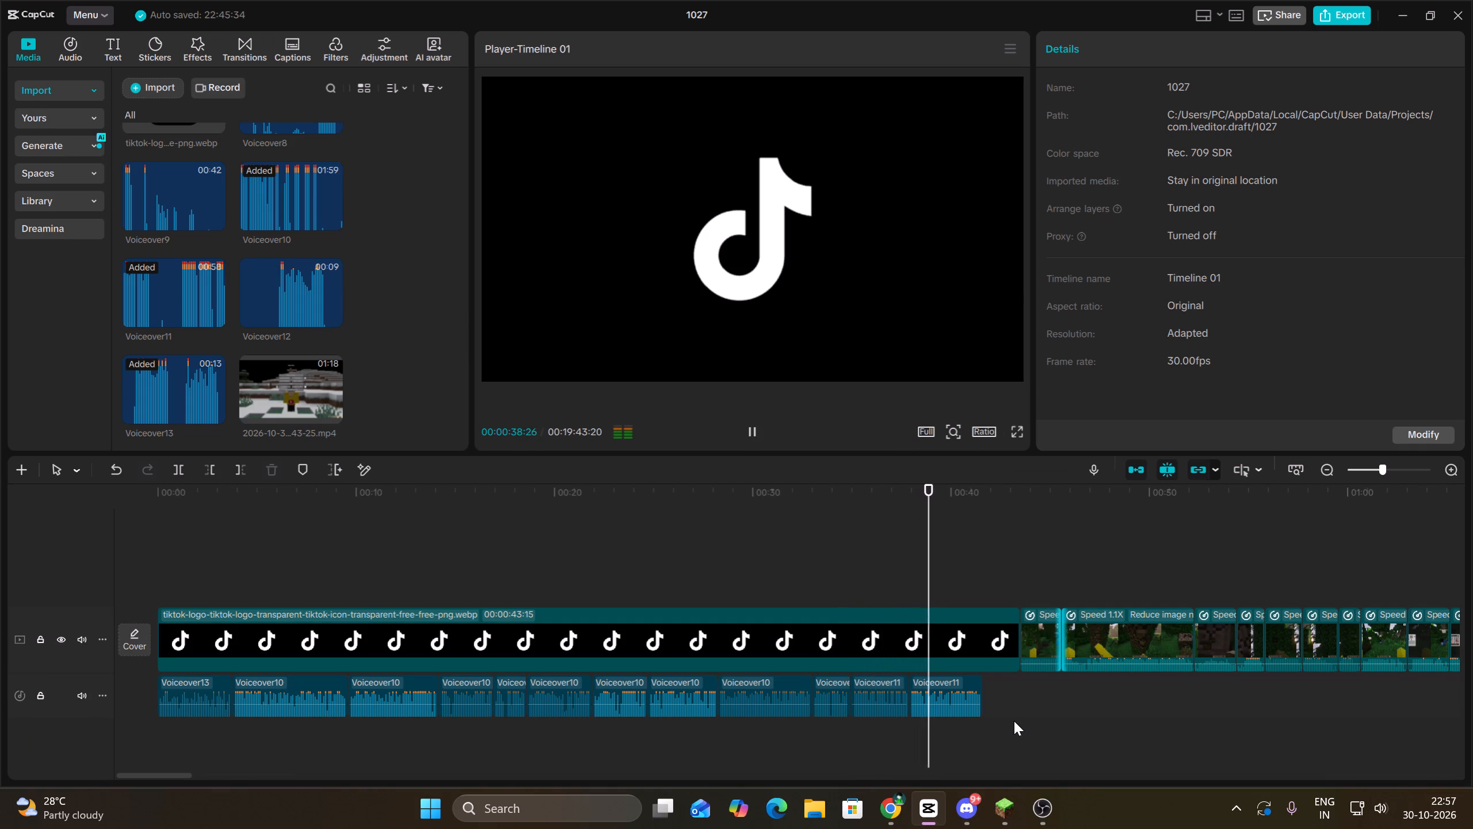
left_click(909, 639)
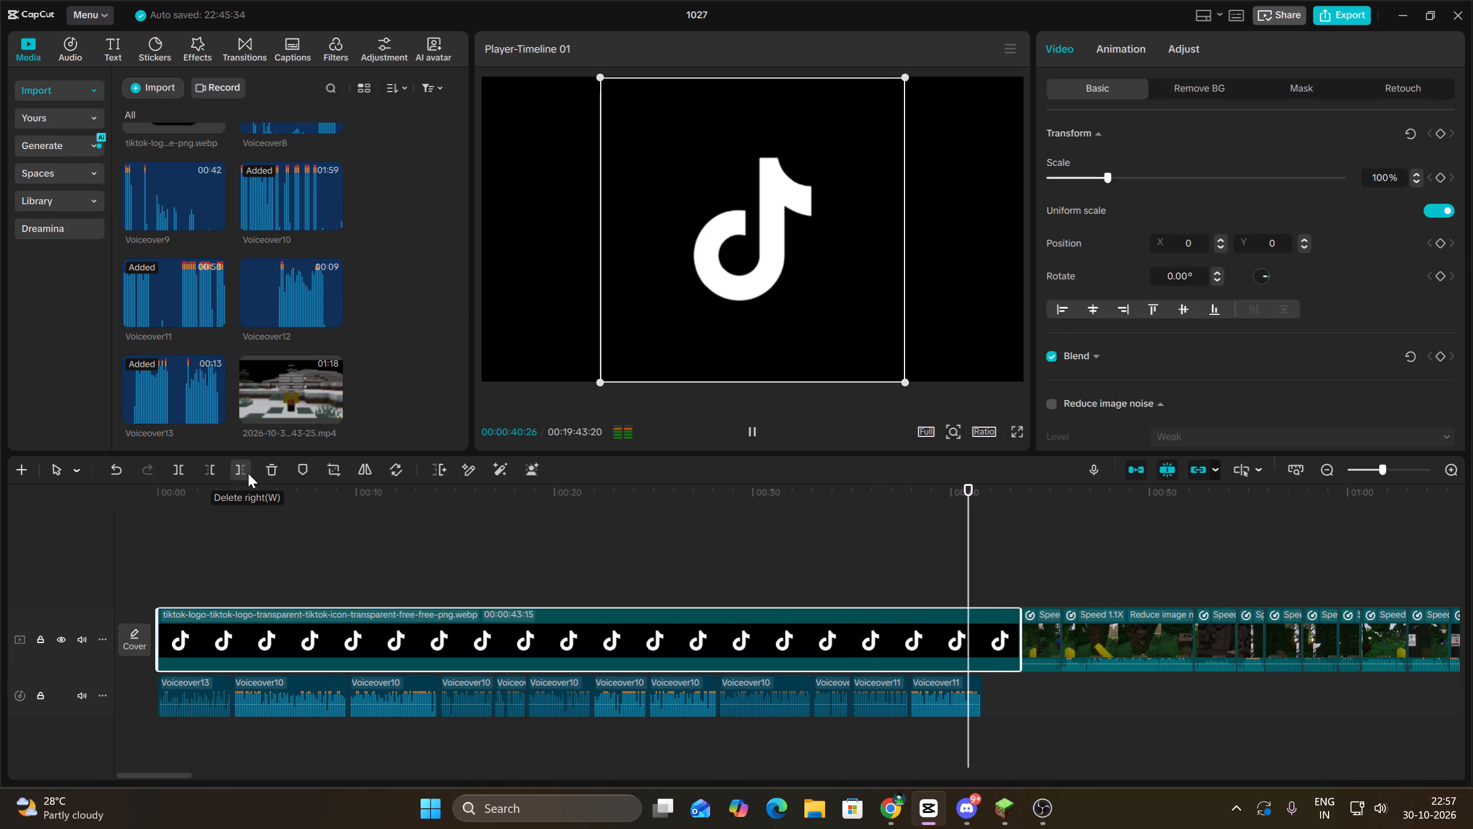
key("Up")
left_click(248, 473)
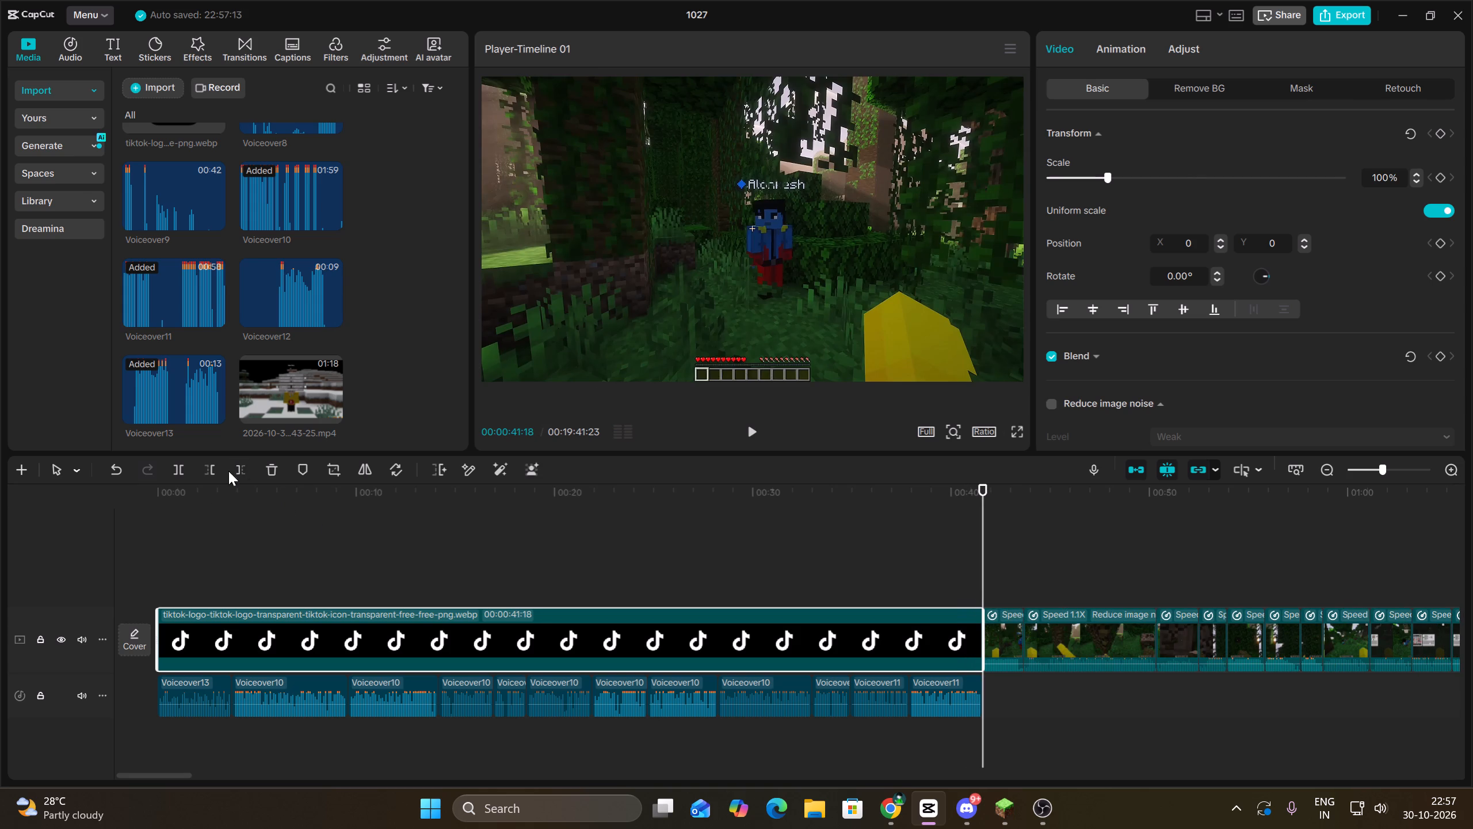
left_click(543, 533)
left_click_drag(543, 533, 13, 507)
Return to Minecraft and save and quit the world to the title screen.
left_click(999, 796)
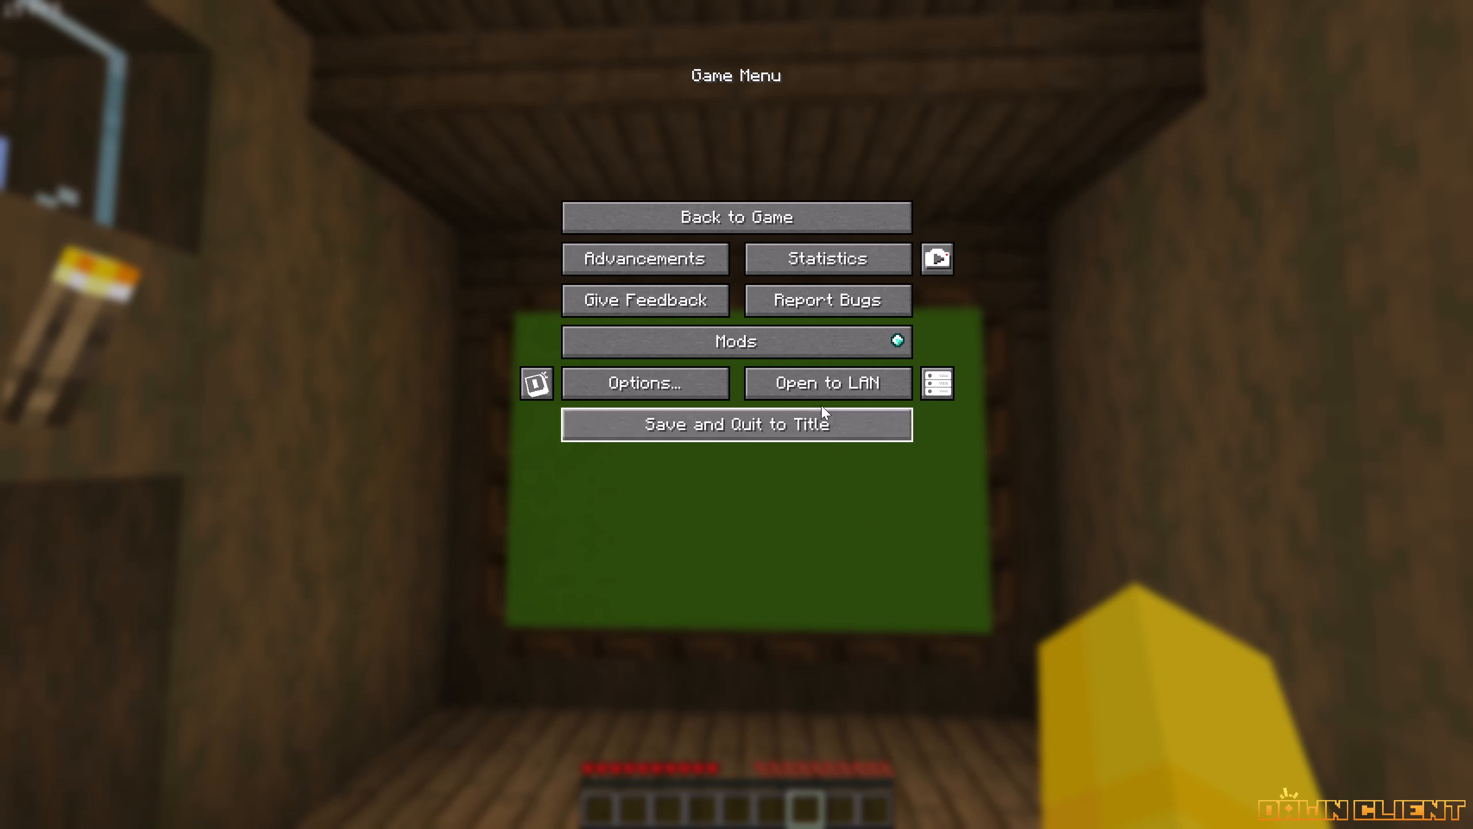
left_click(821, 404)
left_click(818, 412)
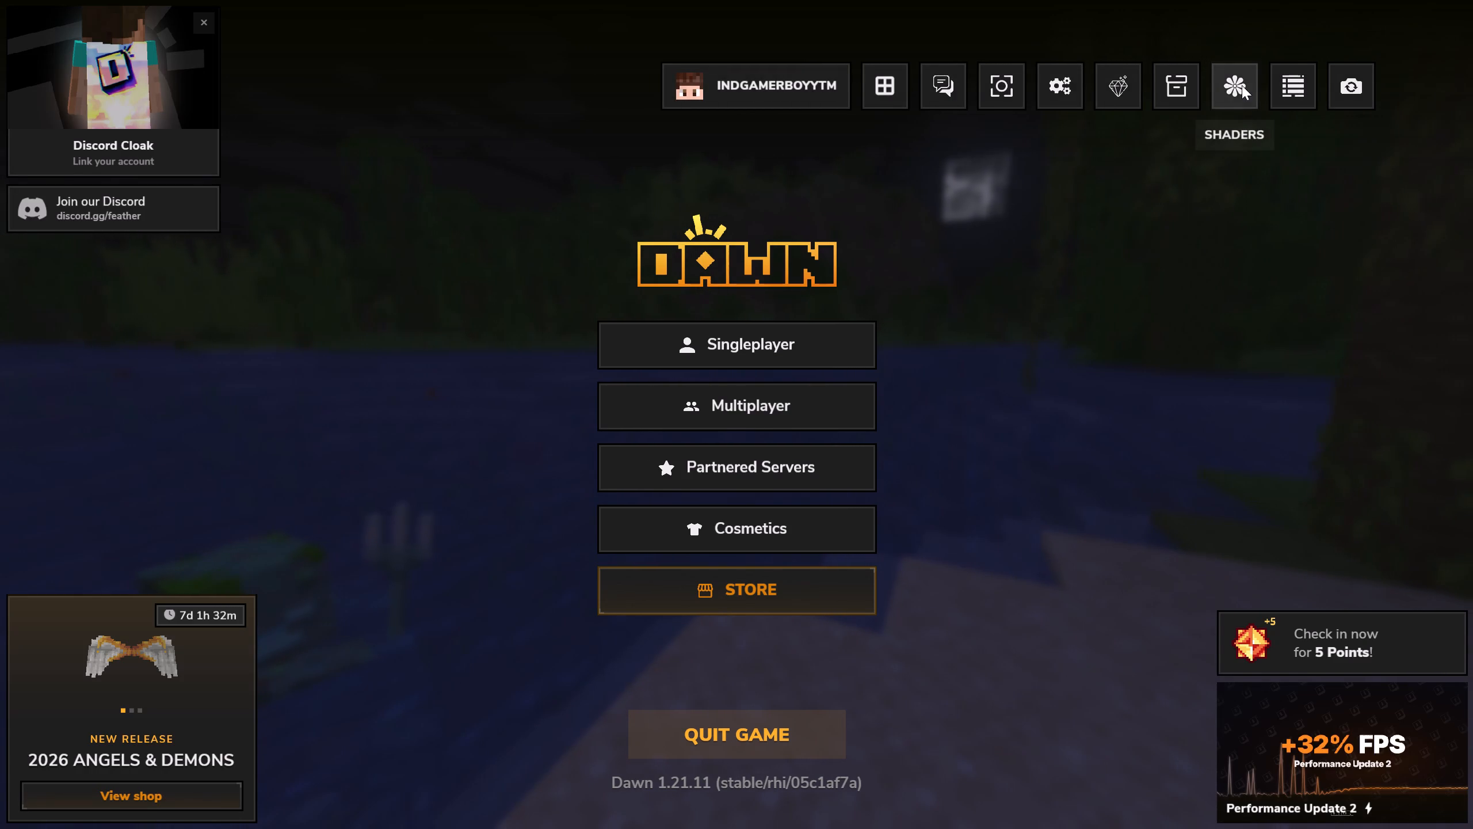
Open the replay 2026-10-30T22:25:04 from the Flashback replay list.
left_click(1365, 77)
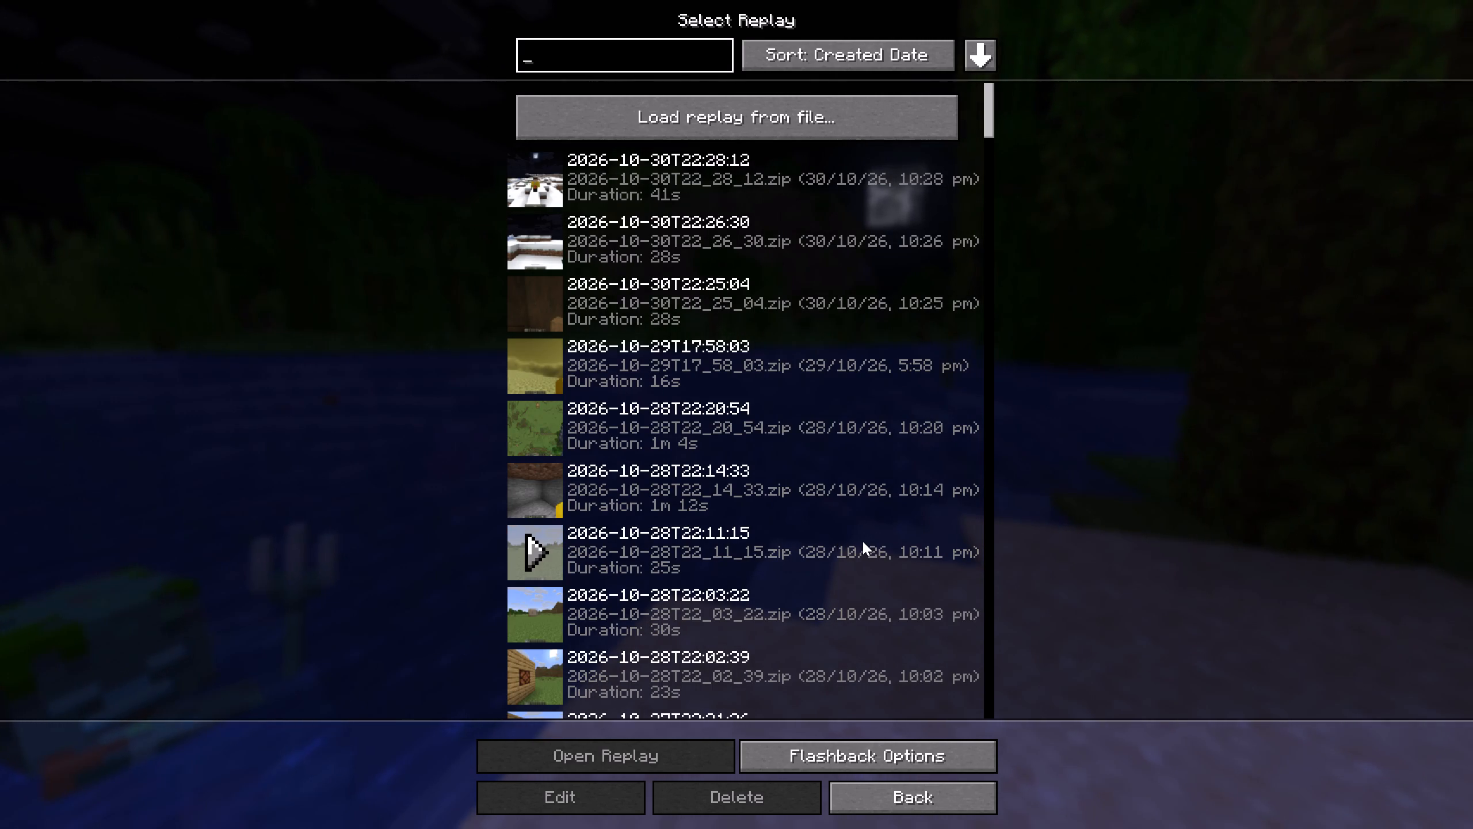
double_click(839, 318)
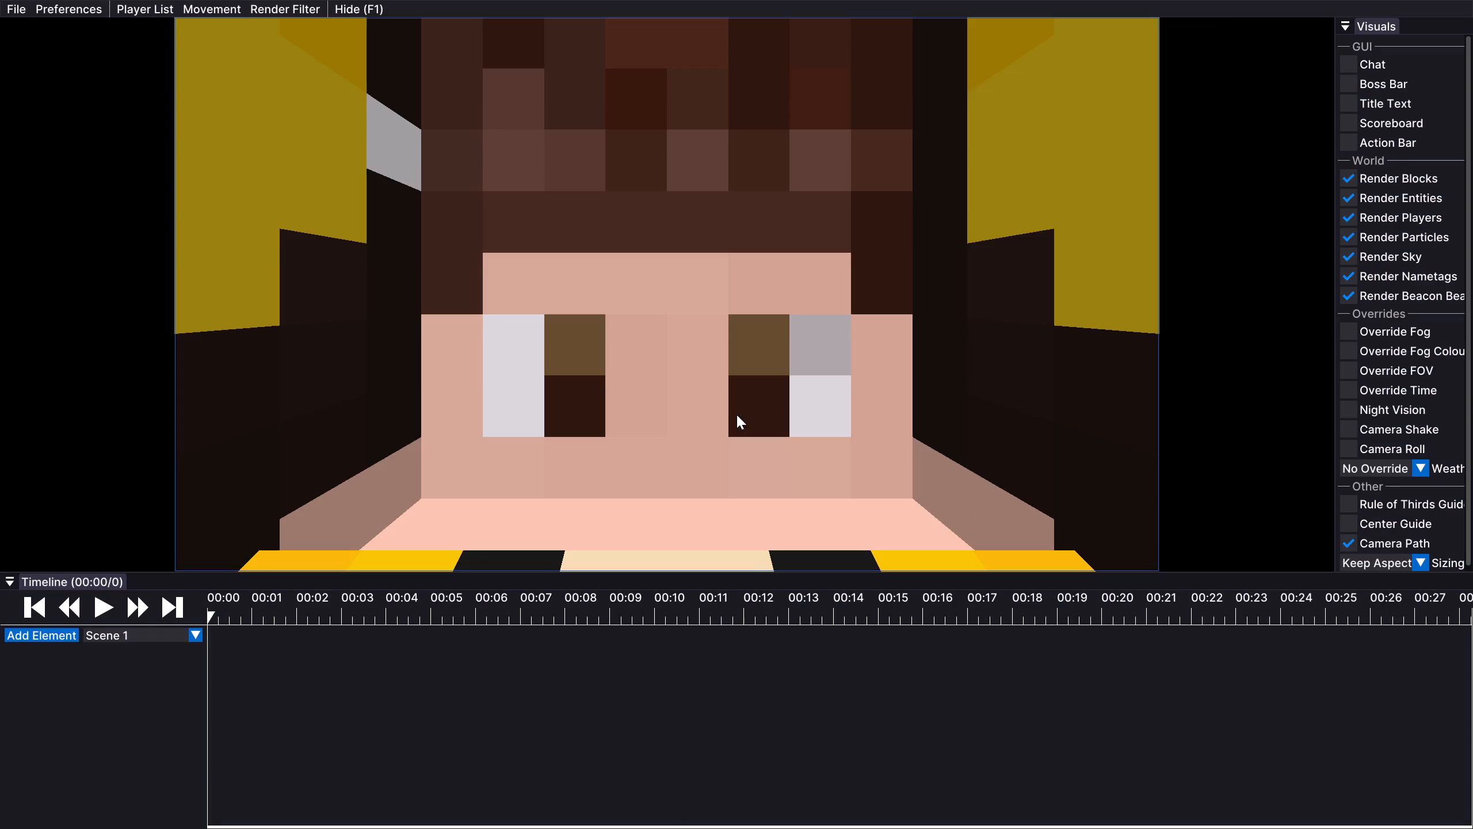
Turn on the Rule of Thirds and Center guides, keeping the Camera Path display enabled.
left_click(1348, 514)
left_click(1350, 484)
left_click(1352, 508)
left_click(1354, 538)
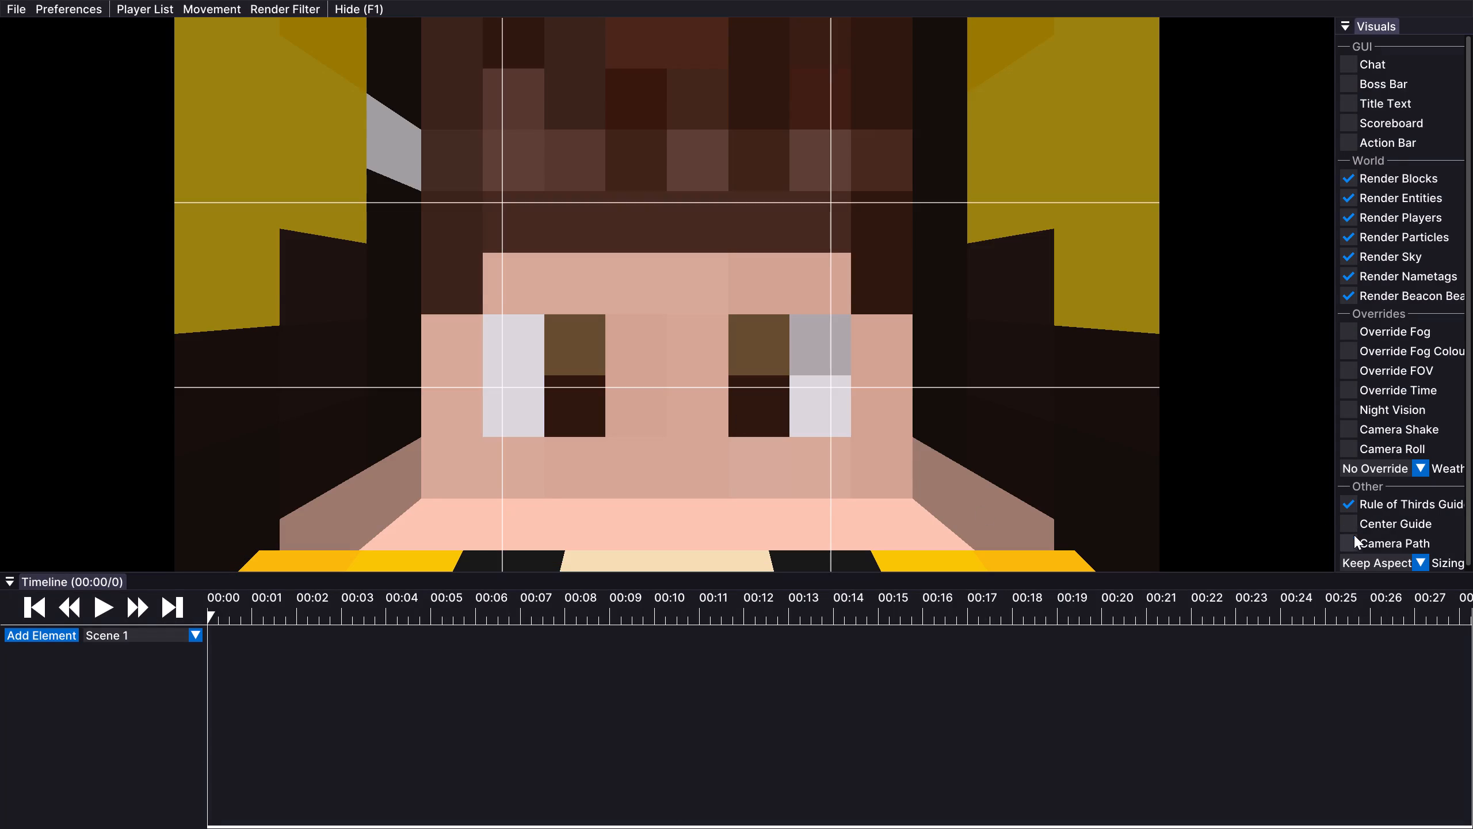
left_click(1354, 535)
left_click(1349, 518)
Enable the shaders and move the free camera inside the cabin to face the furnace and bed.
key("Up")
key("k")
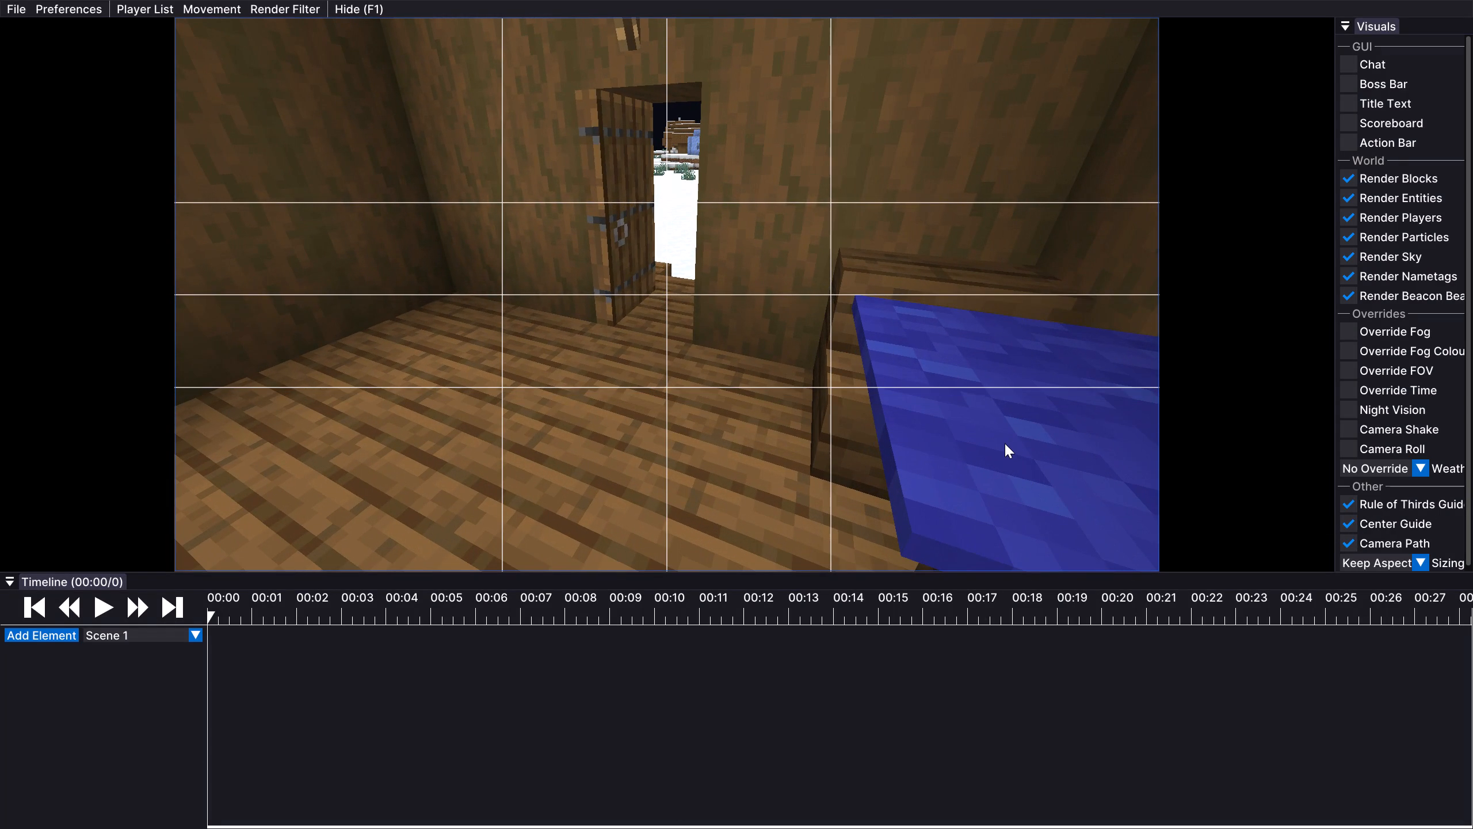
key("Up")
left_click_drag(1005, 443, 737, 414)
key("Down")
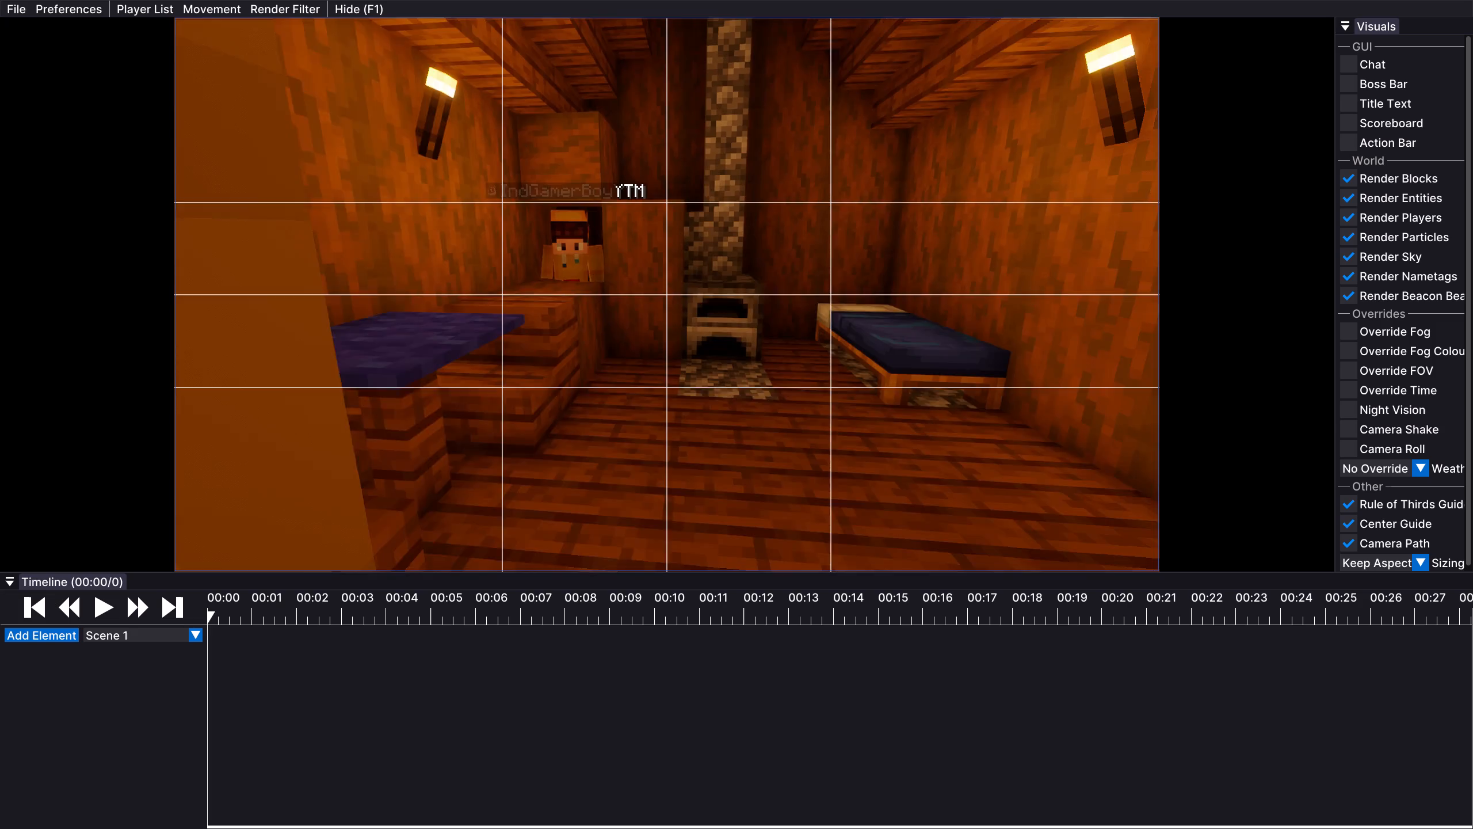
left_click_drag(737, 414, 736, 414)
key("Left")
key("Up")
key("Right")
Add a Camera element to the Scene 1 timeline.
left_click(40, 633)
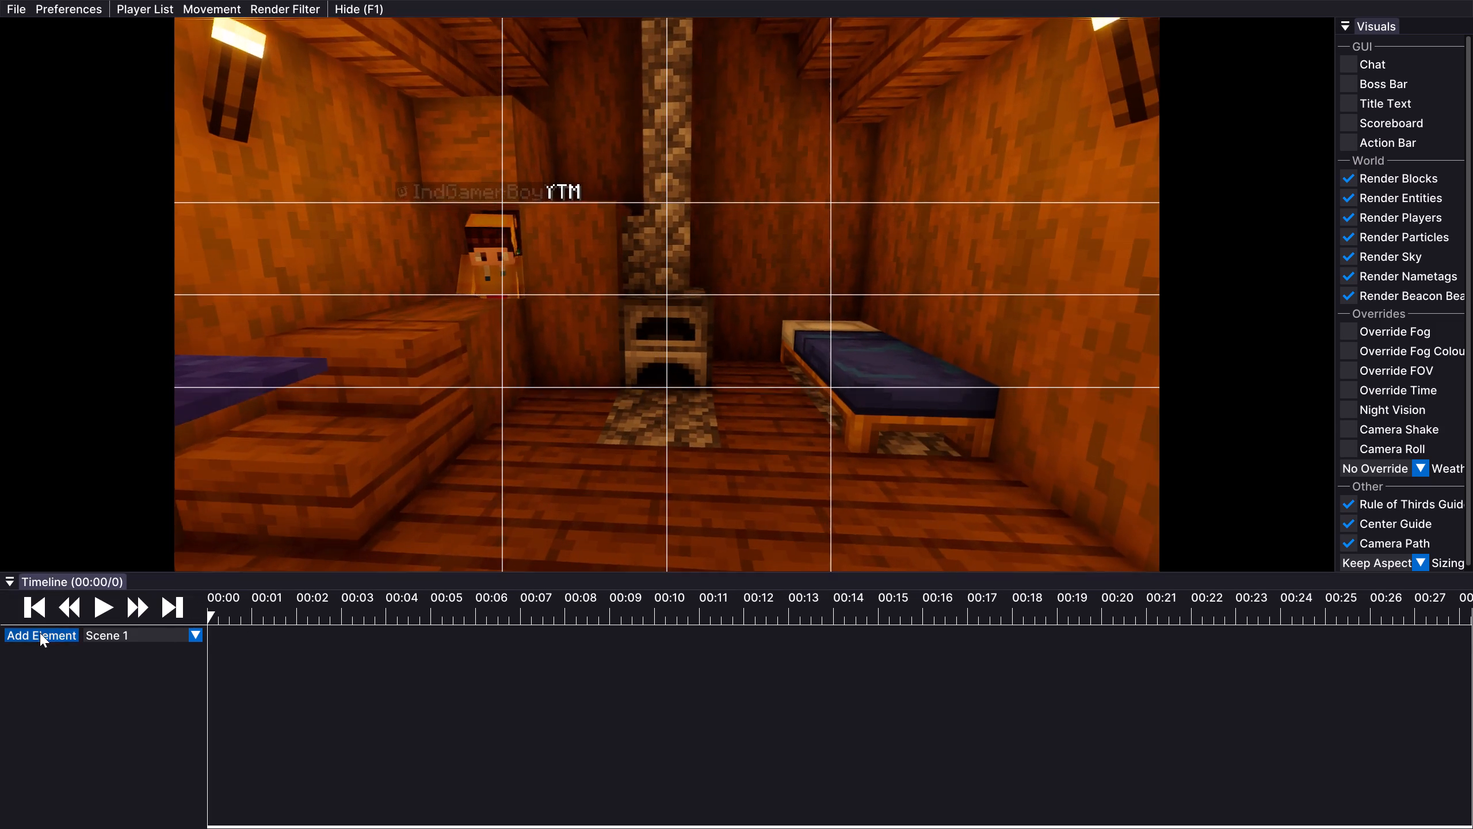
left_click(68, 638)
left_click(106, 612)
Scrub the replay out to about 00:11 and back to 00:00, reviewing the player's action inside the cabin.
left_click_drag(238, 602, 310, 612)
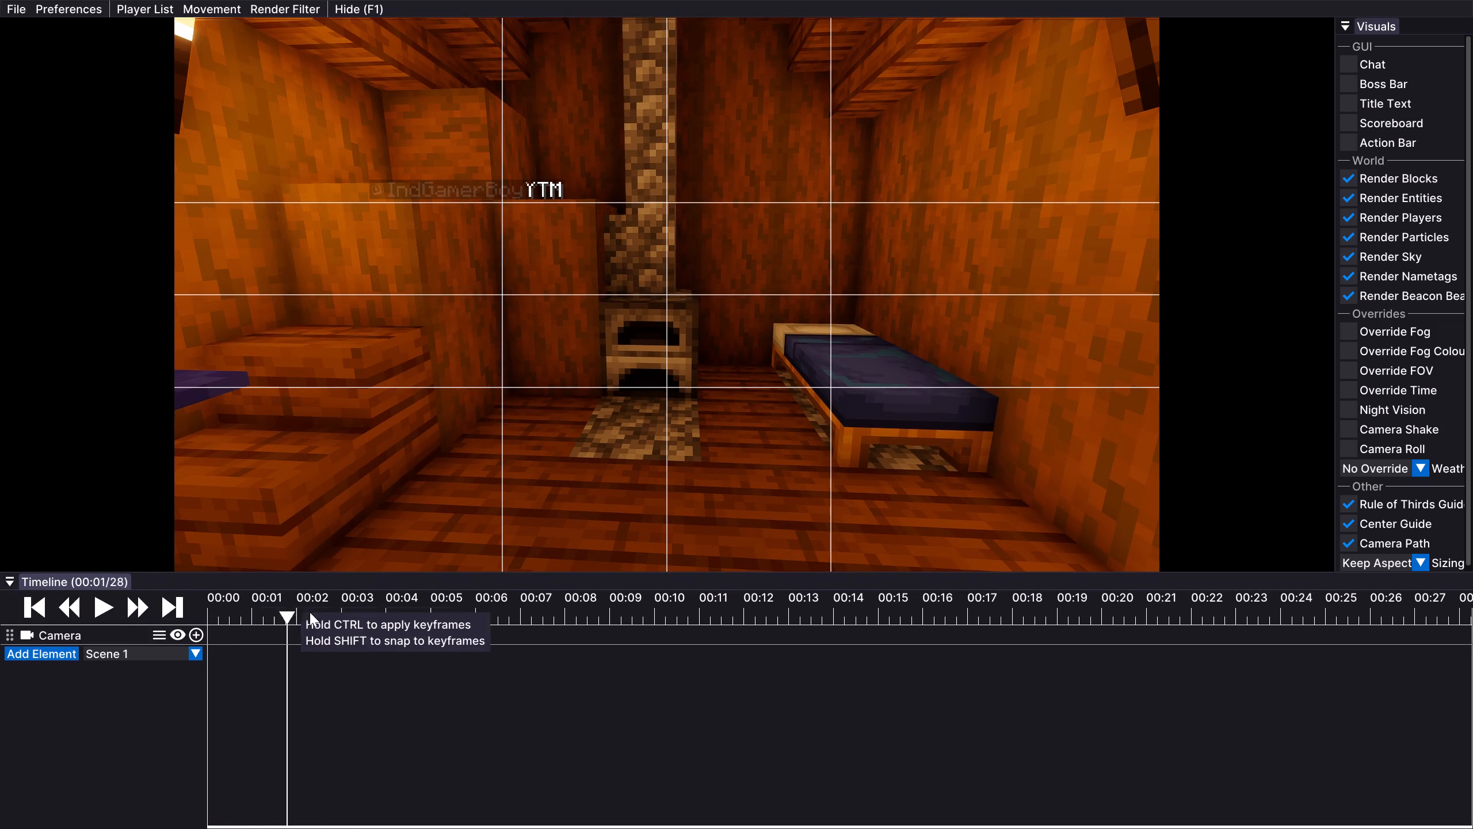
left_click_drag(310, 612, 705, 611)
left_click_drag(810, 463, 733, 414)
key("Left")
key("Right")
key("Down")
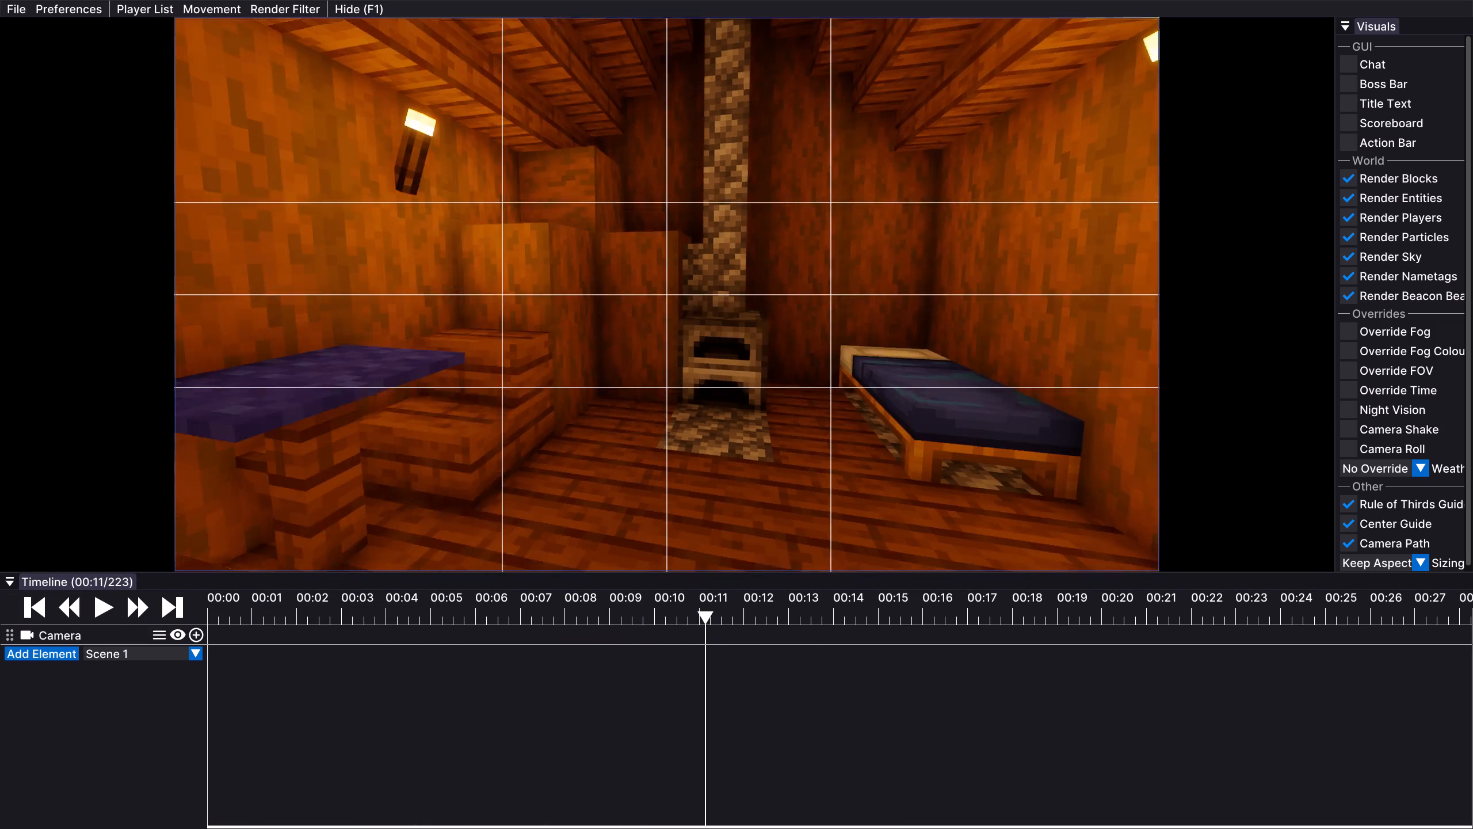
left_click_drag(733, 414, 736, 414)
left_click_drag(467, 589, 454, 589)
left_click_drag(446, 599, 439, 605)
left_click_drag(434, 615, 382, 625)
key("Up")
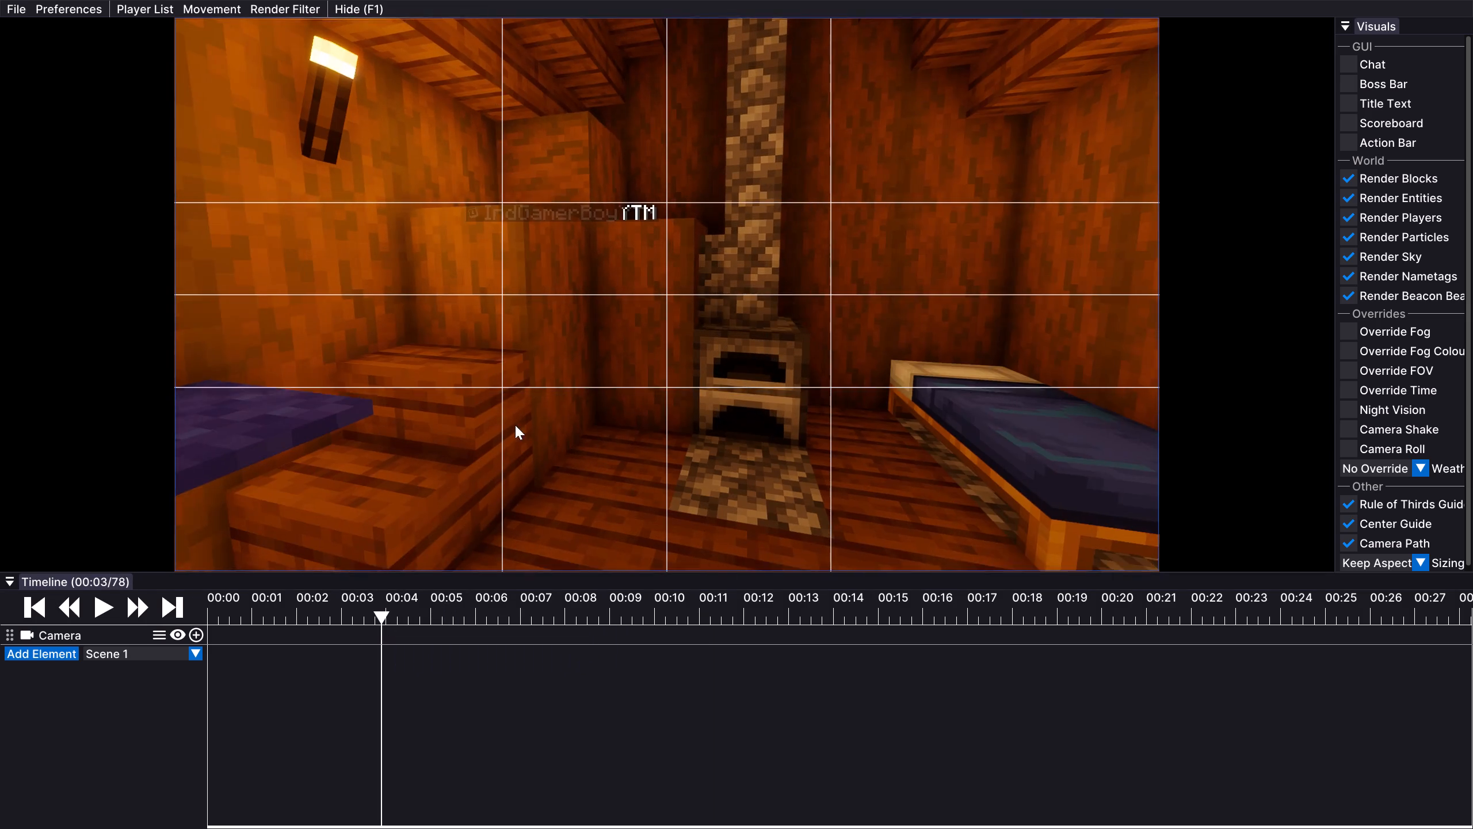
left_click_drag(353, 624, 194, 628)
Turn off nametag rendering for the player standing in the cabin.
right_click(560, 290)
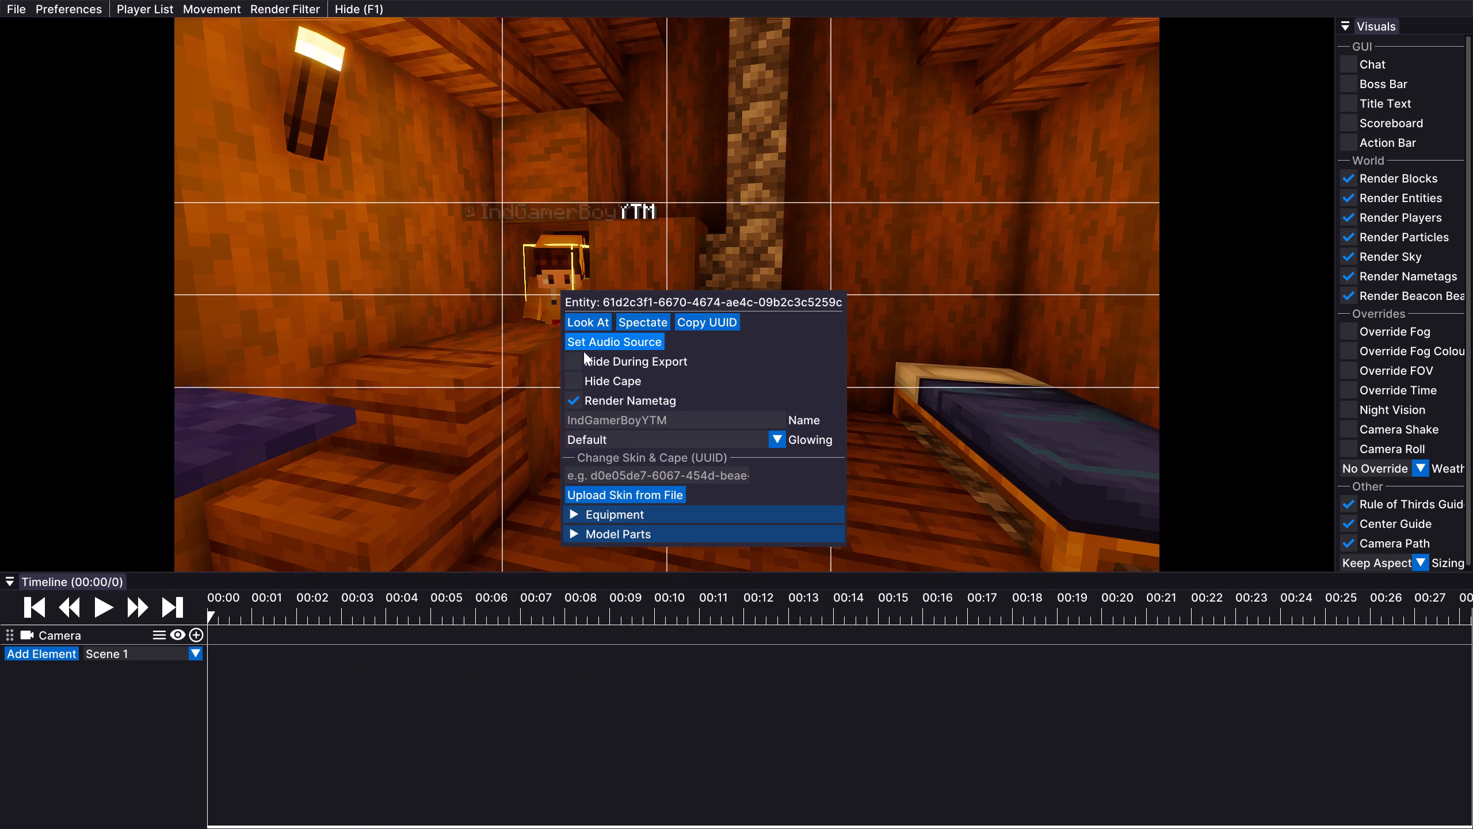
left_click(624, 390)
left_click(590, 384)
left_click(586, 398)
left_click(776, 262)
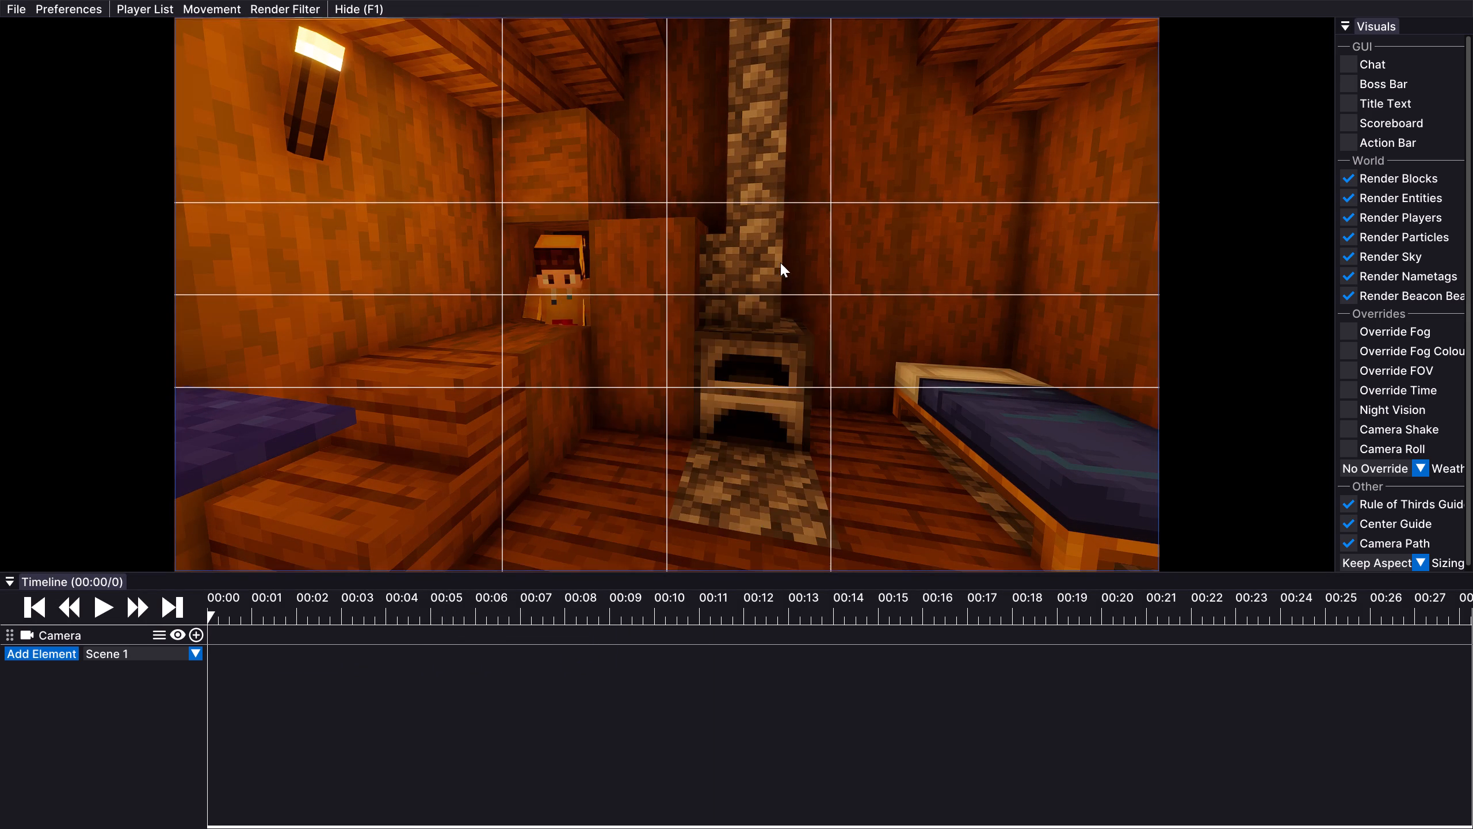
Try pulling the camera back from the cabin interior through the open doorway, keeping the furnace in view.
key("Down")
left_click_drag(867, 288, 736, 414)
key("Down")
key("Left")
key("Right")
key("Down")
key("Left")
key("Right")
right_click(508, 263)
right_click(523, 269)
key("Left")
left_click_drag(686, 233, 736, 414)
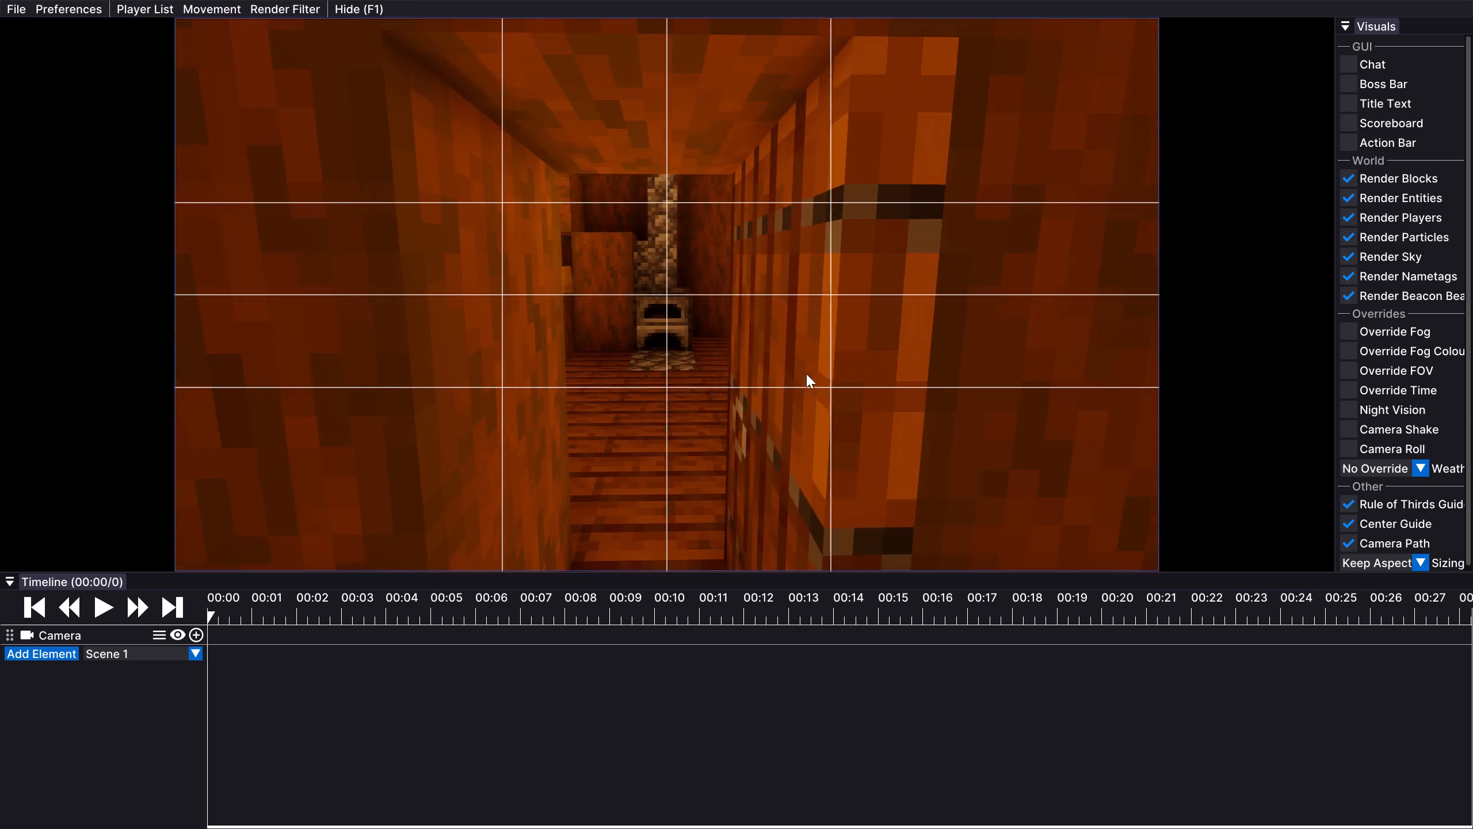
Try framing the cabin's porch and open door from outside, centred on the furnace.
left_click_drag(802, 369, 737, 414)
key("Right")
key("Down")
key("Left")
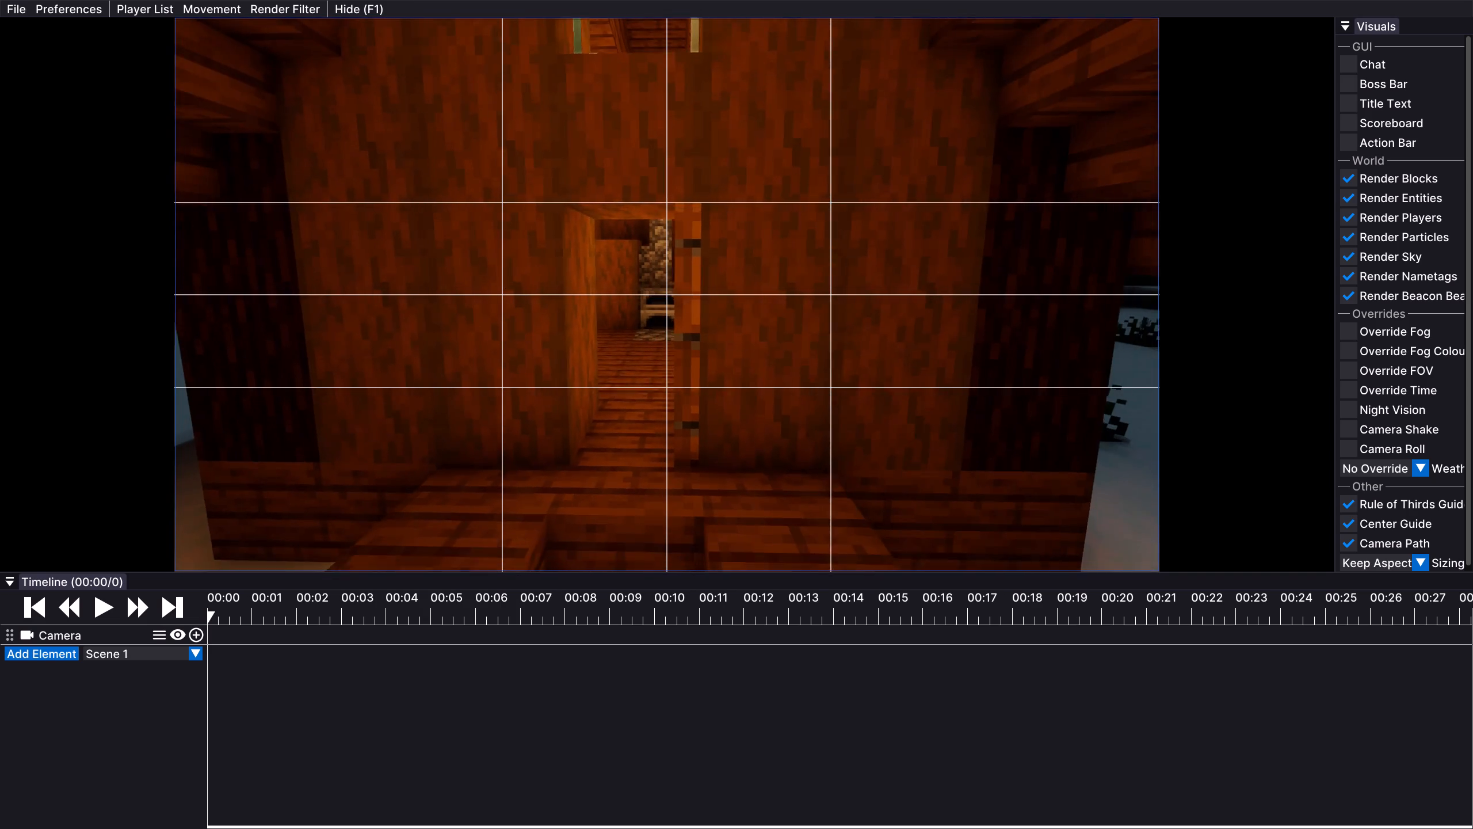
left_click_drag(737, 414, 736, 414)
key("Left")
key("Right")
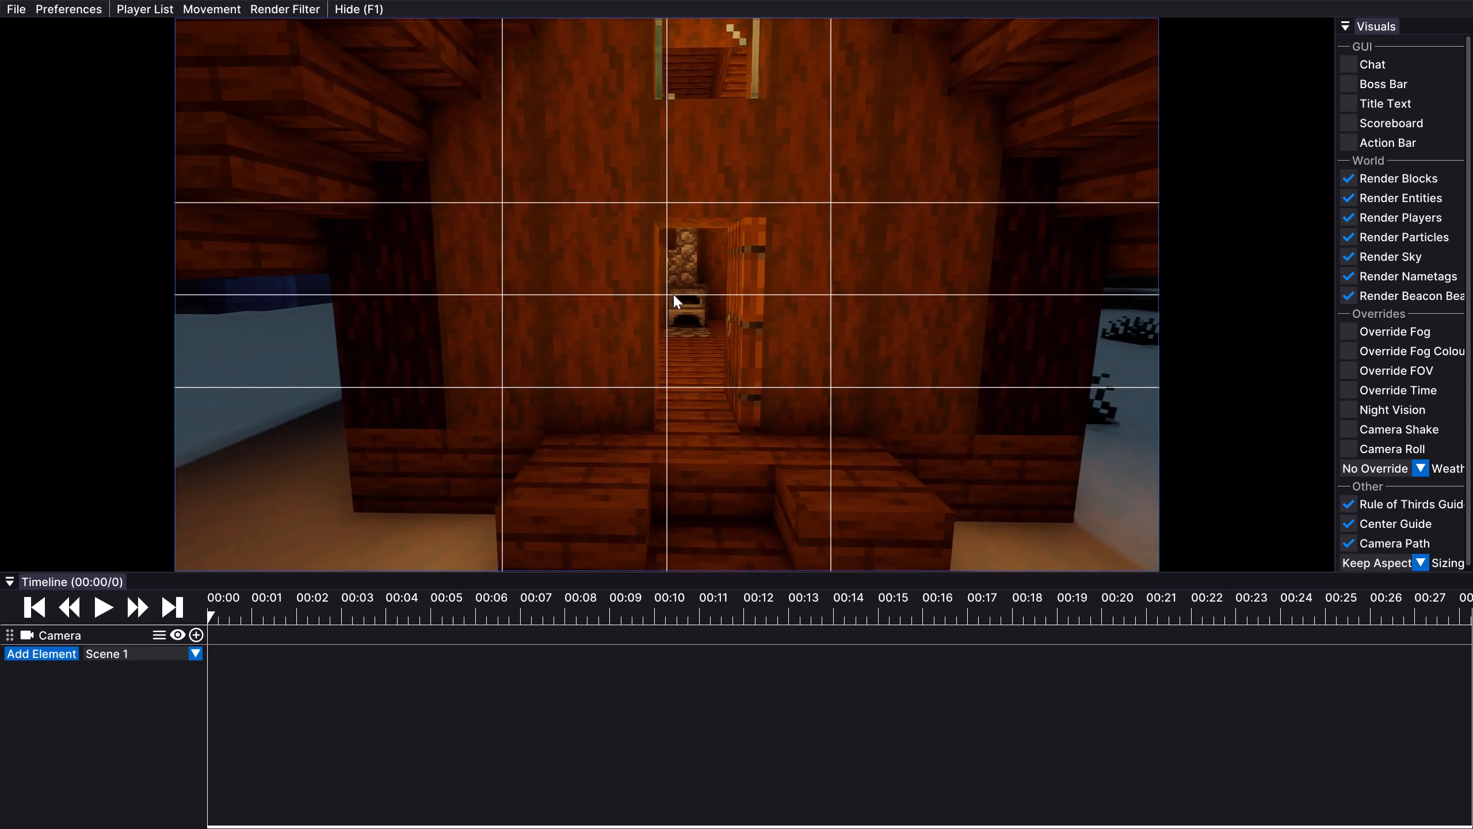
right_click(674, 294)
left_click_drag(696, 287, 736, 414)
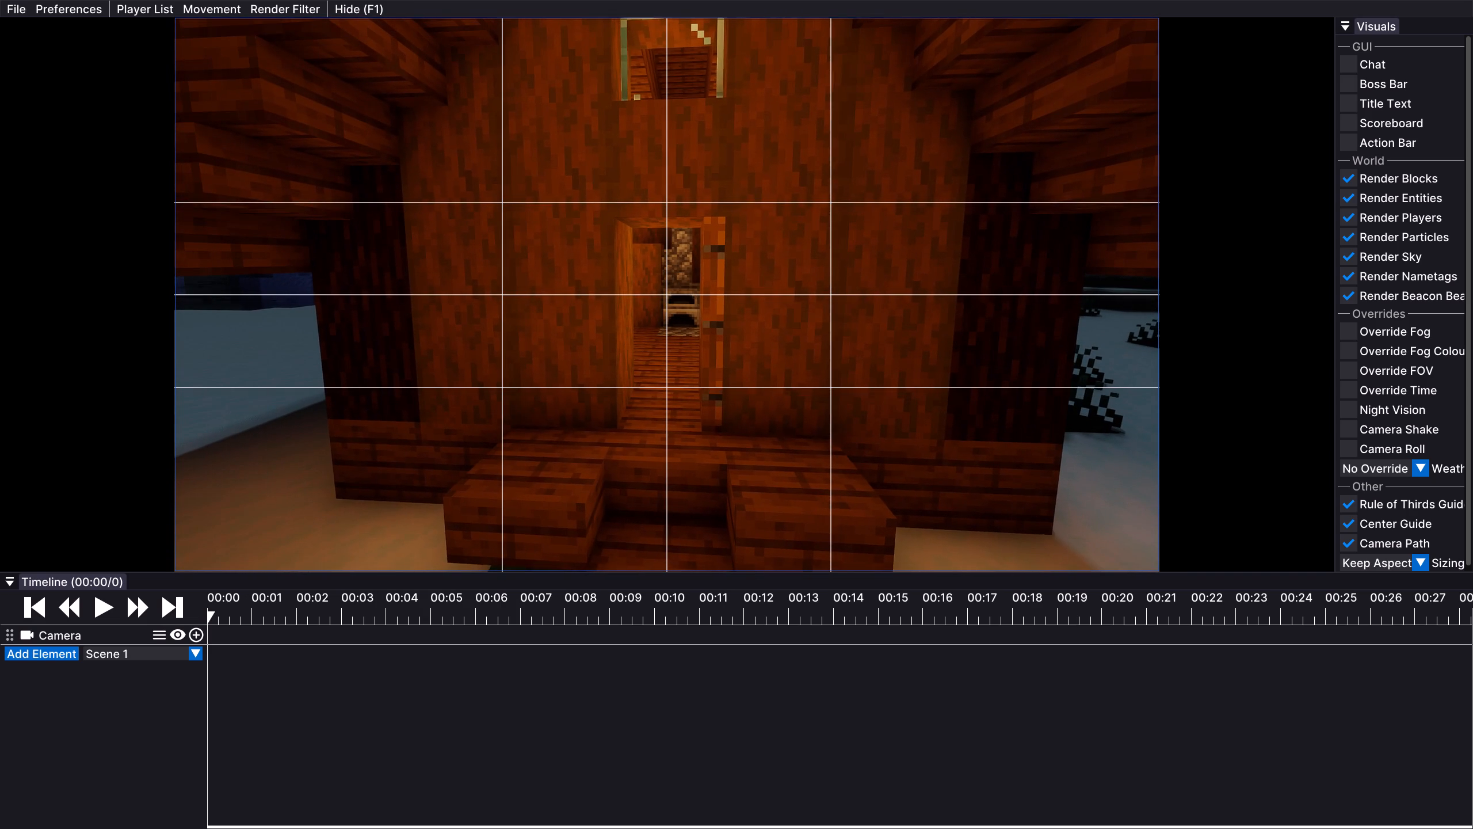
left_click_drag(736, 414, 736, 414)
Move the camera back inside the cabin and examine angles of the player, furnace and bed.
key("Up")
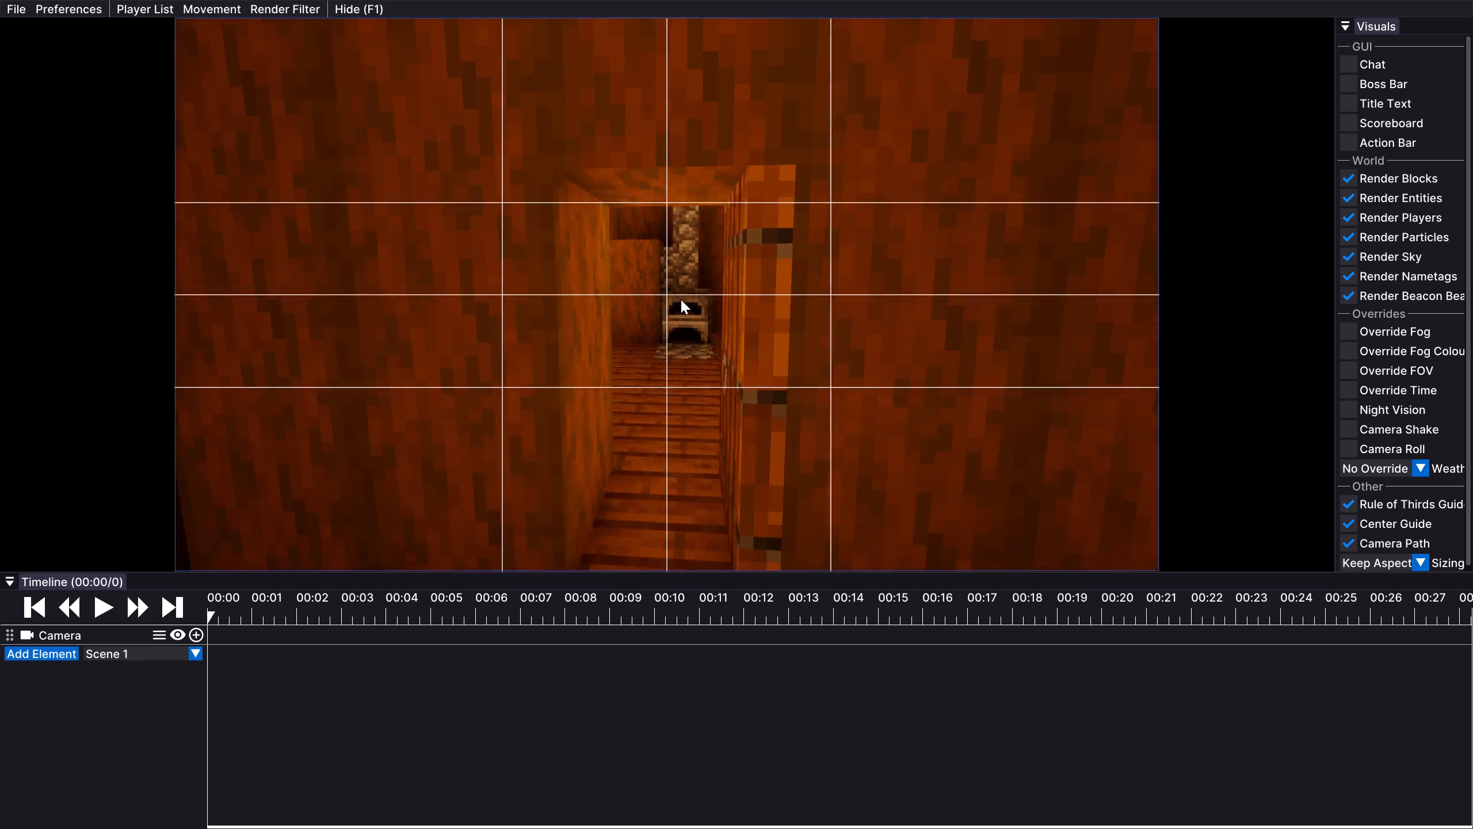
left_click_drag(683, 309, 738, 414)
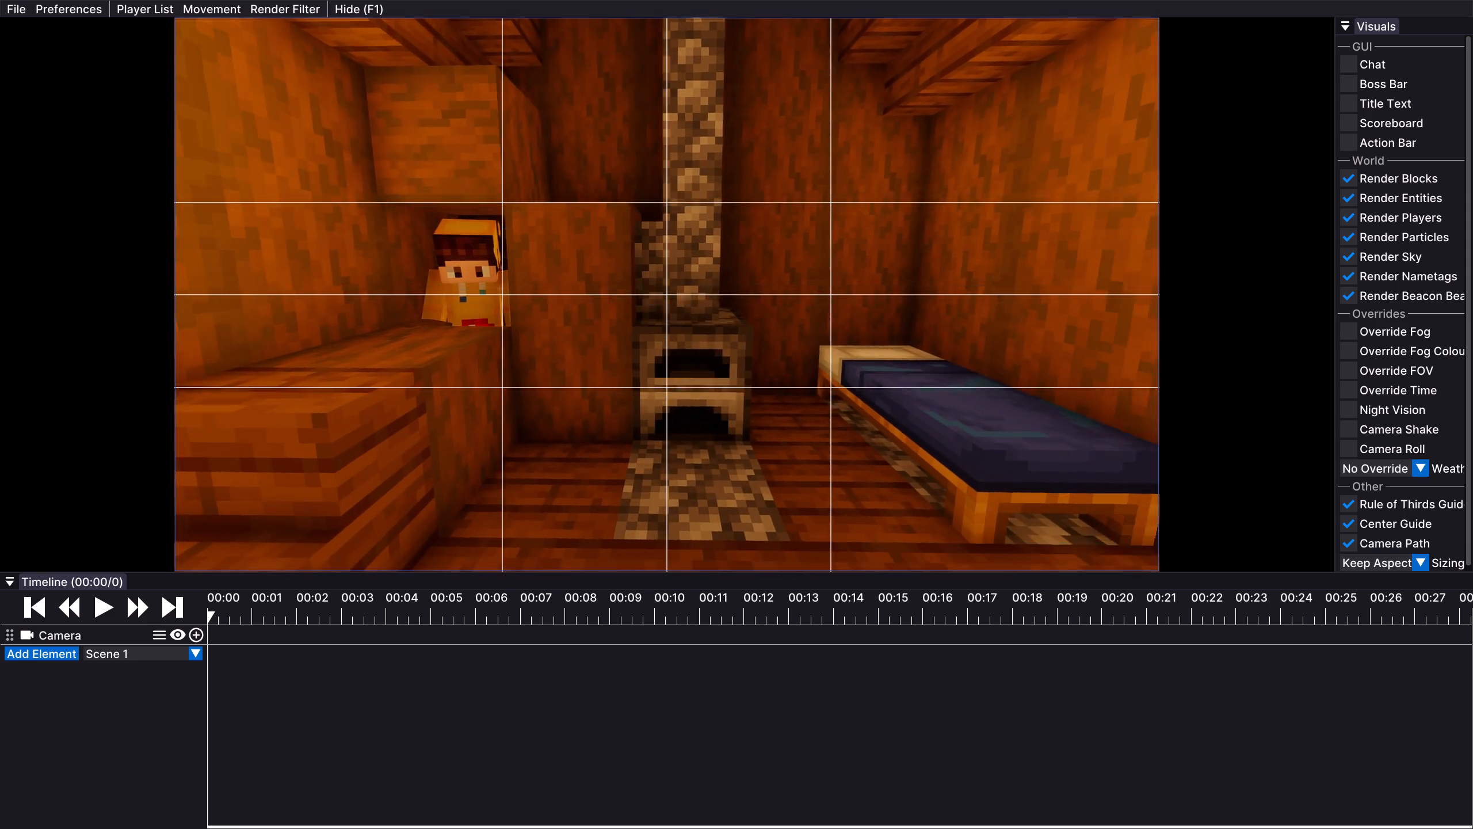
left_click_drag(738, 414, 736, 414)
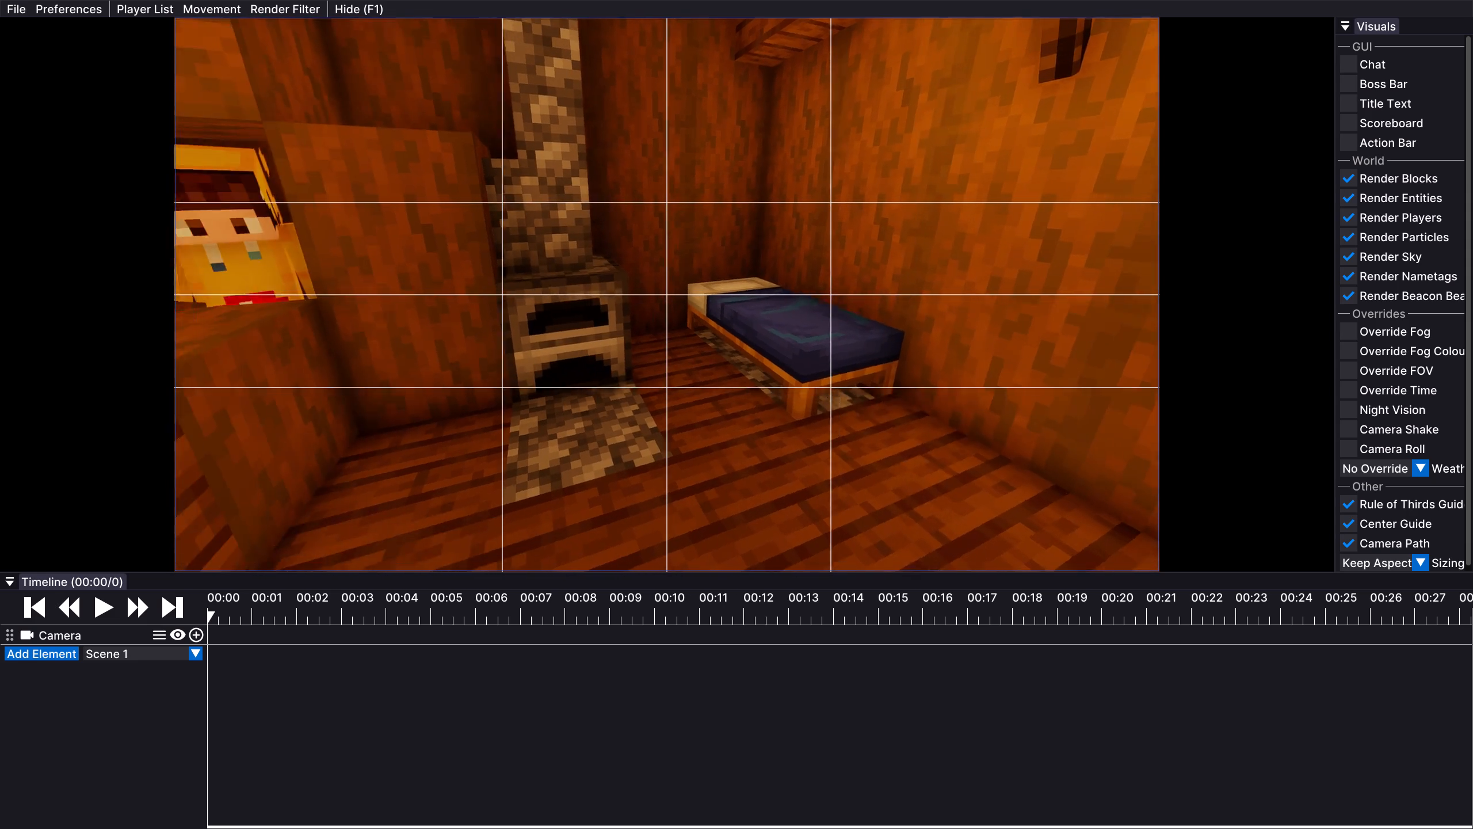
left_click_drag(736, 414, 736, 414)
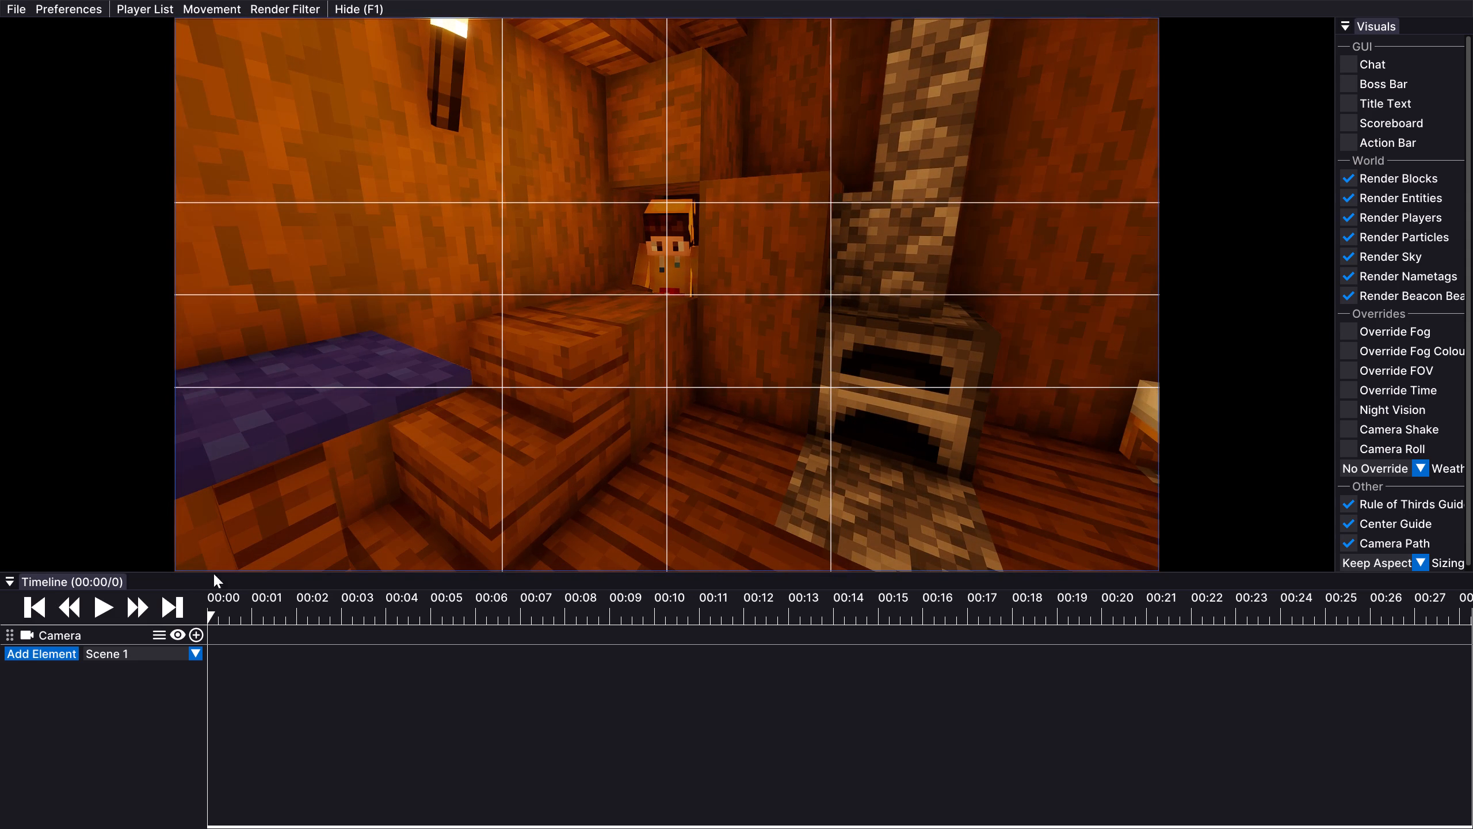
Position the camera outside in front of the porch steps, centred on the cabin's open doorway and the furnace beyond.
left_click_drag(912, 426, 736, 414)
key("Down")
key("Down")
key("Right")
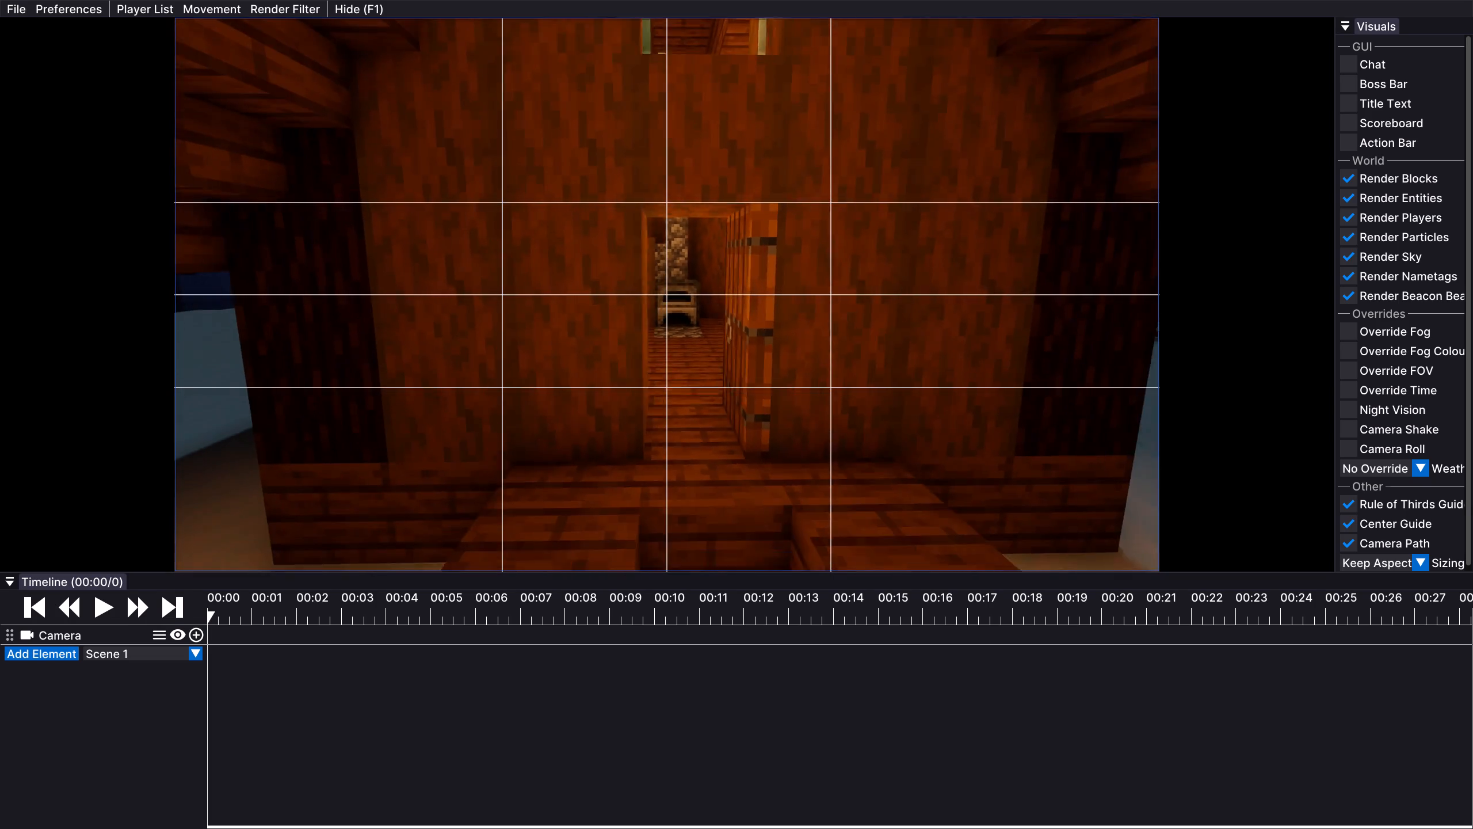
left_click_drag(736, 414, 736, 414)
key("Left")
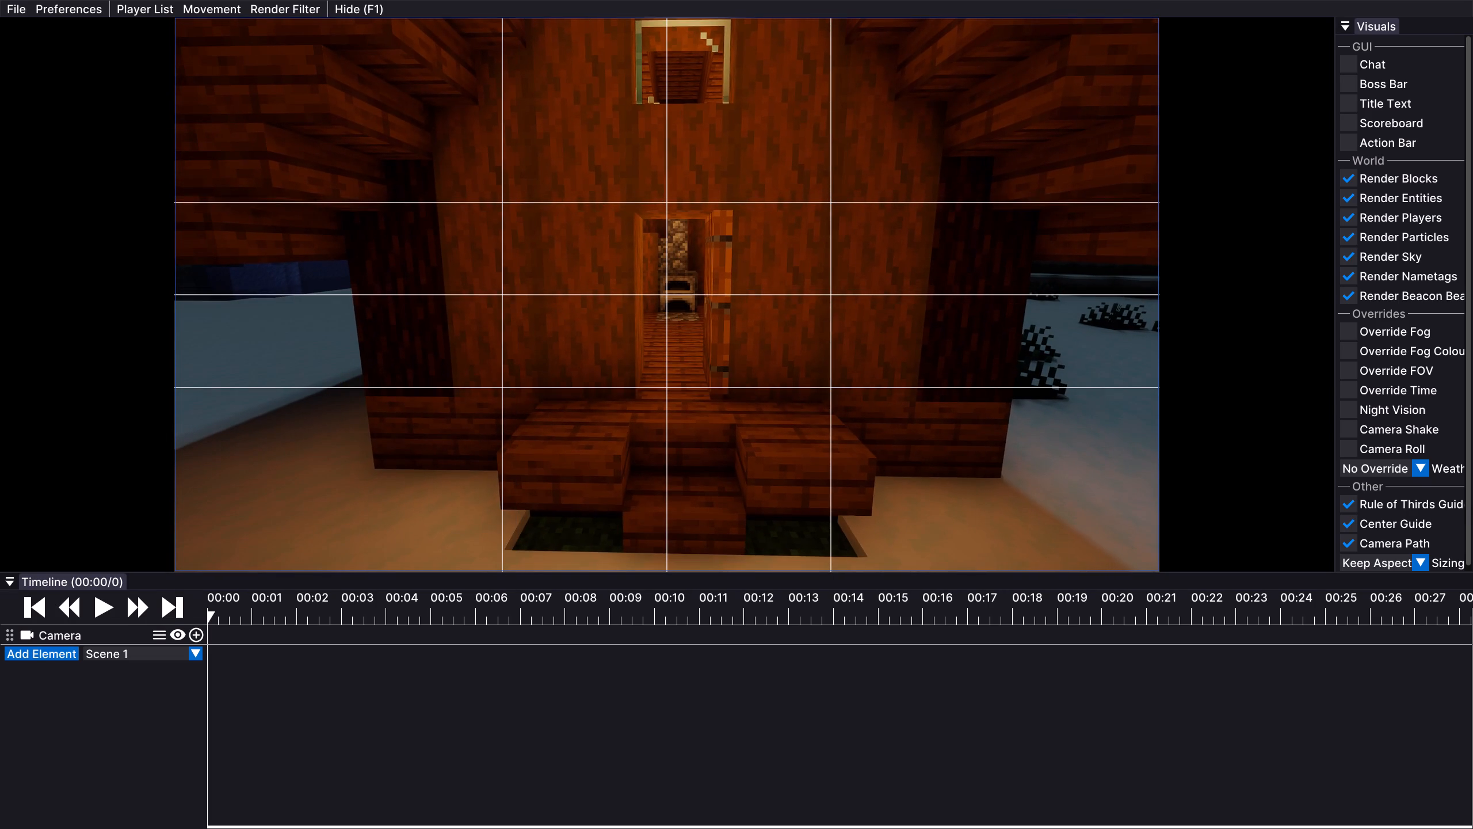
left_click_drag(736, 414, 736, 414)
Add Camera keyframes holding the current outside view at about 00:01 and 00:03 on the timeline.
left_click(108, 610)
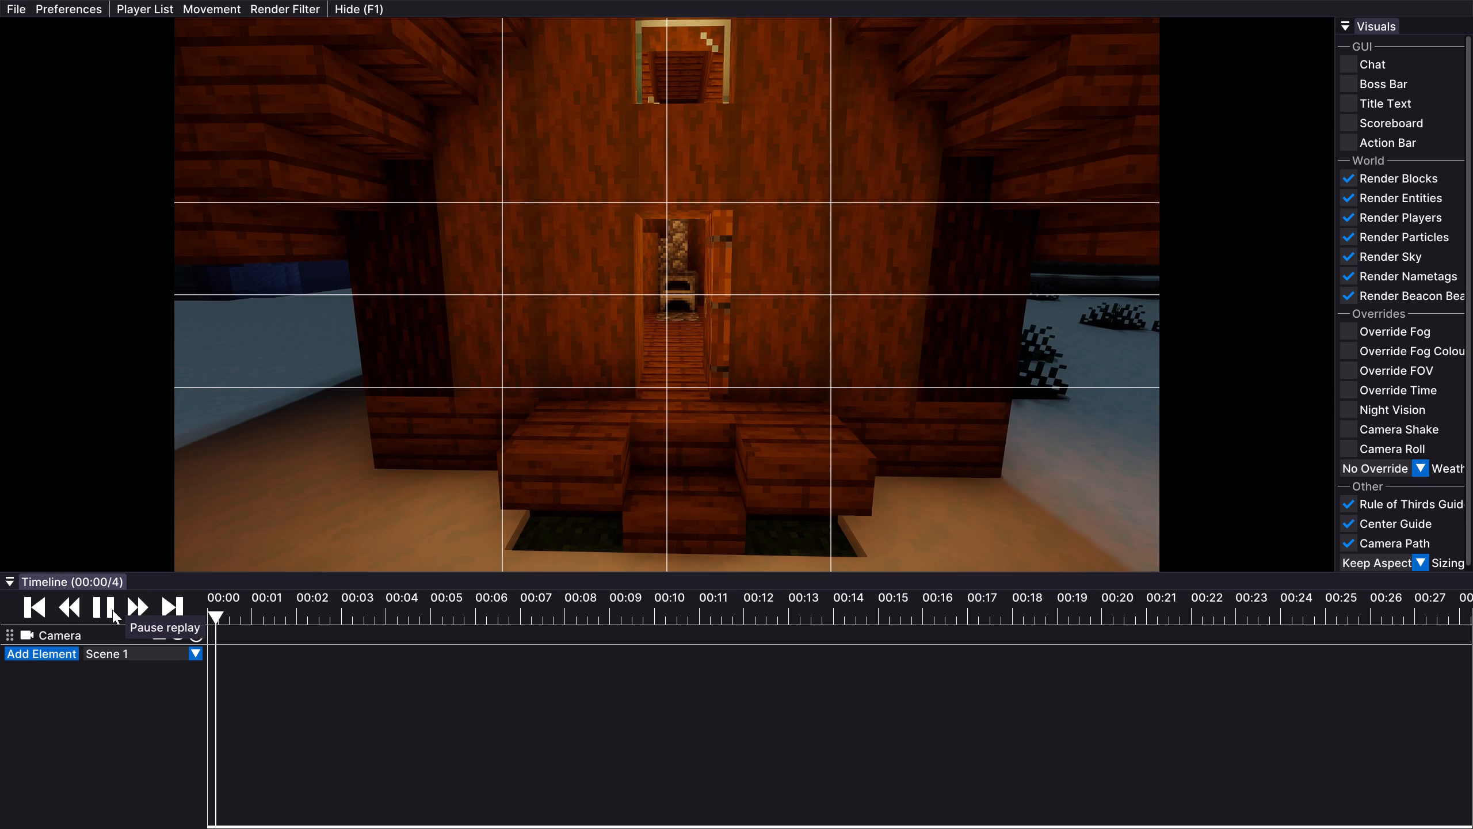
left_click(266, 614)
left_click(196, 632)
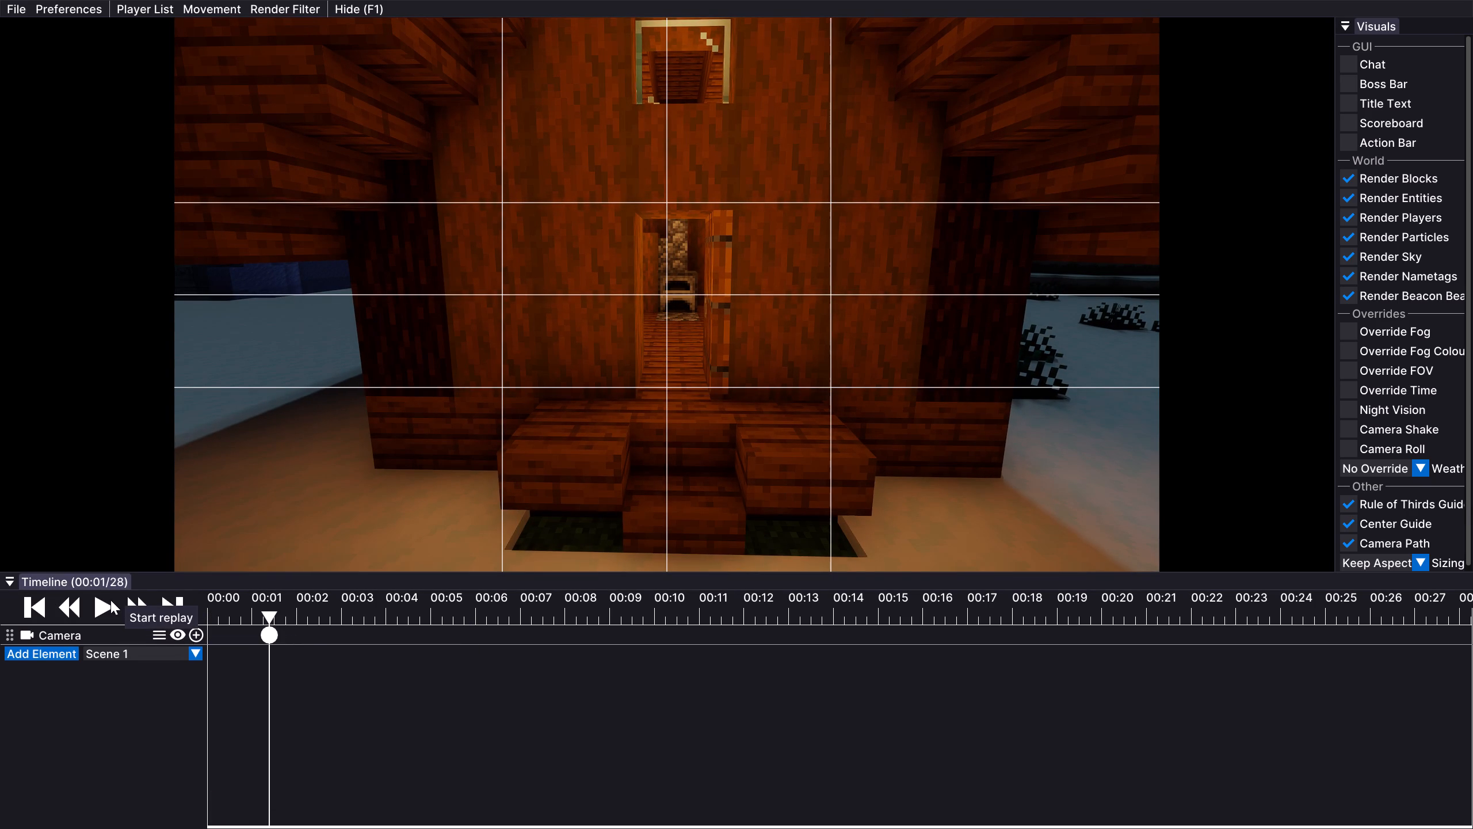
left_click(110, 600)
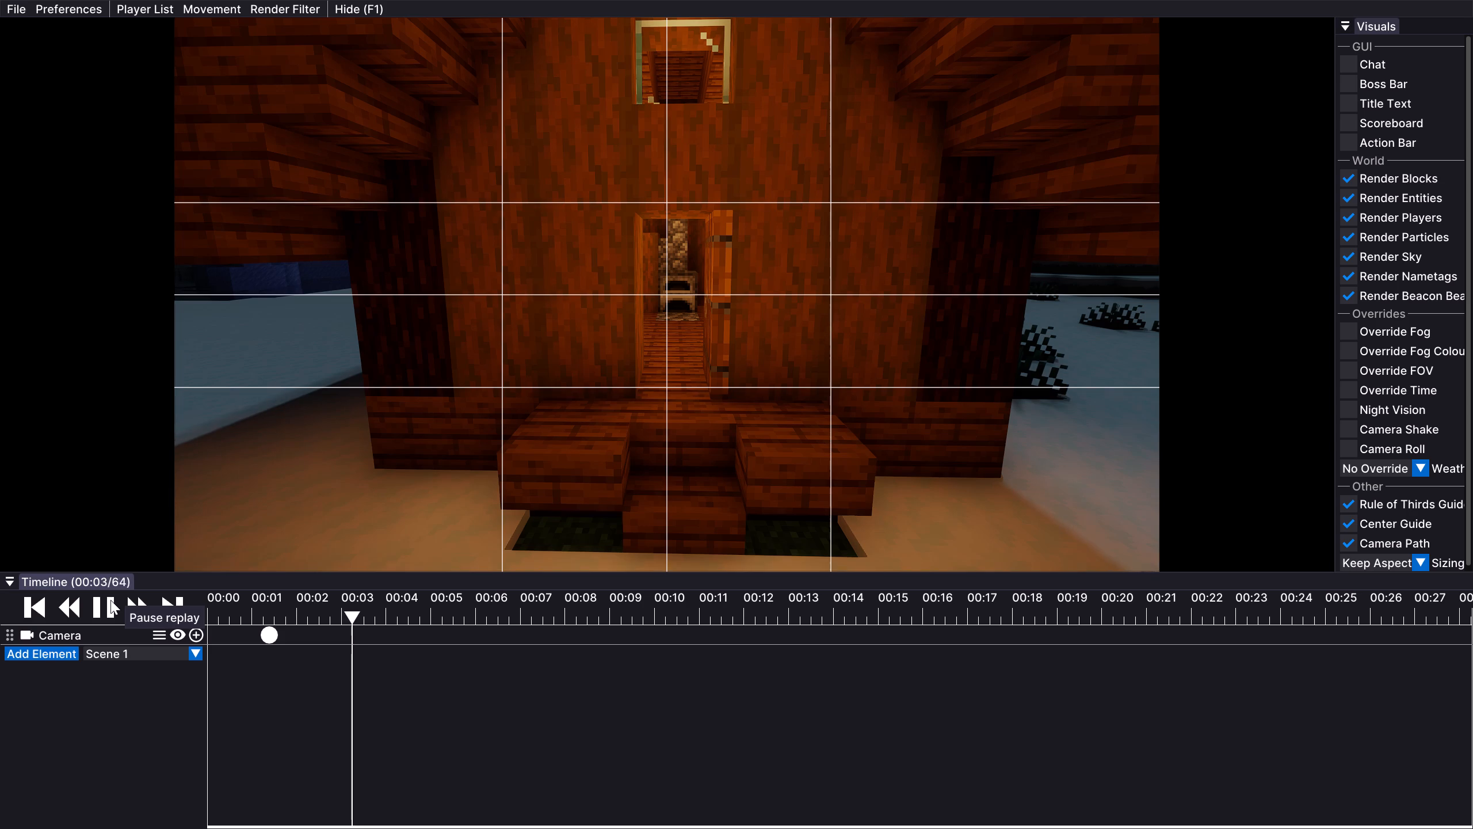
left_click(110, 600)
left_click(190, 631)
Move the two outside-view Camera keyframes earlier, the first to 00:00 and the second to just before 00:02.
left_click_drag(428, 660, 231, 626)
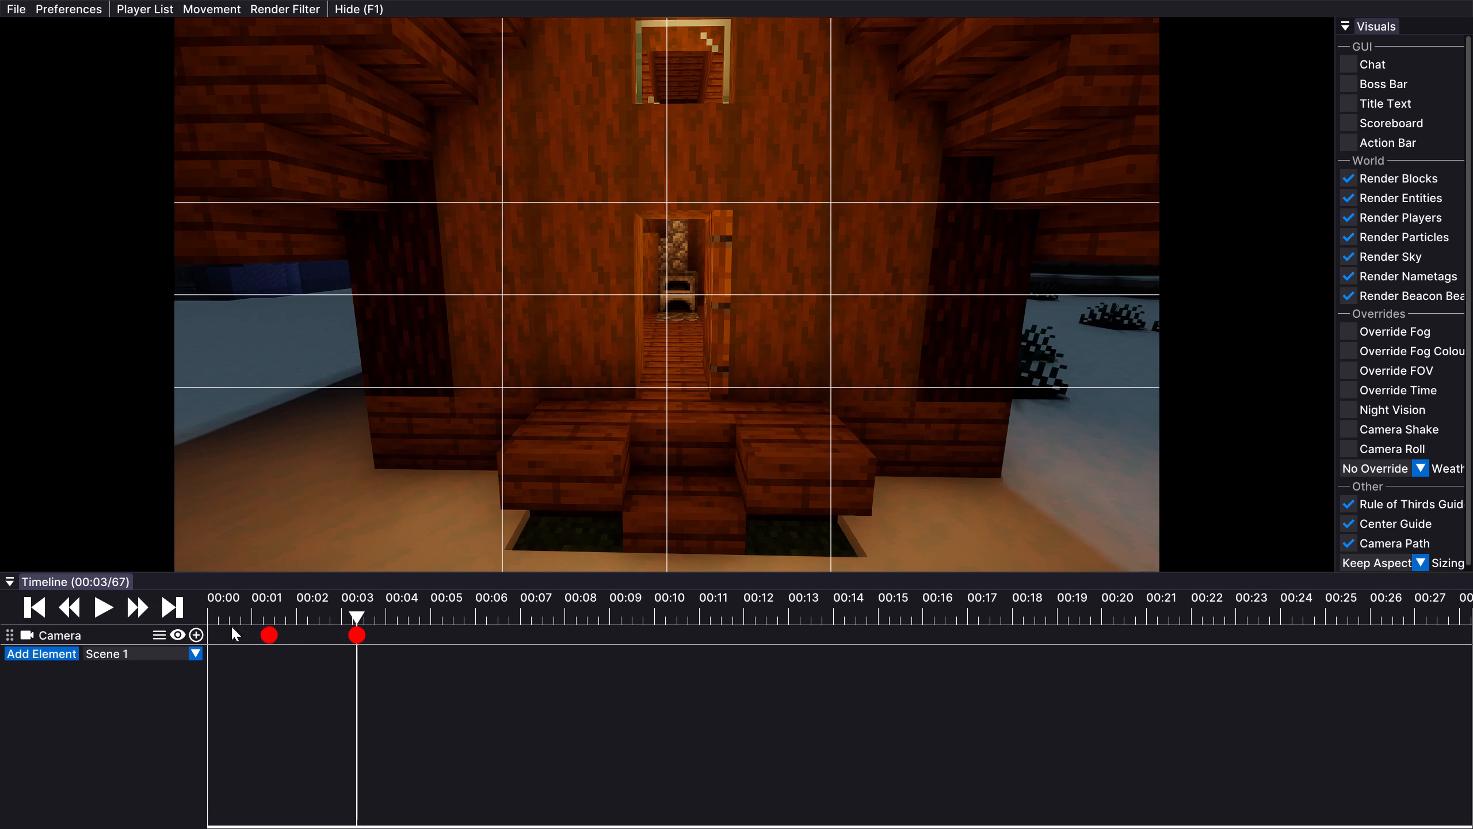
left_click_drag(231, 626, 230, 625)
left_click_drag(259, 632, 165, 630)
left_click_drag(426, 659, 194, 629)
left_click_drag(266, 635, 266, 635)
left_click_drag(266, 635, 155, 623)
left_click_drag(251, 636, 289, 633)
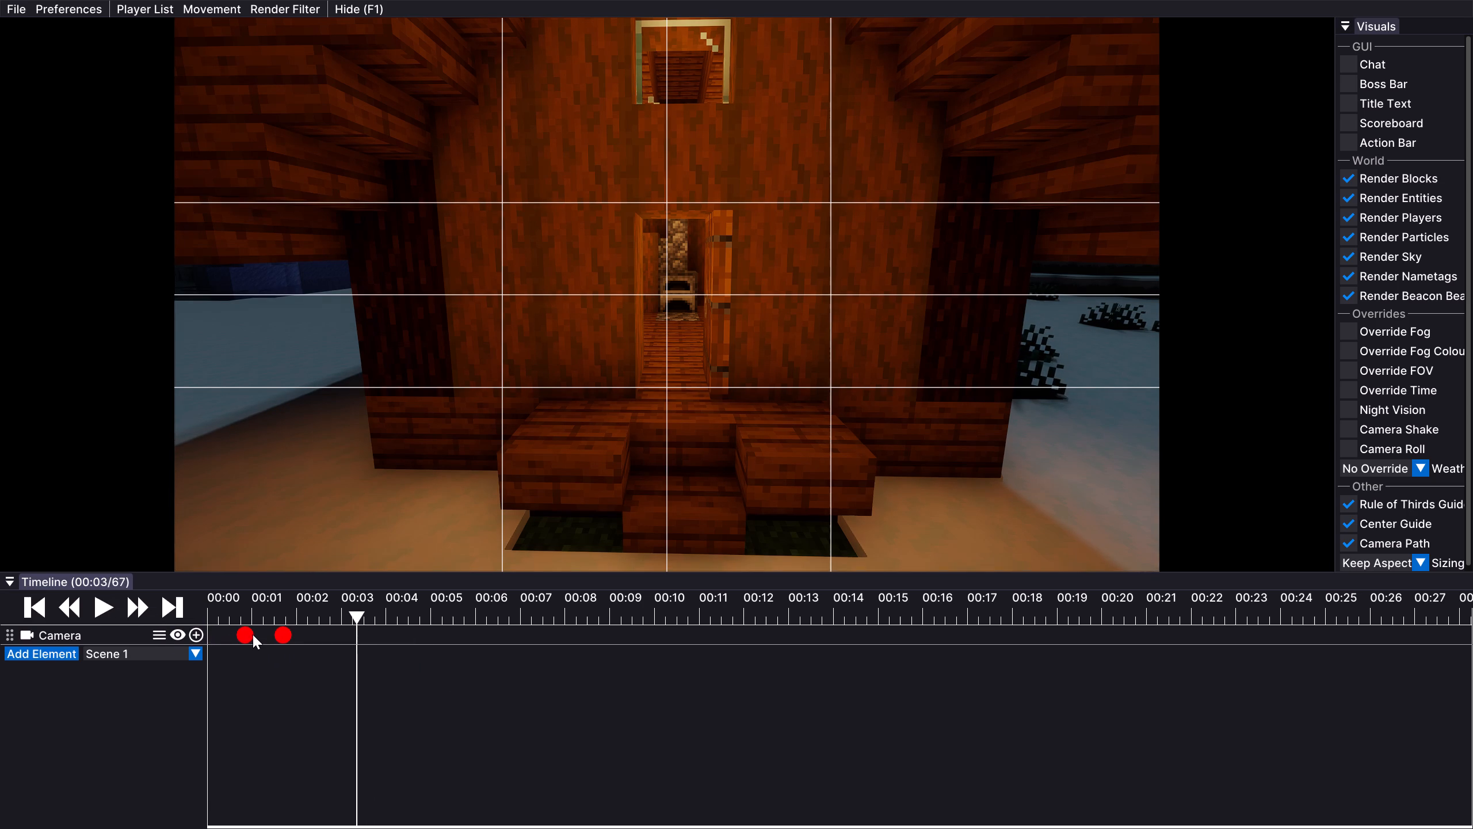
left_click(250, 634)
left_click(255, 650)
left_click_drag(250, 632, 191, 624)
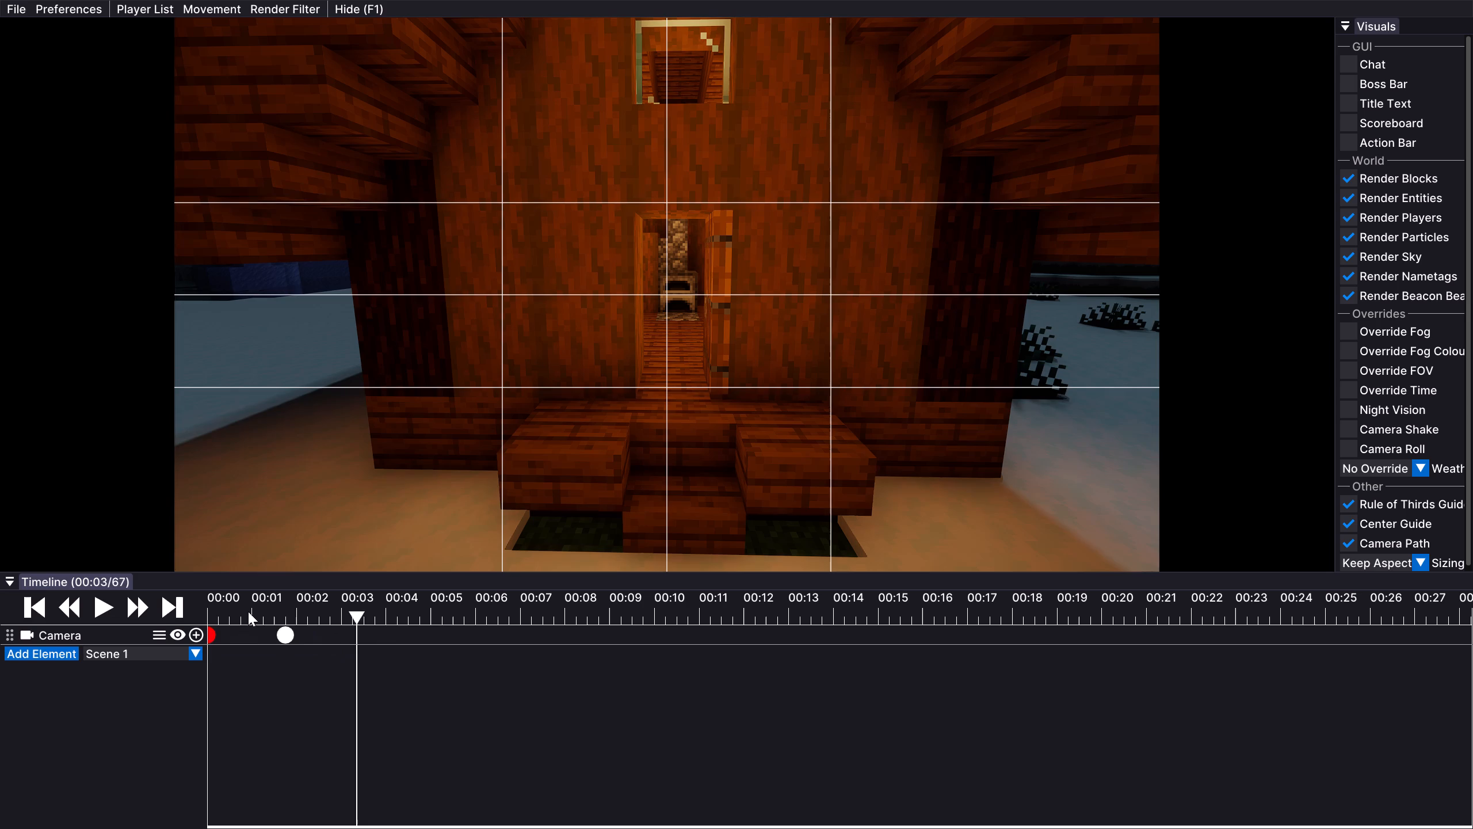
Add a Camera keyframe at about 00:03 with the camera inside the cabin, facing the furnace with the table and bed in view.
left_click(248, 611)
left_click_drag(248, 611, 158, 613)
left_click(108, 604)
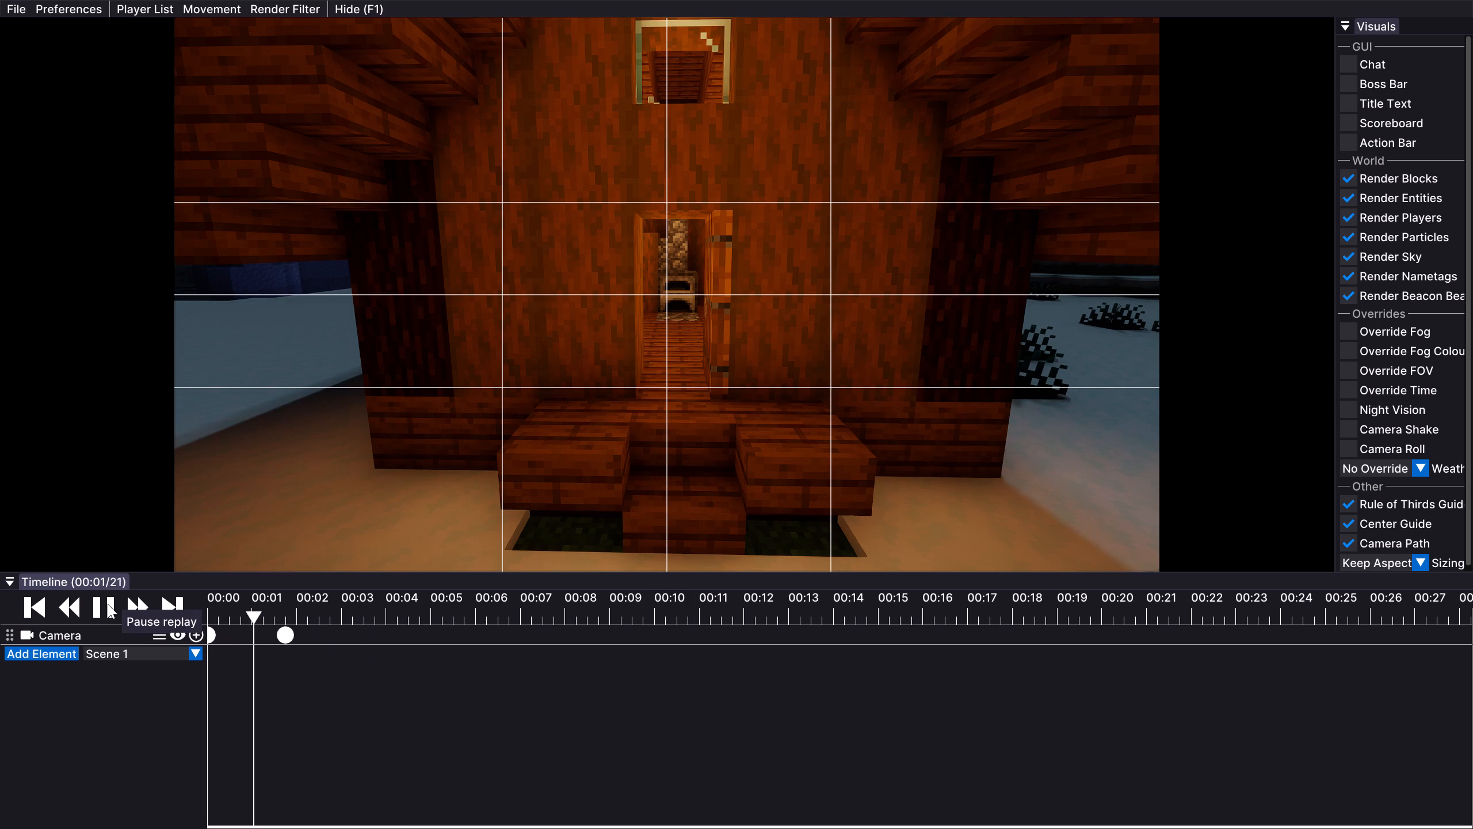
left_click(108, 604)
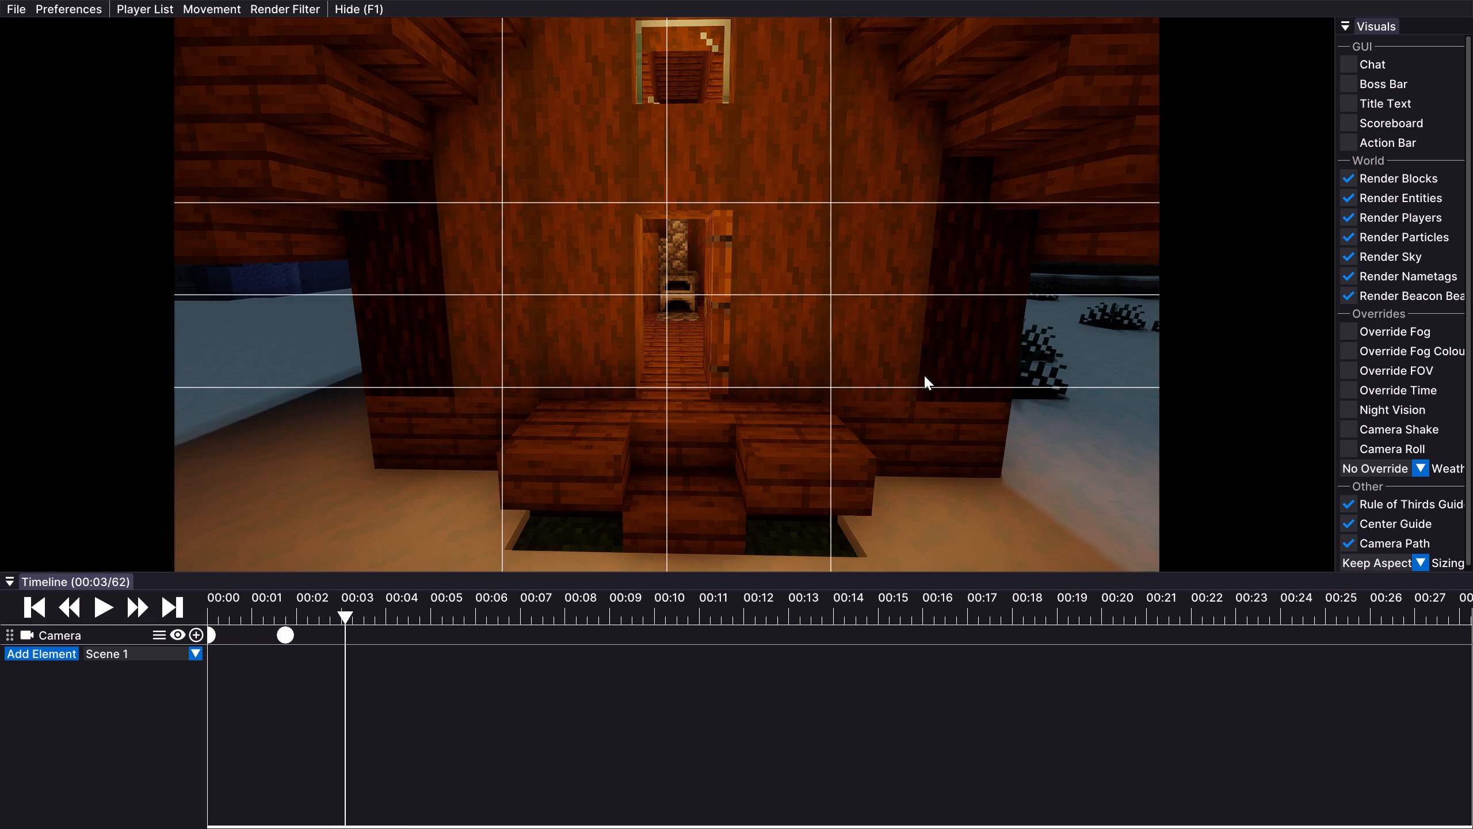
key("Up")
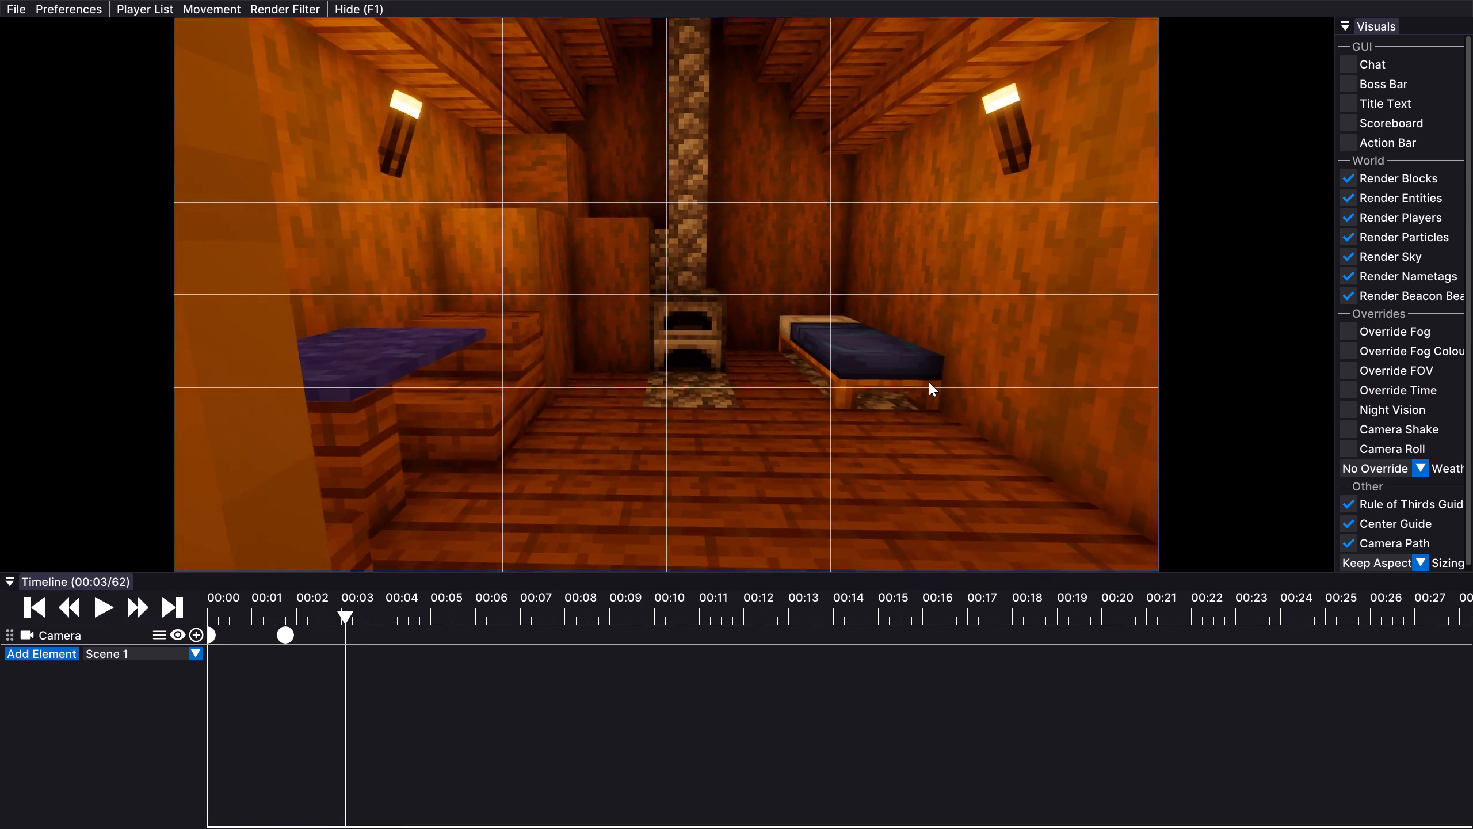
left_click_drag(929, 382, 737, 414)
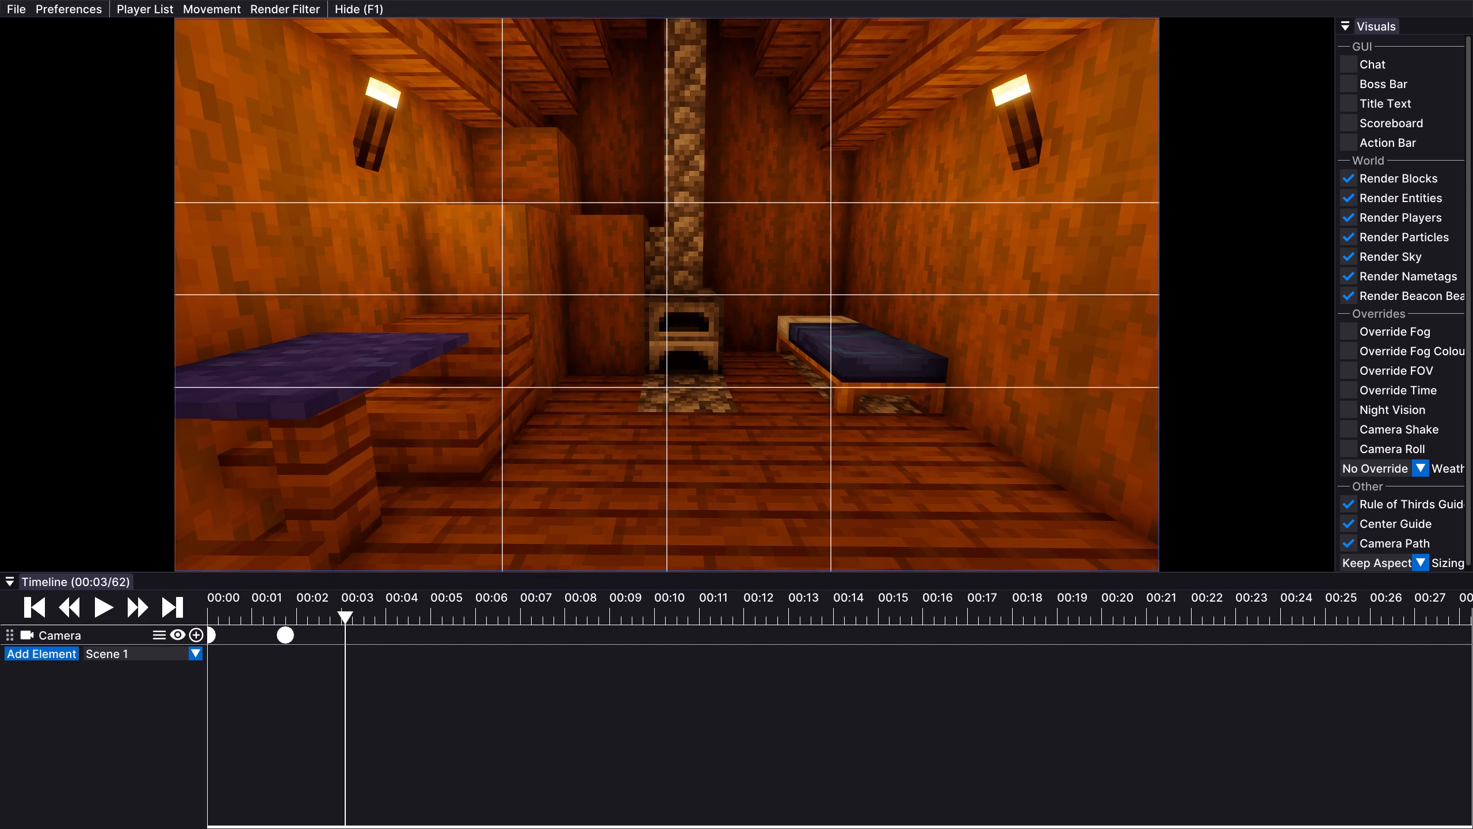
left_click_drag(737, 414, 736, 414)
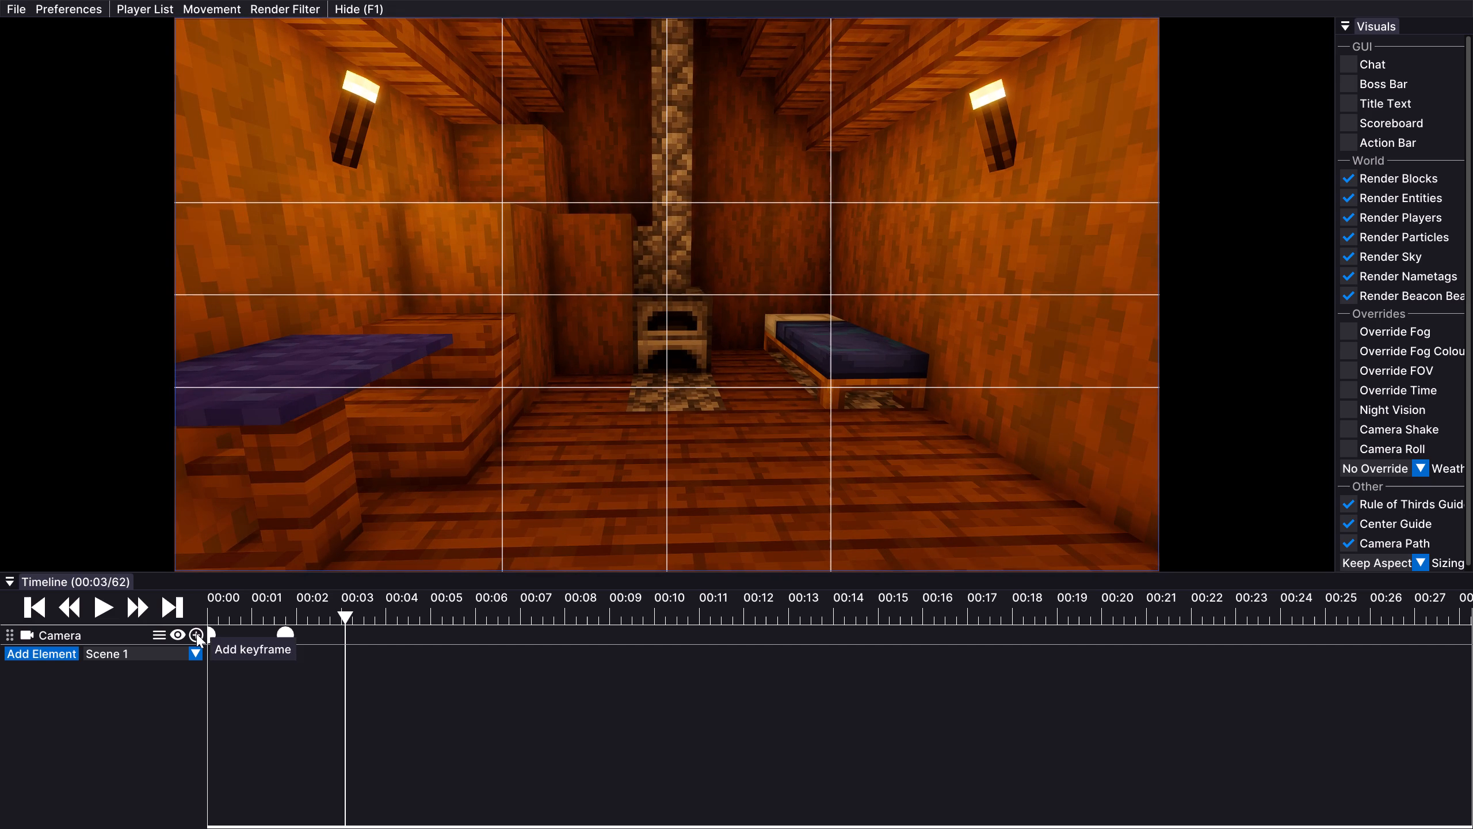
left_click(197, 633)
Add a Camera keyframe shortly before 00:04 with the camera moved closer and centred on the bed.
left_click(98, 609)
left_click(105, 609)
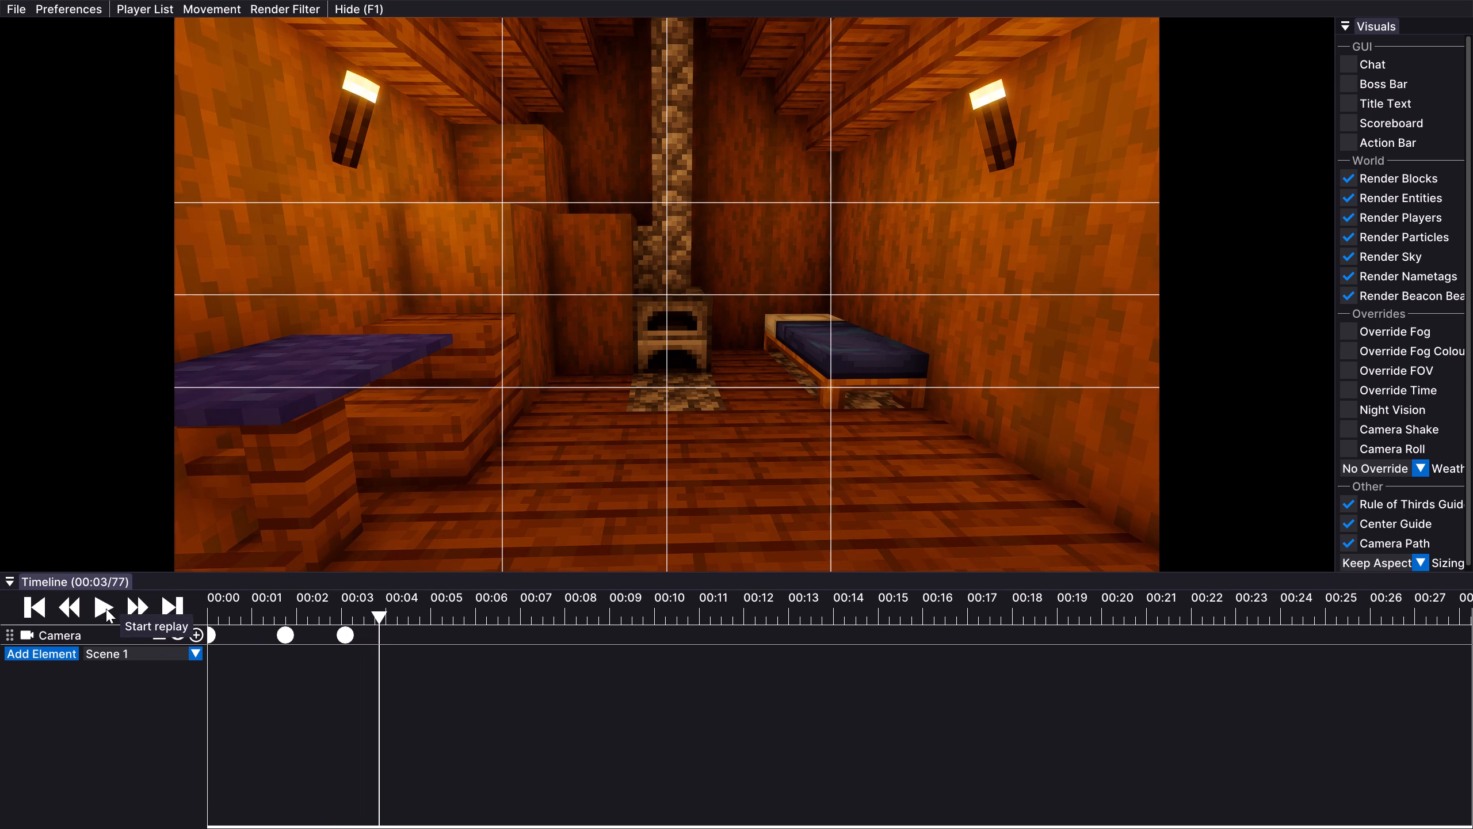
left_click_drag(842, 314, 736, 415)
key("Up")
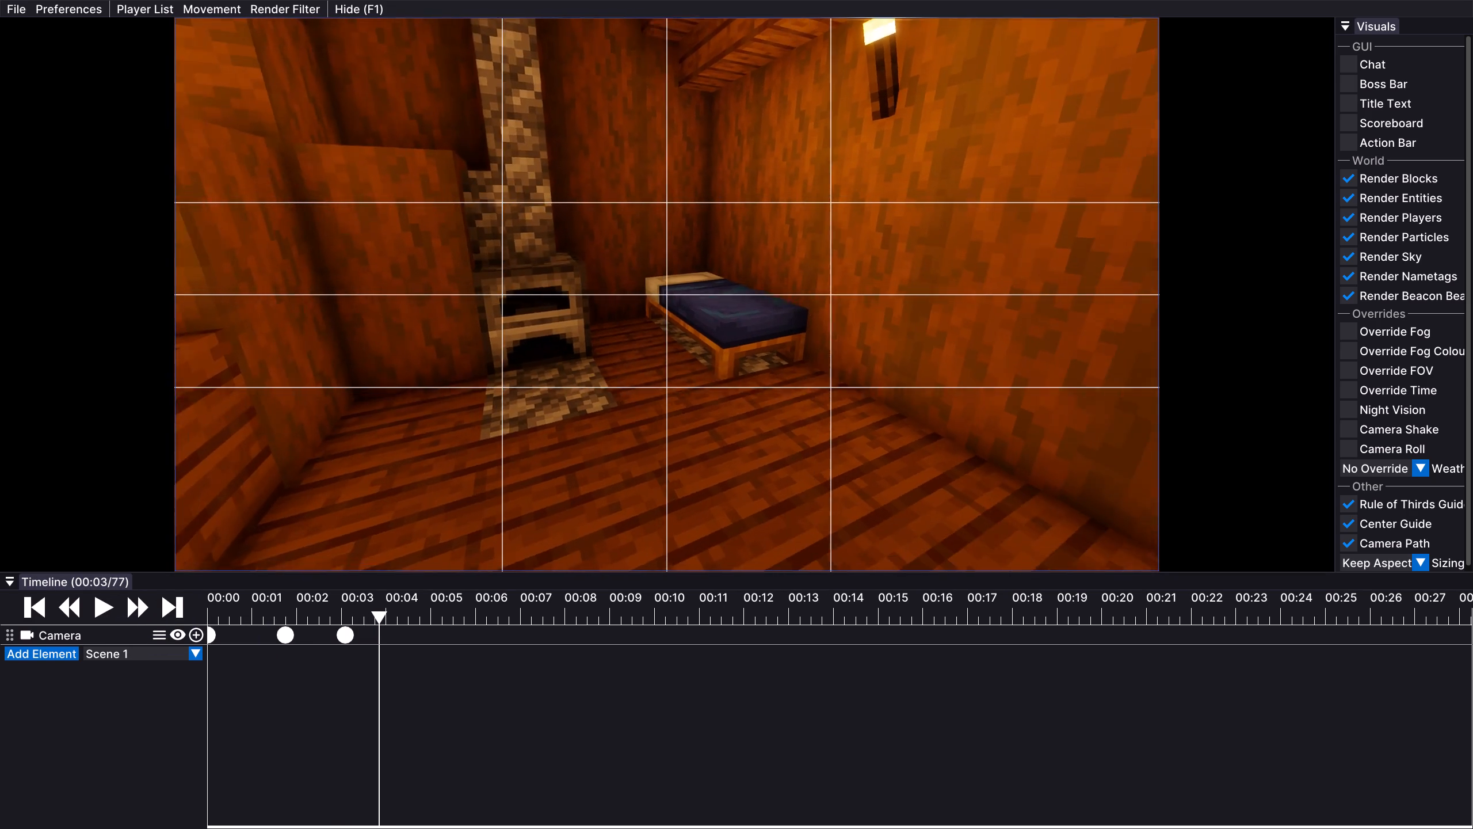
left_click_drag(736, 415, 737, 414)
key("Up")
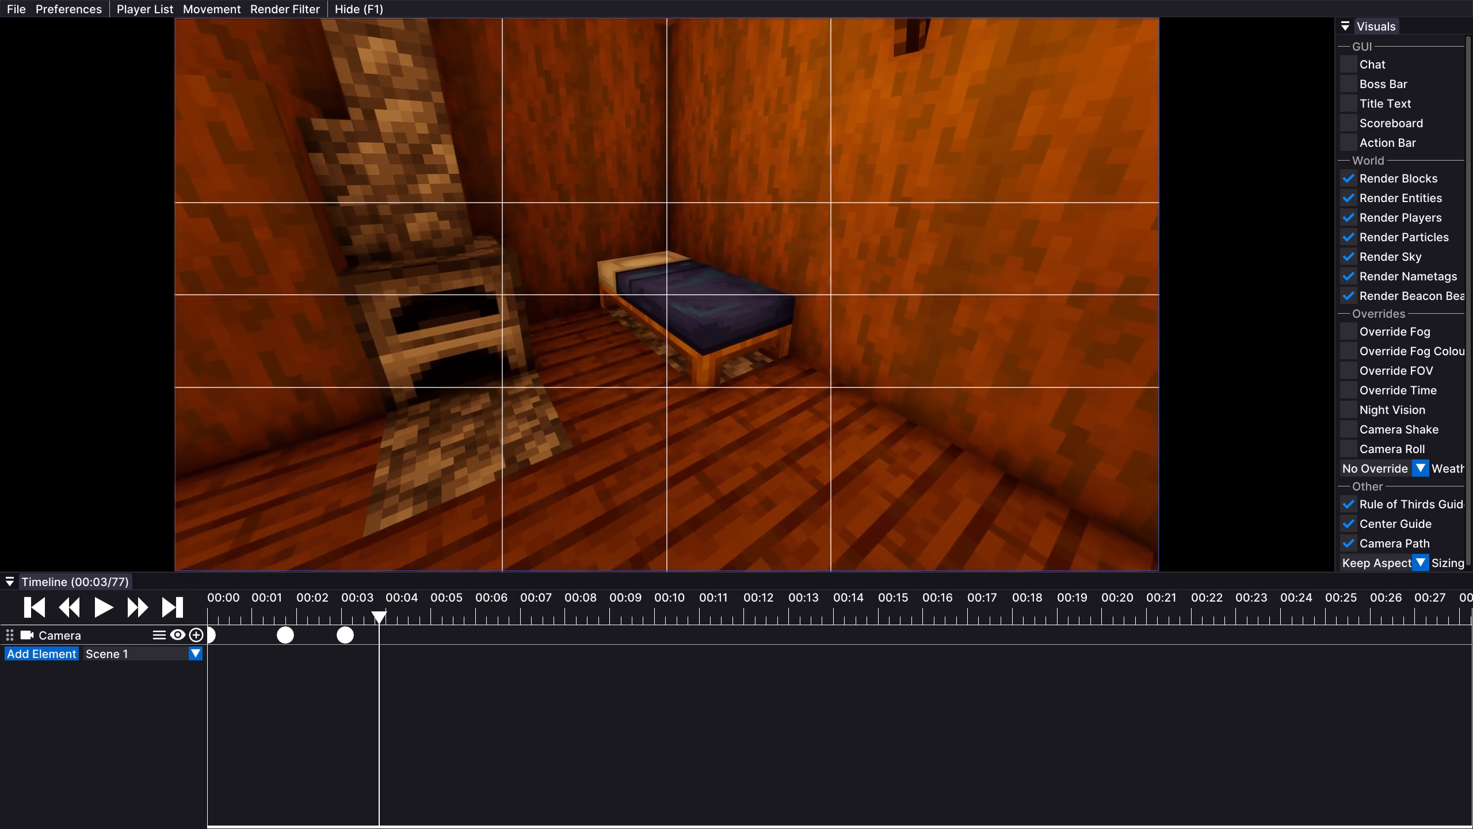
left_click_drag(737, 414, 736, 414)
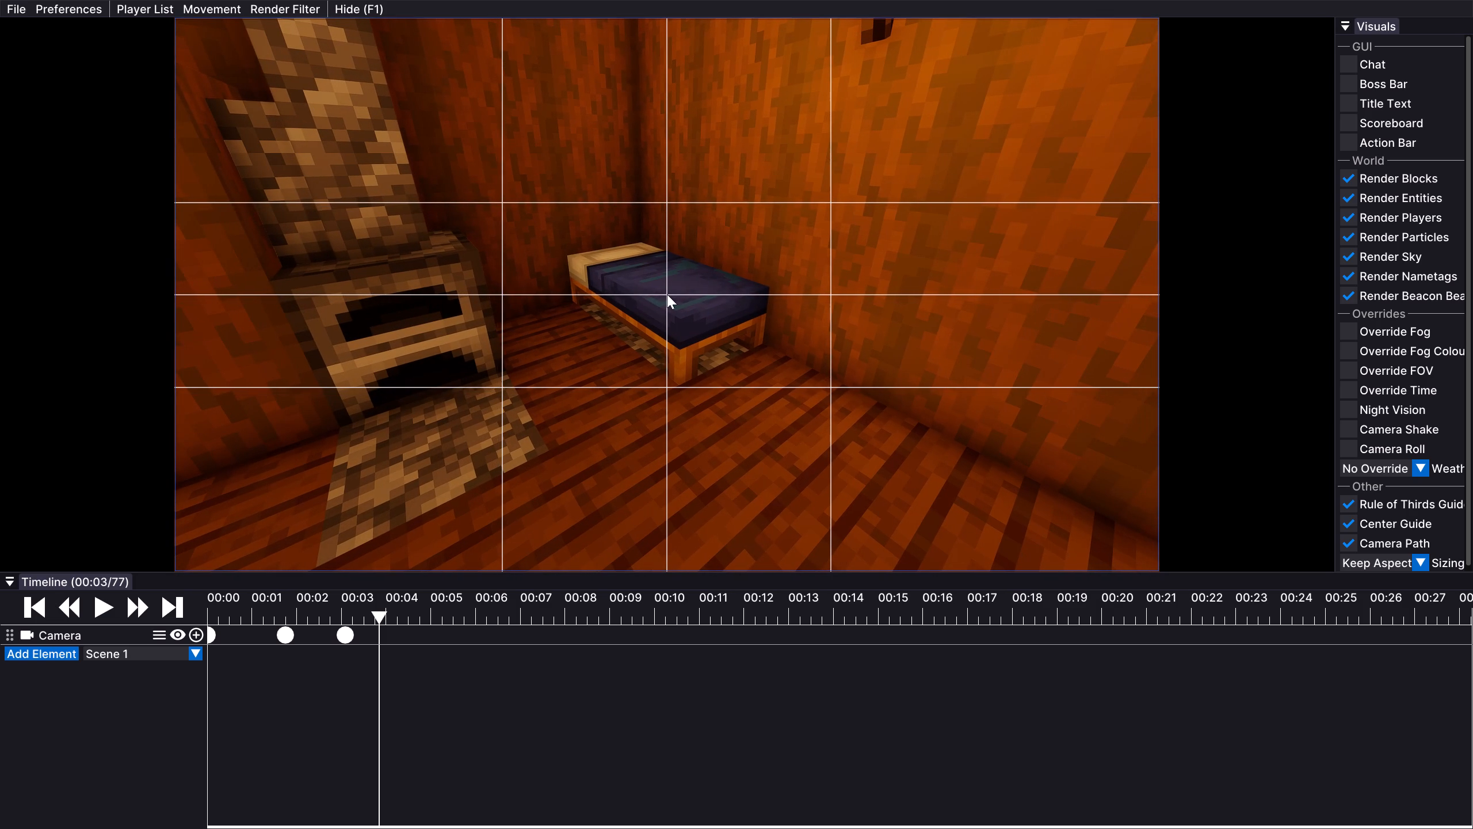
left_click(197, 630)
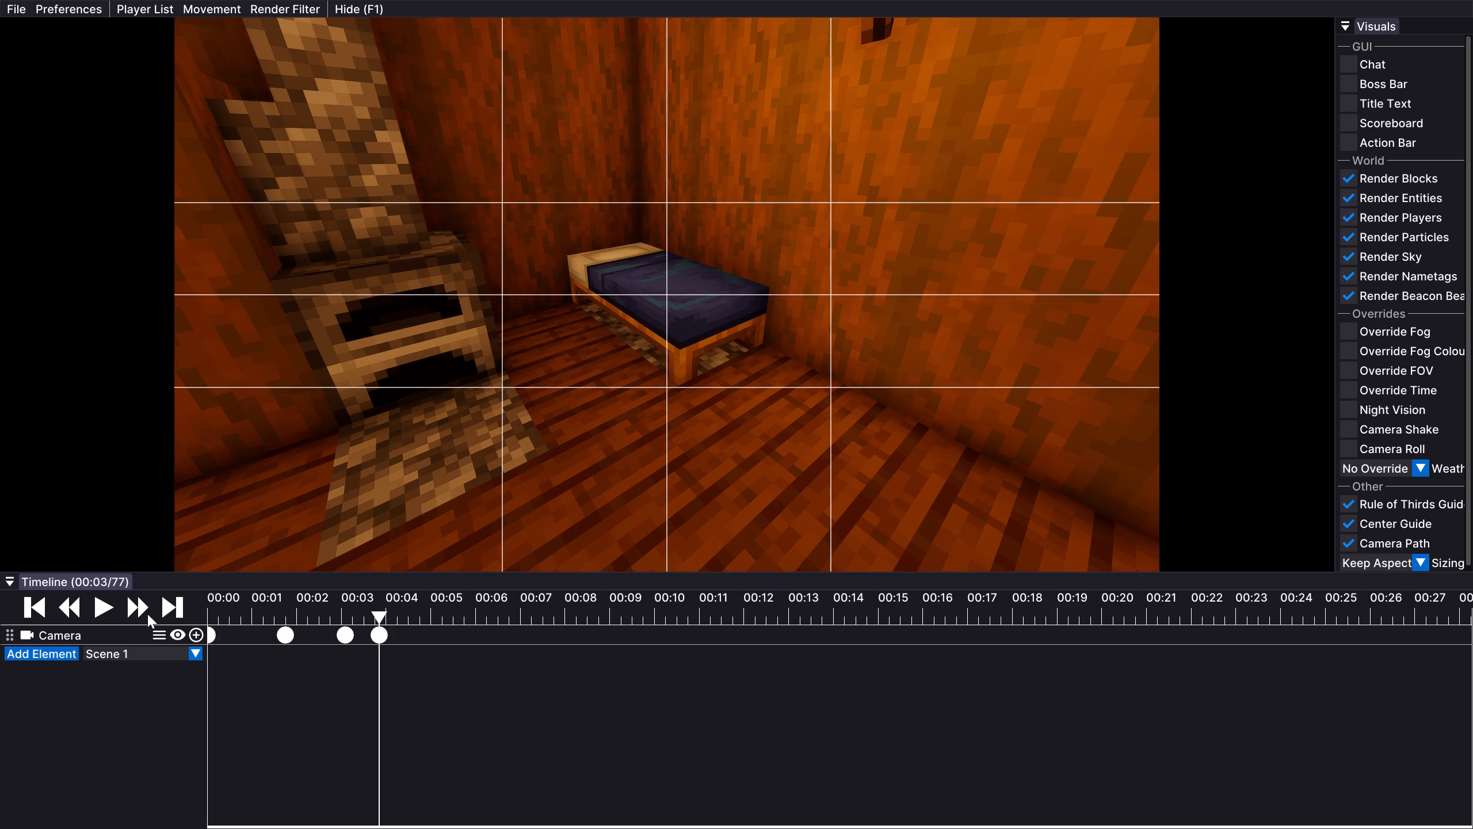
Play the camera path from 00:00 through the last keyframe to review the movement.
left_click(231, 603)
left_click_drag(230, 603, 101, 602)
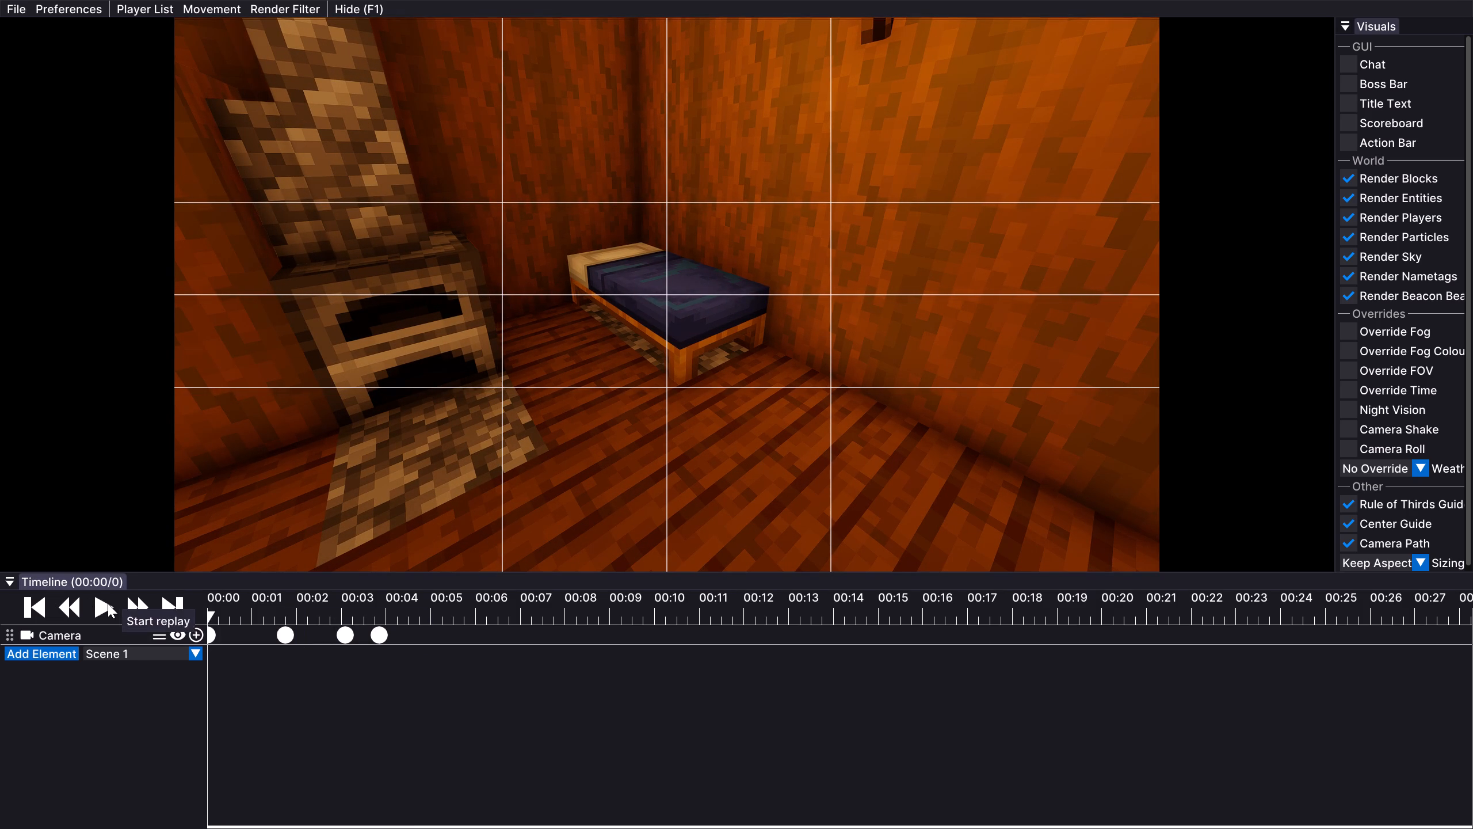
left_click(108, 603)
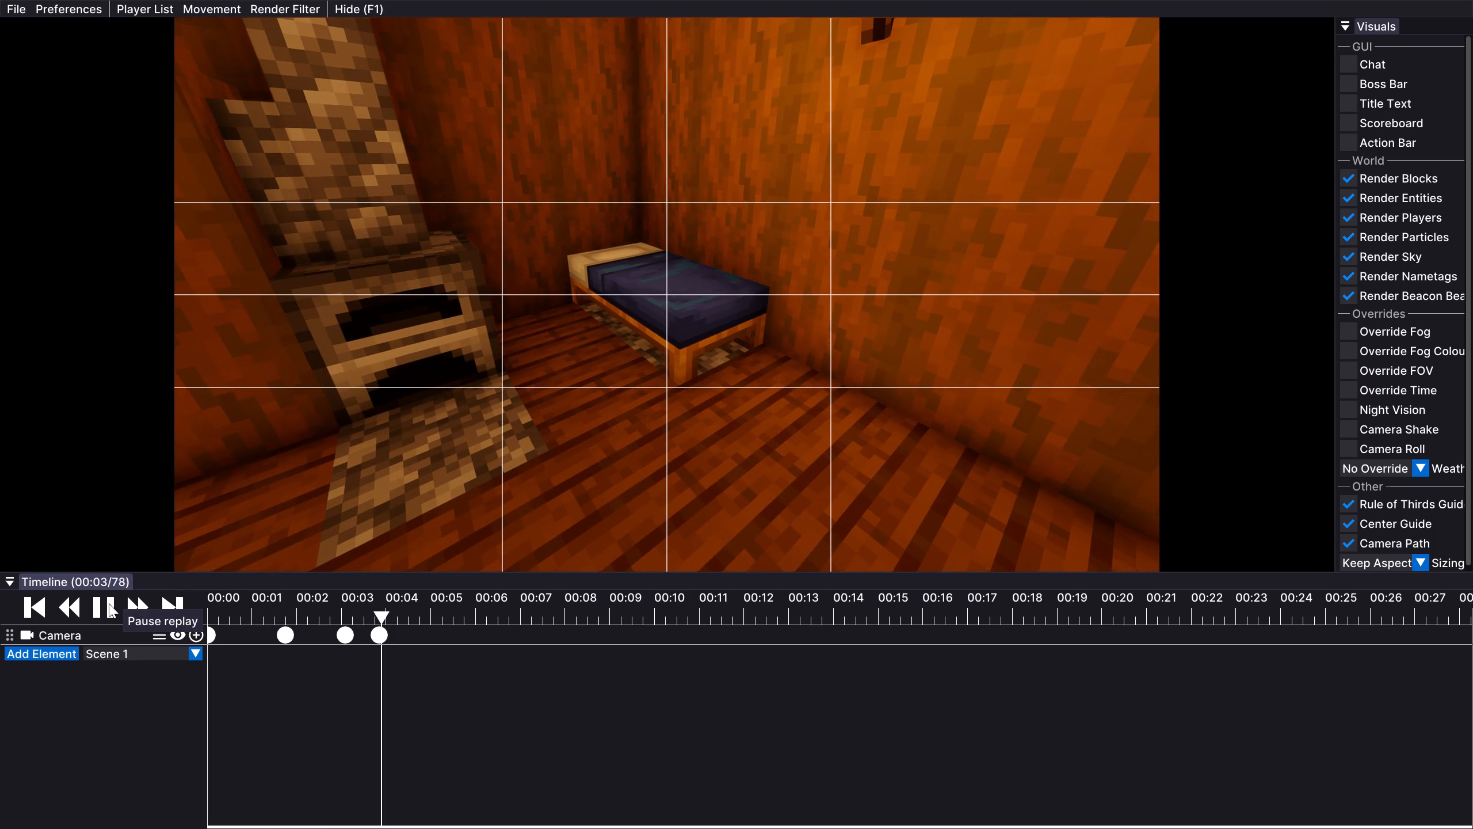
left_click(109, 603)
double_click(109, 603)
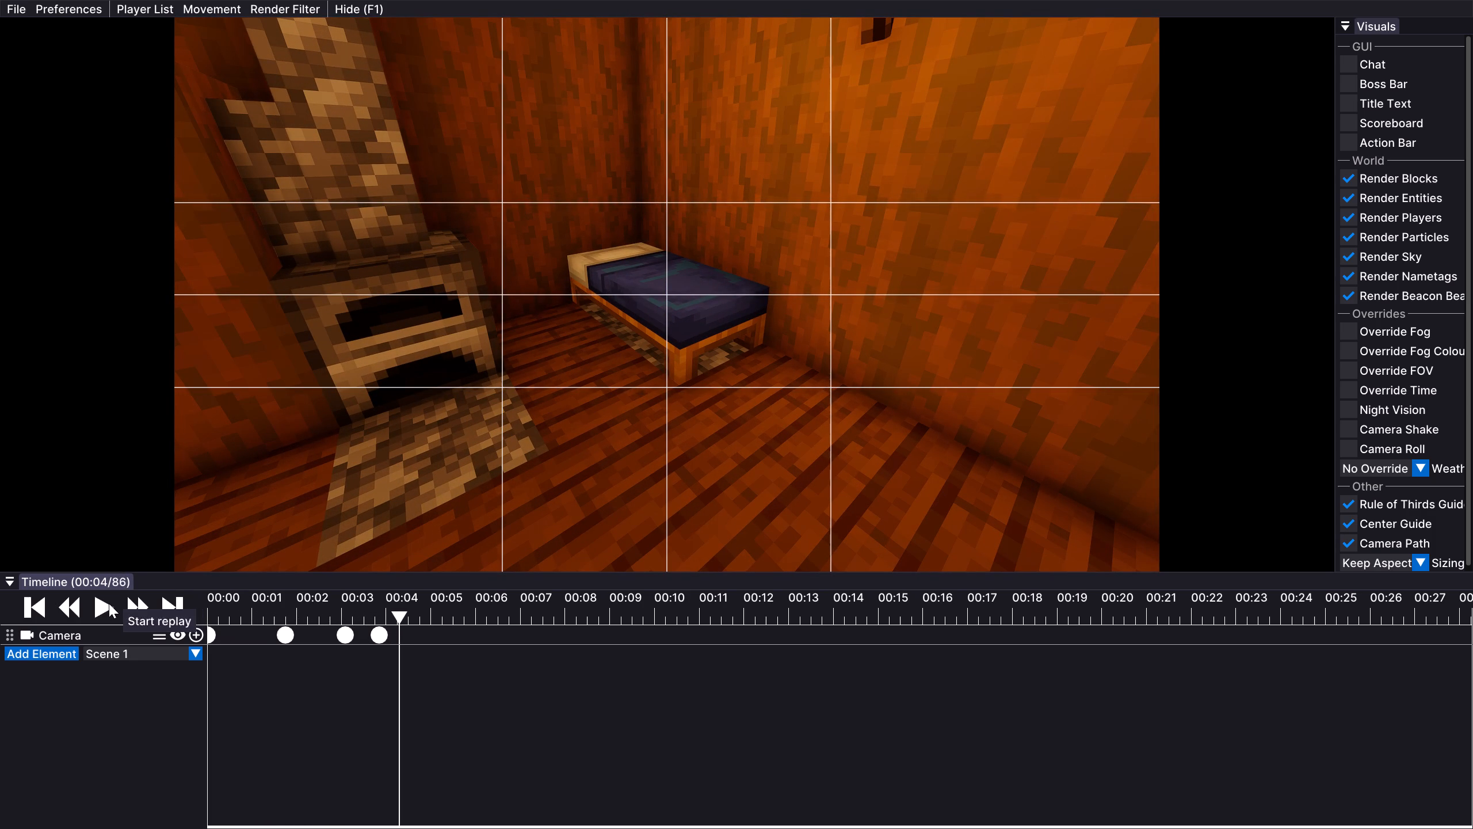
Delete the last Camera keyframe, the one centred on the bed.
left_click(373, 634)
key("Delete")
Add a Camera keyframe at about 00:04 that holds the interior view facing the furnace.
left_click_drag(390, 616, 335, 614)
double_click(110, 608)
left_click(110, 608)
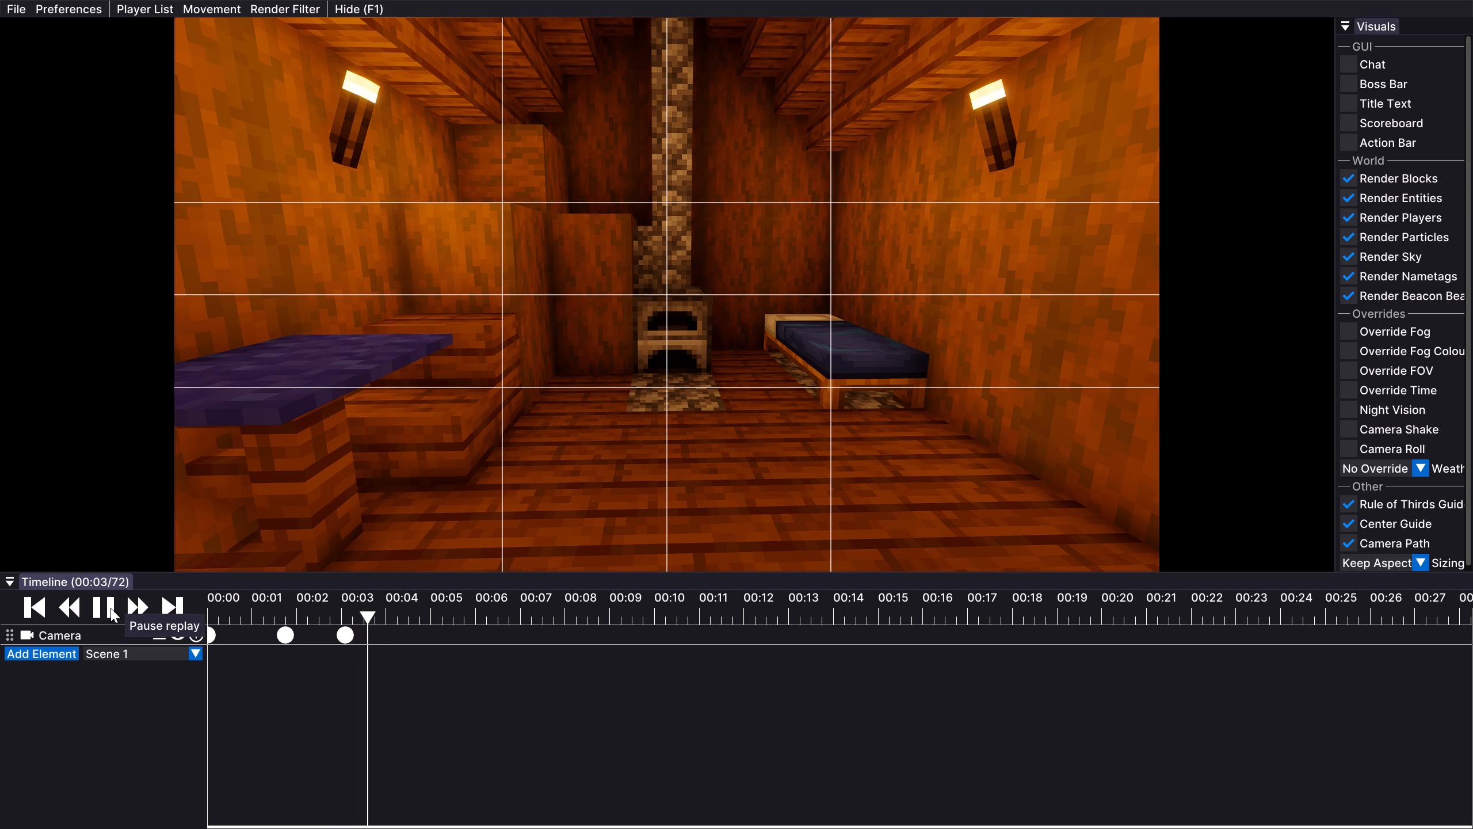
left_click(110, 608)
left_click(193, 630)
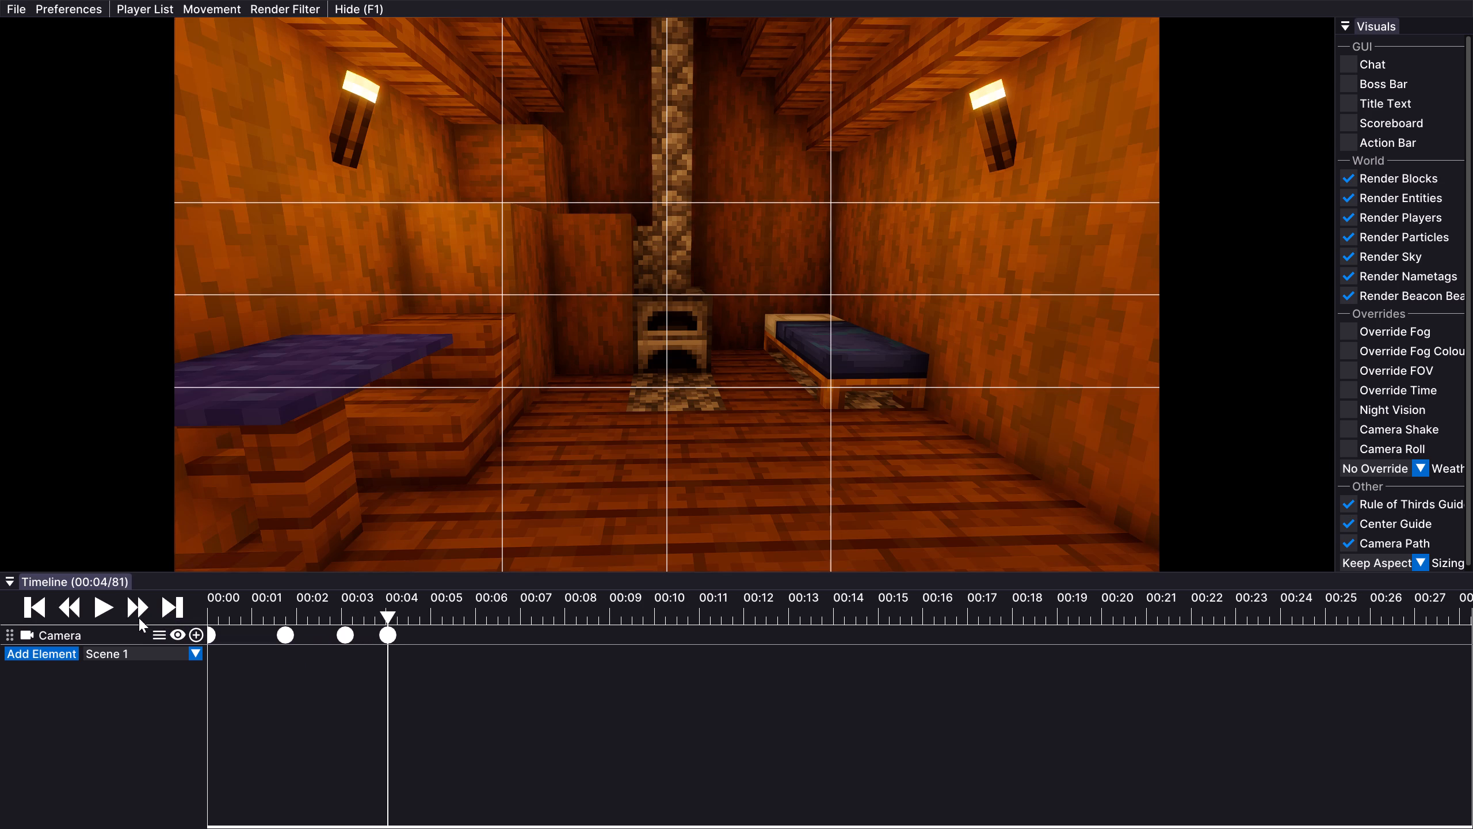
Add a Camera keyframe at tick 90 with the camera moved in and centred on the bed beside the furnace.
left_click(108, 603)
left_click(109, 603)
left_click_drag(651, 432, 737, 414)
key("Up")
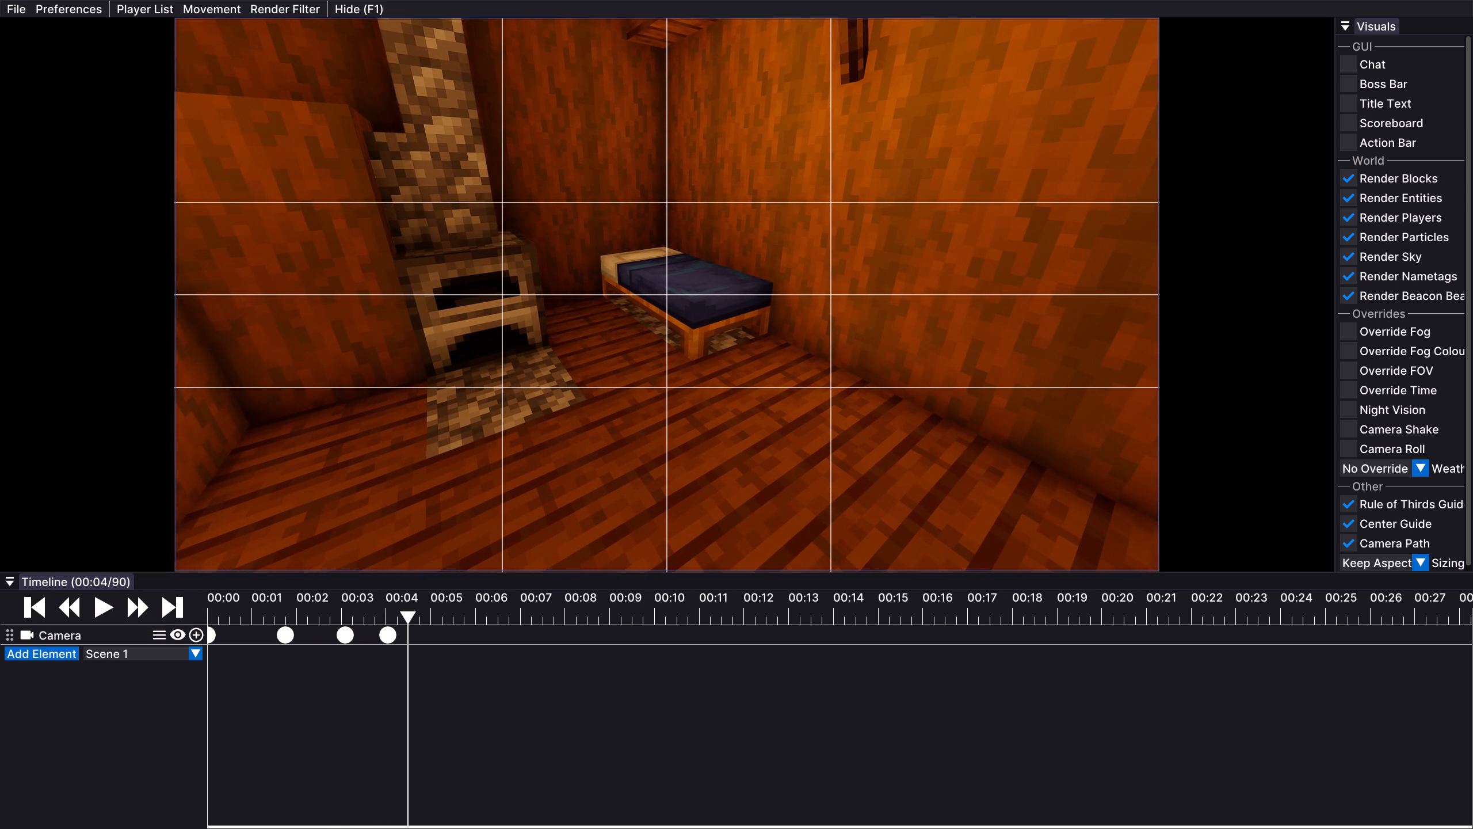
left_click_drag(737, 414, 736, 414)
left_click_drag(841, 294, 736, 414)
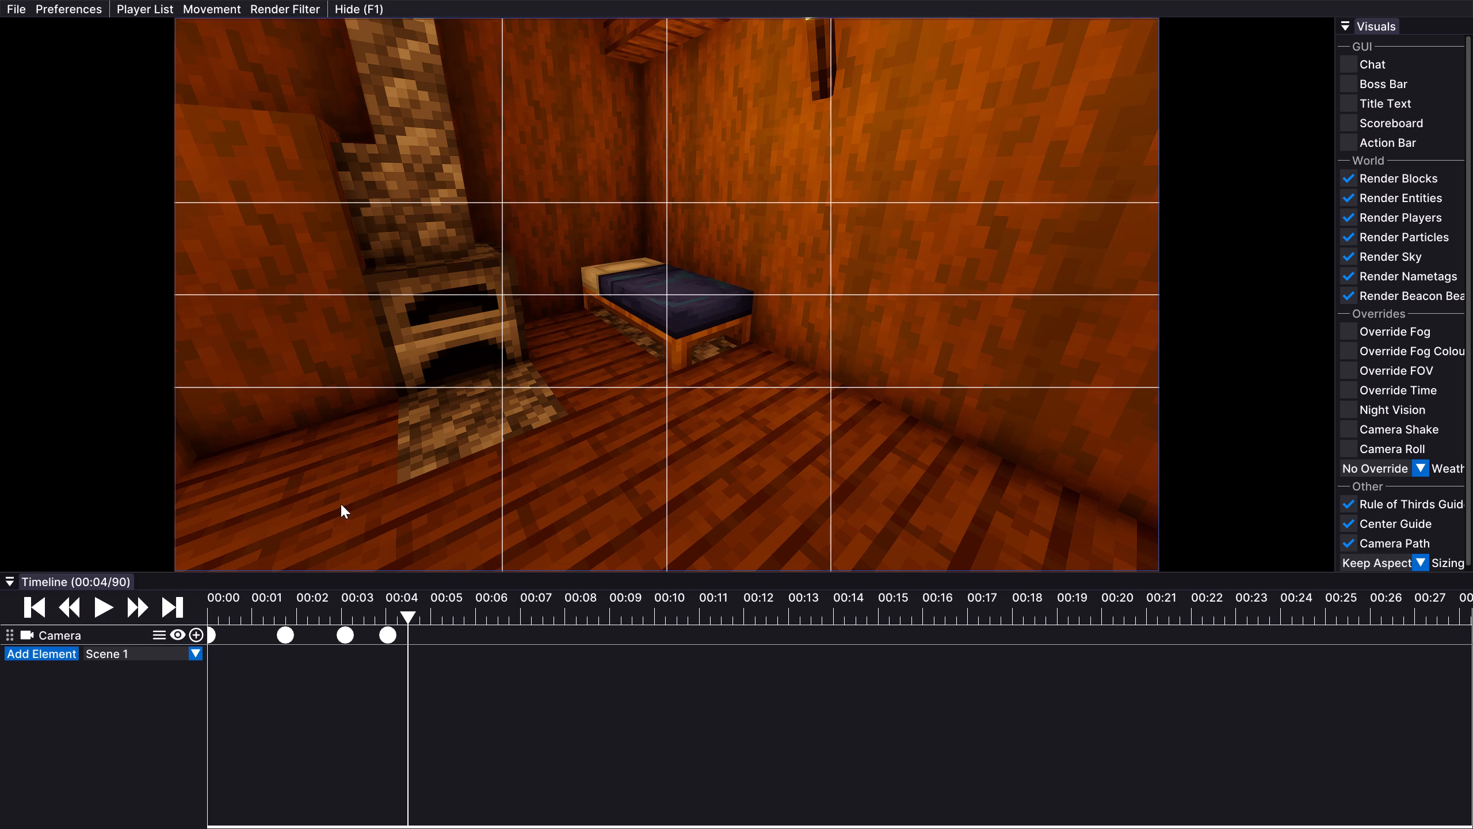
left_click(196, 633)
Add a Camera keyframe at about 00:05 with the camera turned to centre on the purple-topped table and wooden benches.
left_click(103, 602)
triple_click(103, 602)
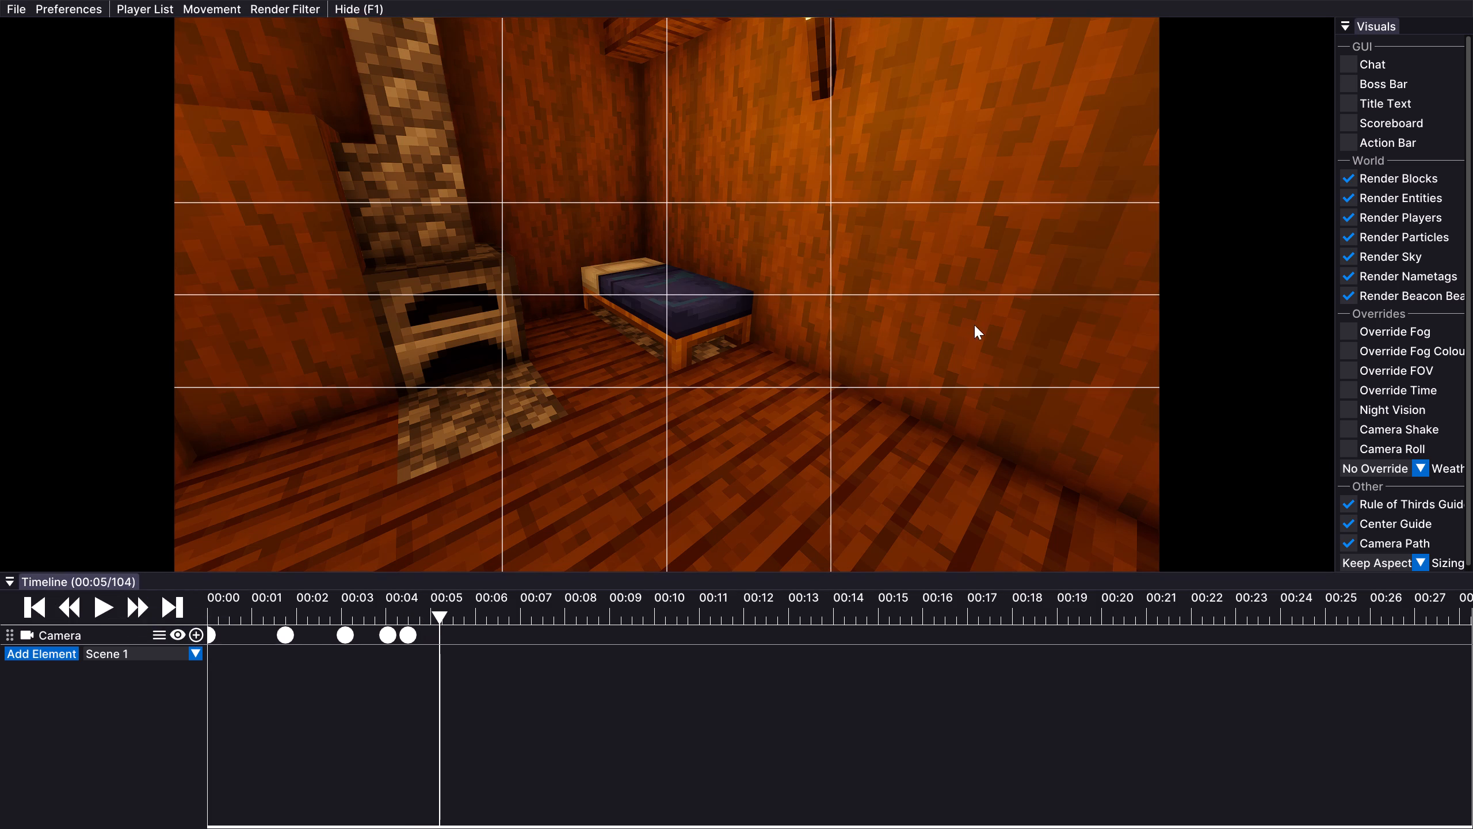
left_click_drag(974, 325, 736, 415)
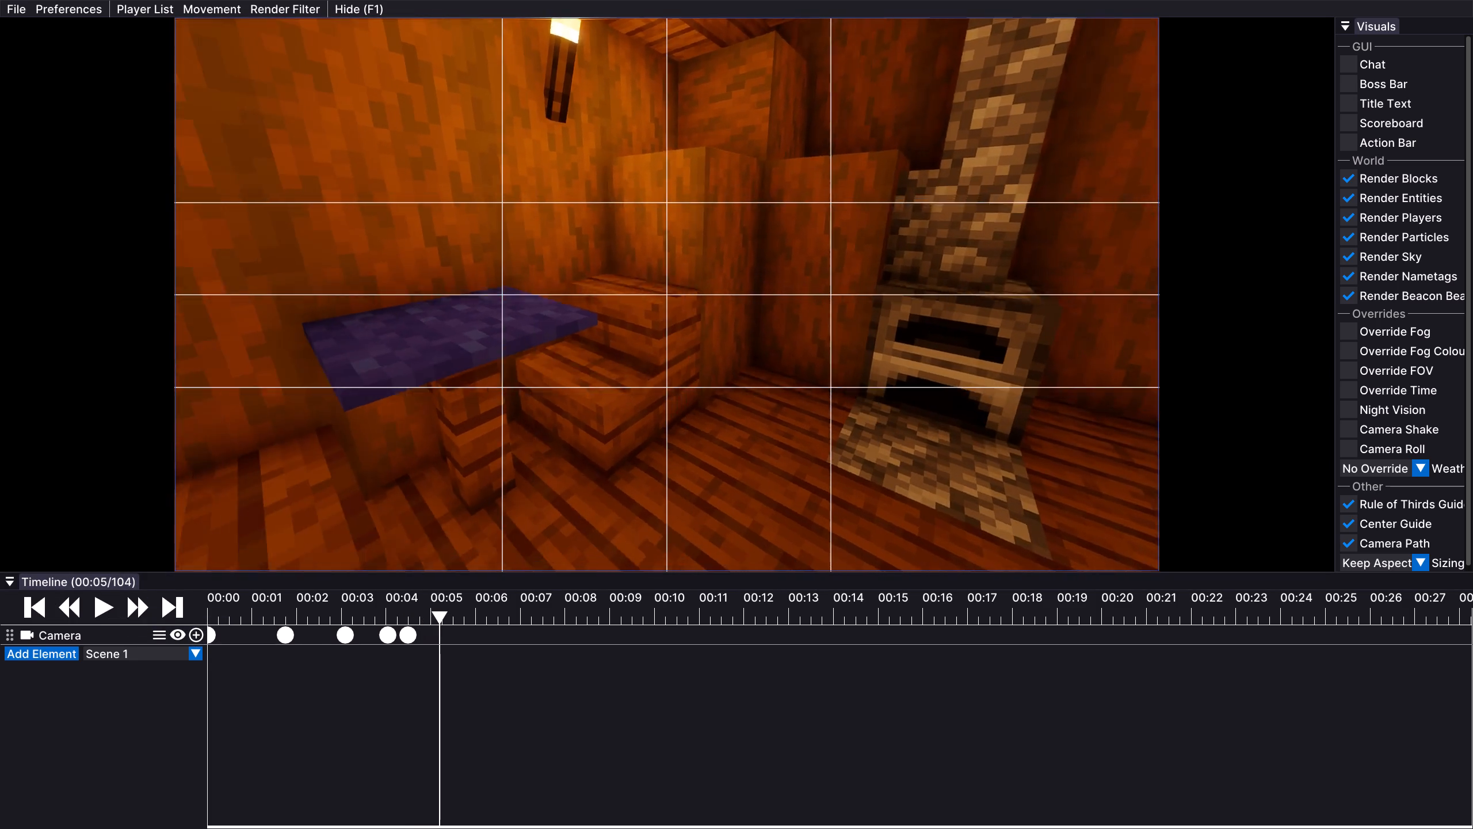
left_click_drag(736, 415, 736, 414)
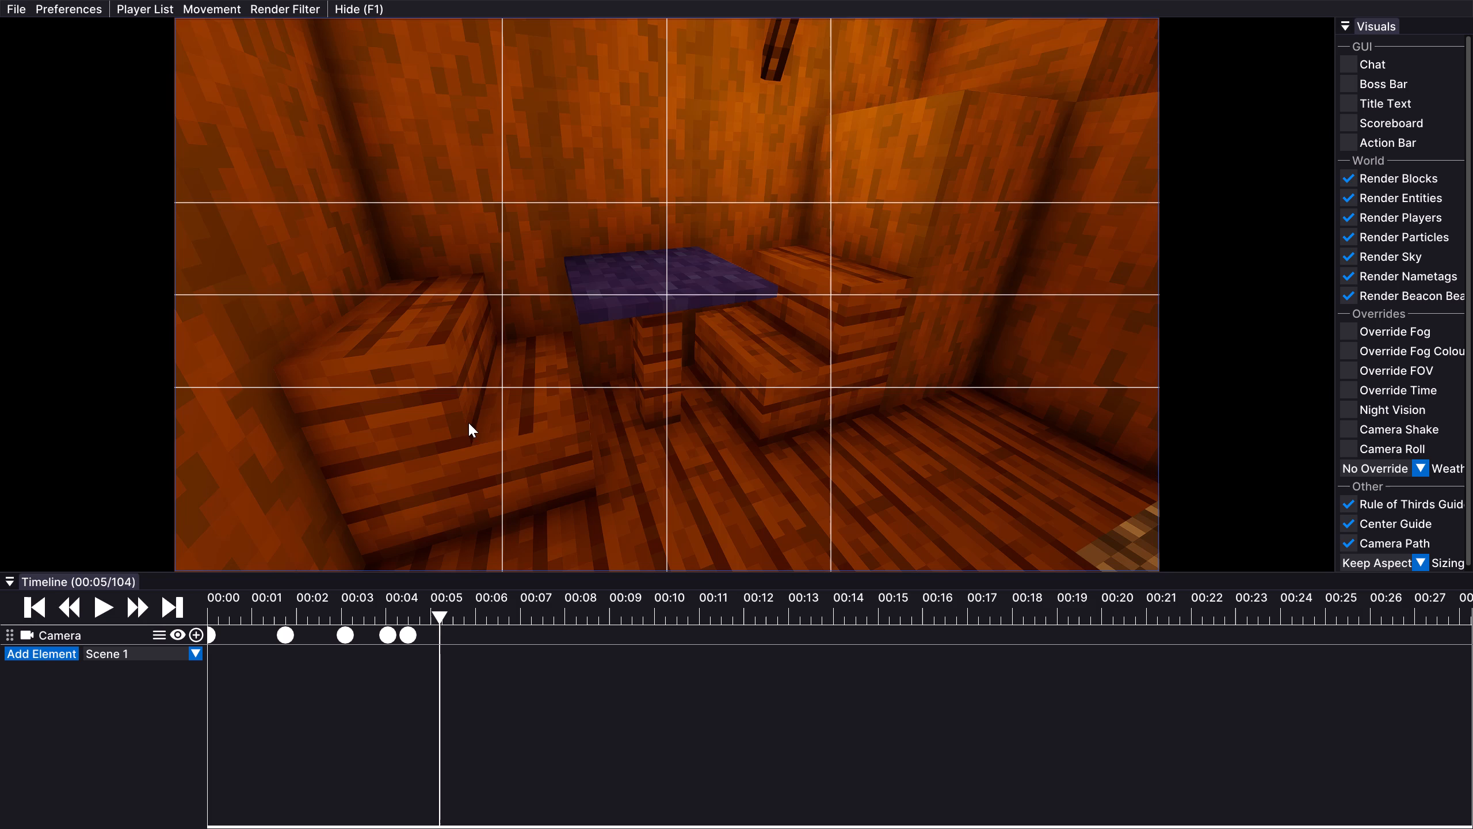
left_click_drag(692, 429, 736, 414)
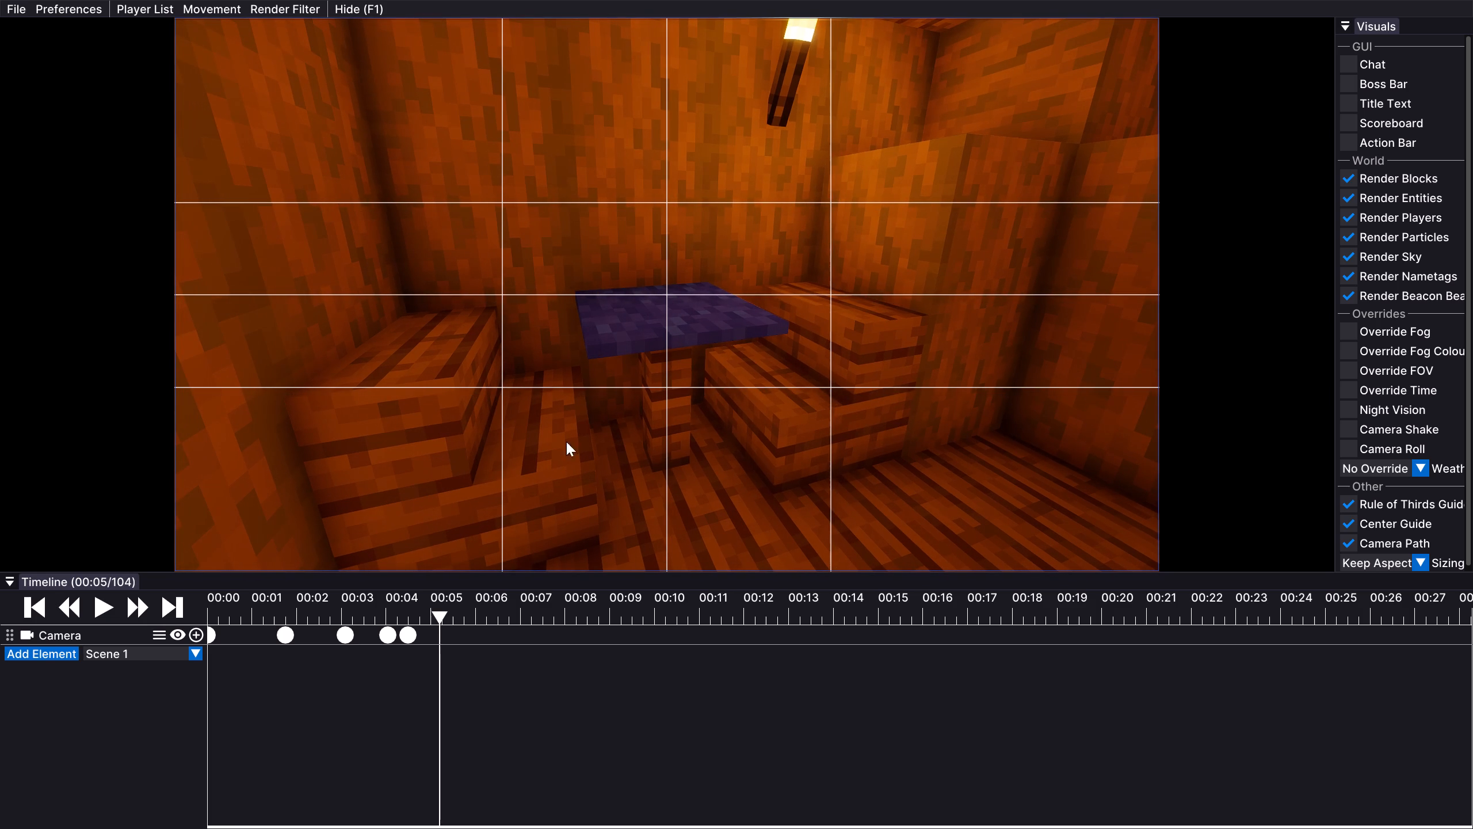
left_click(198, 630)
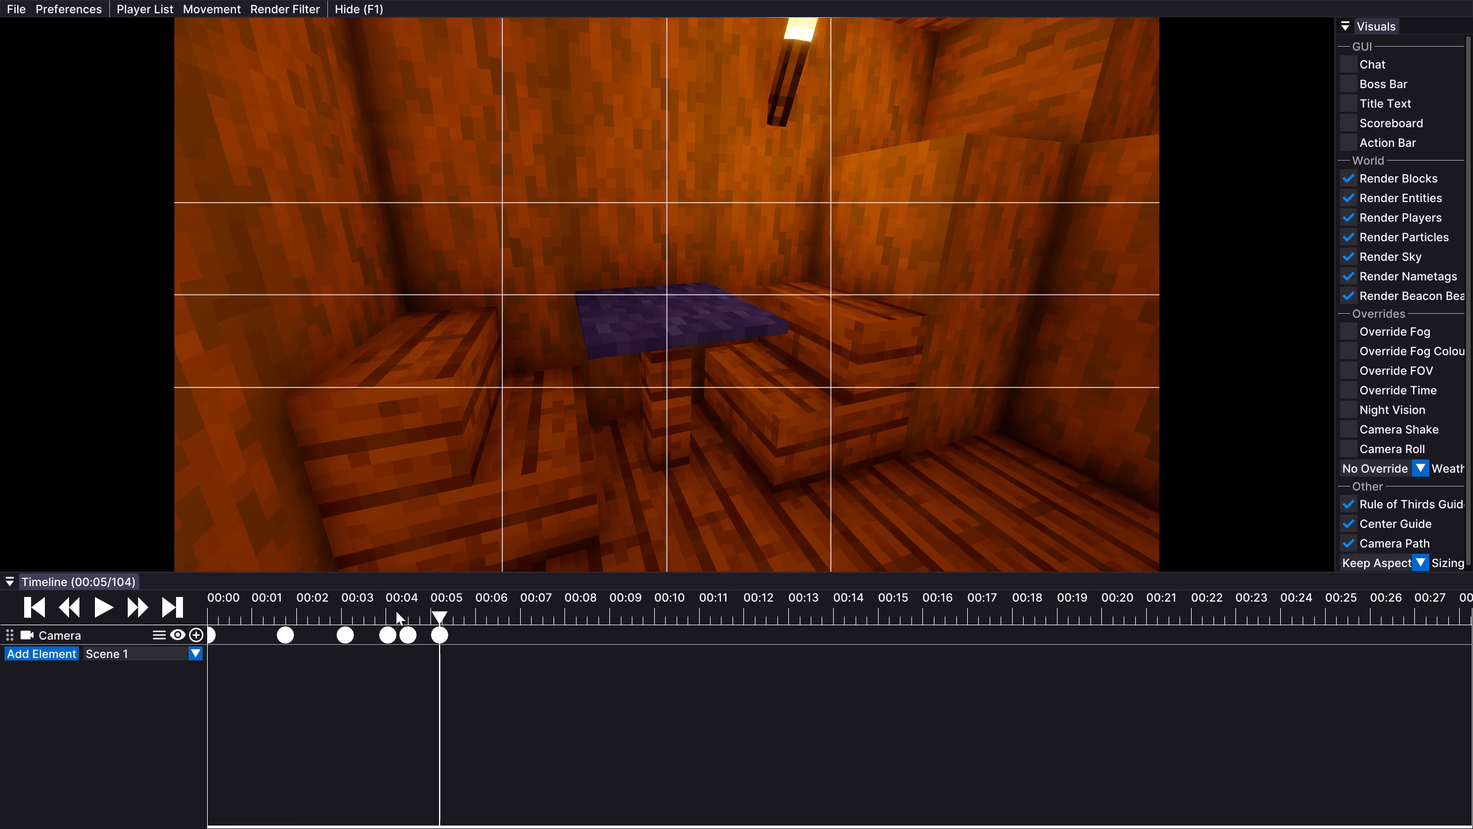
Replay the interior section between about 00:03 and 00:05 to check the moves to the bed and table.
left_click(402, 607)
left_click(106, 609)
double_click(105, 609)
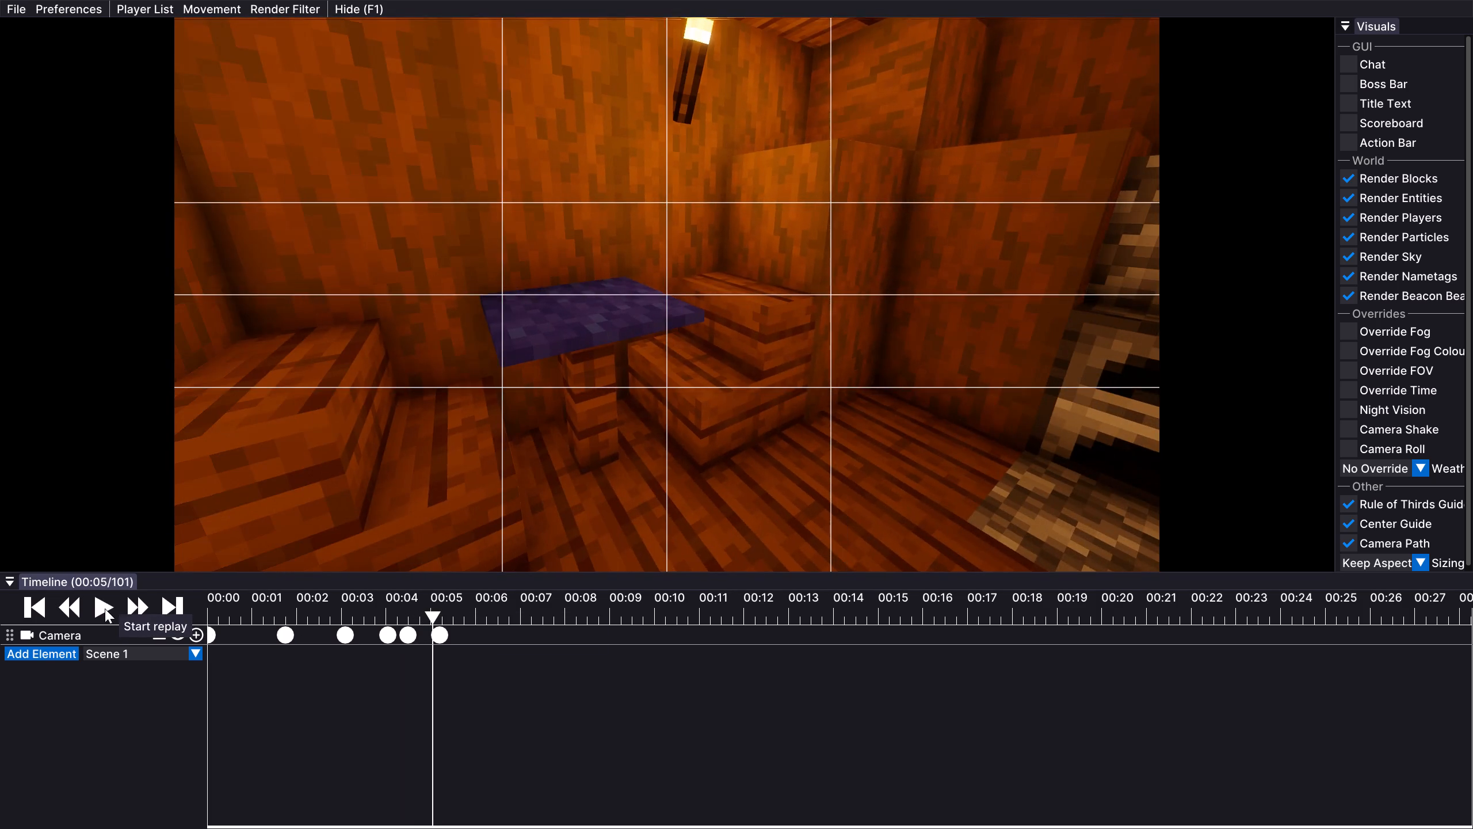
left_click(368, 611)
left_click(101, 604)
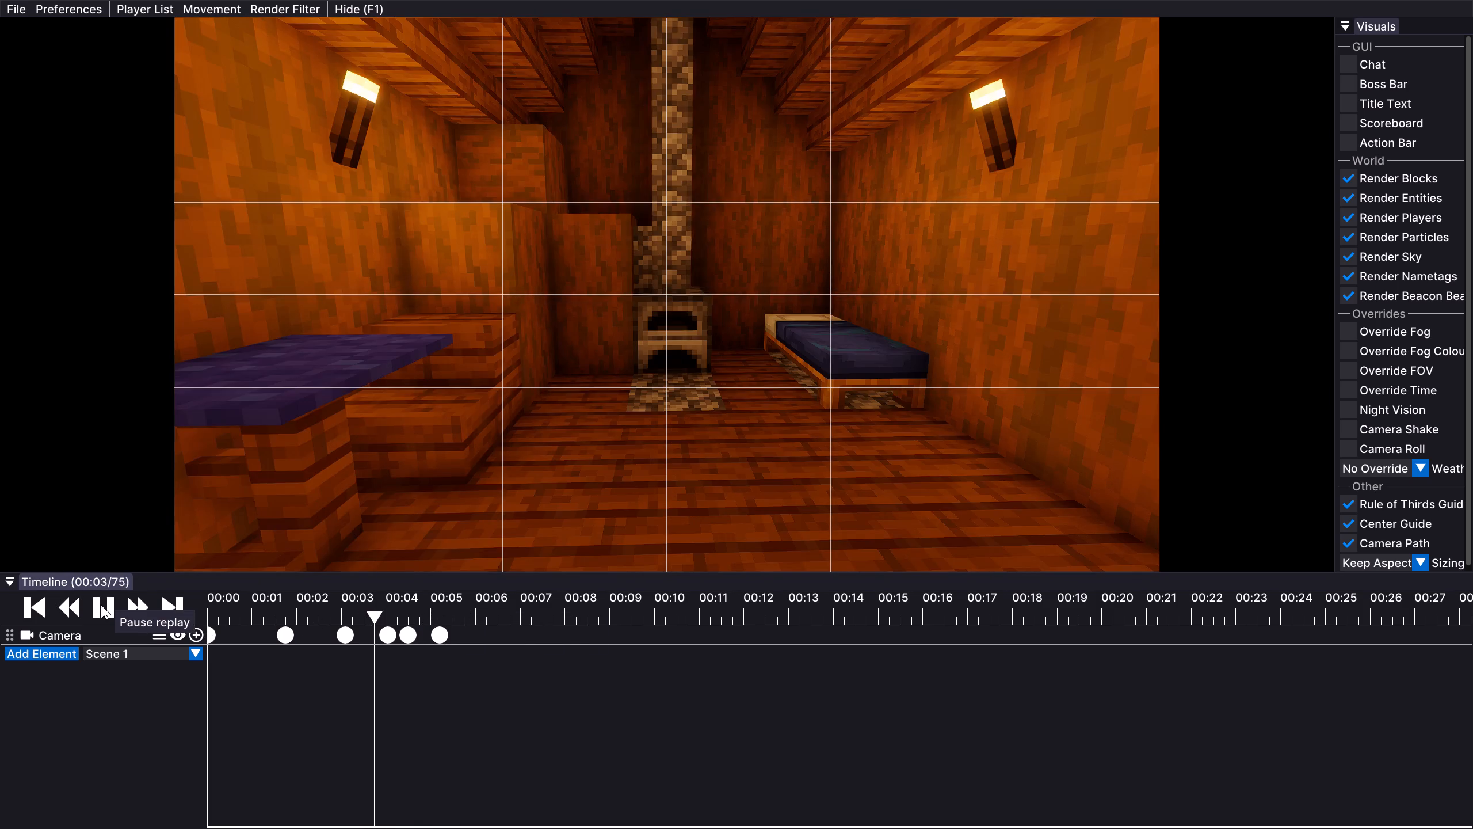
left_click(101, 604)
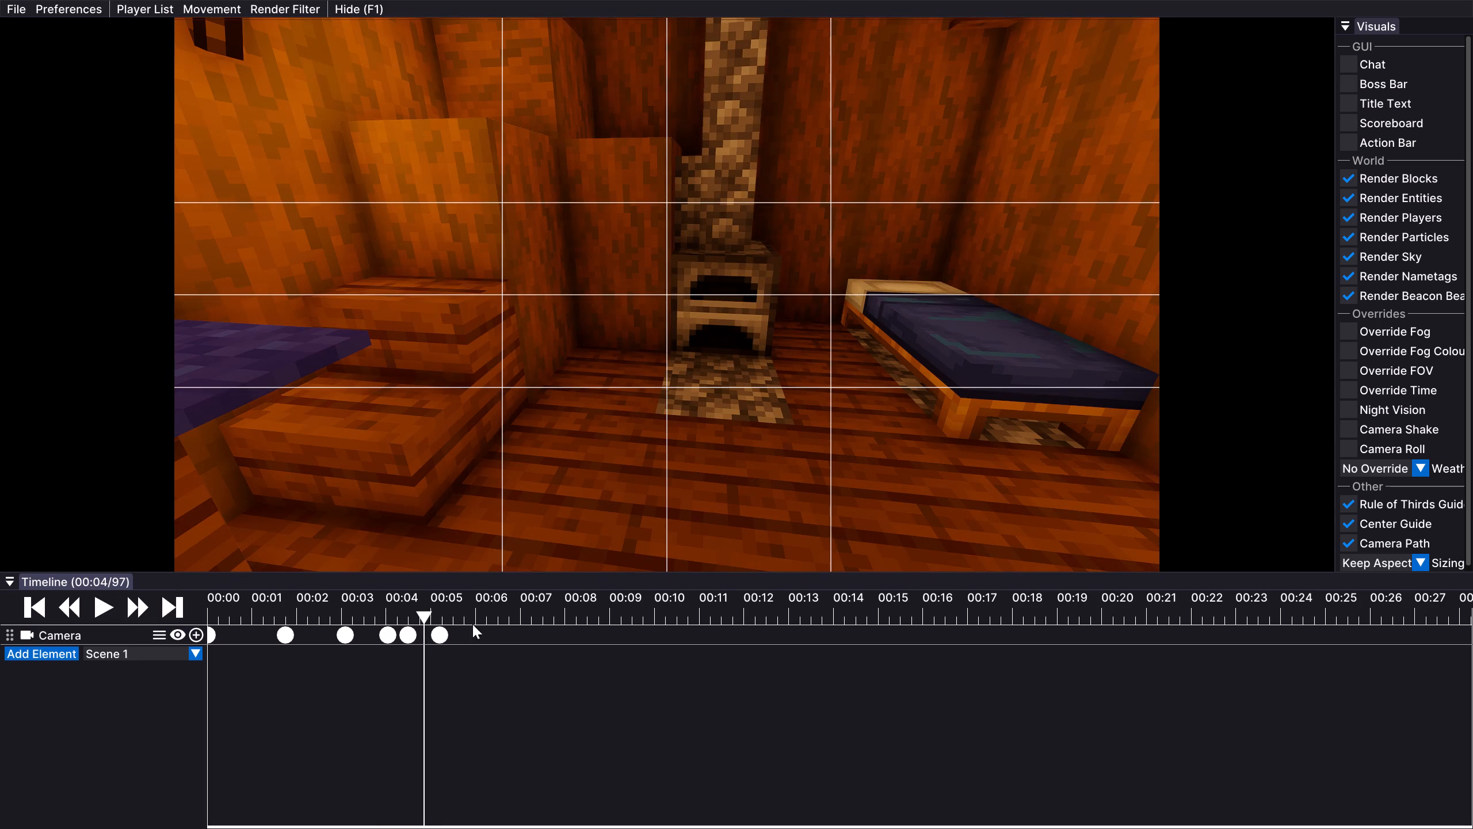
left_click(395, 609)
left_click_drag(395, 609, 402, 607)
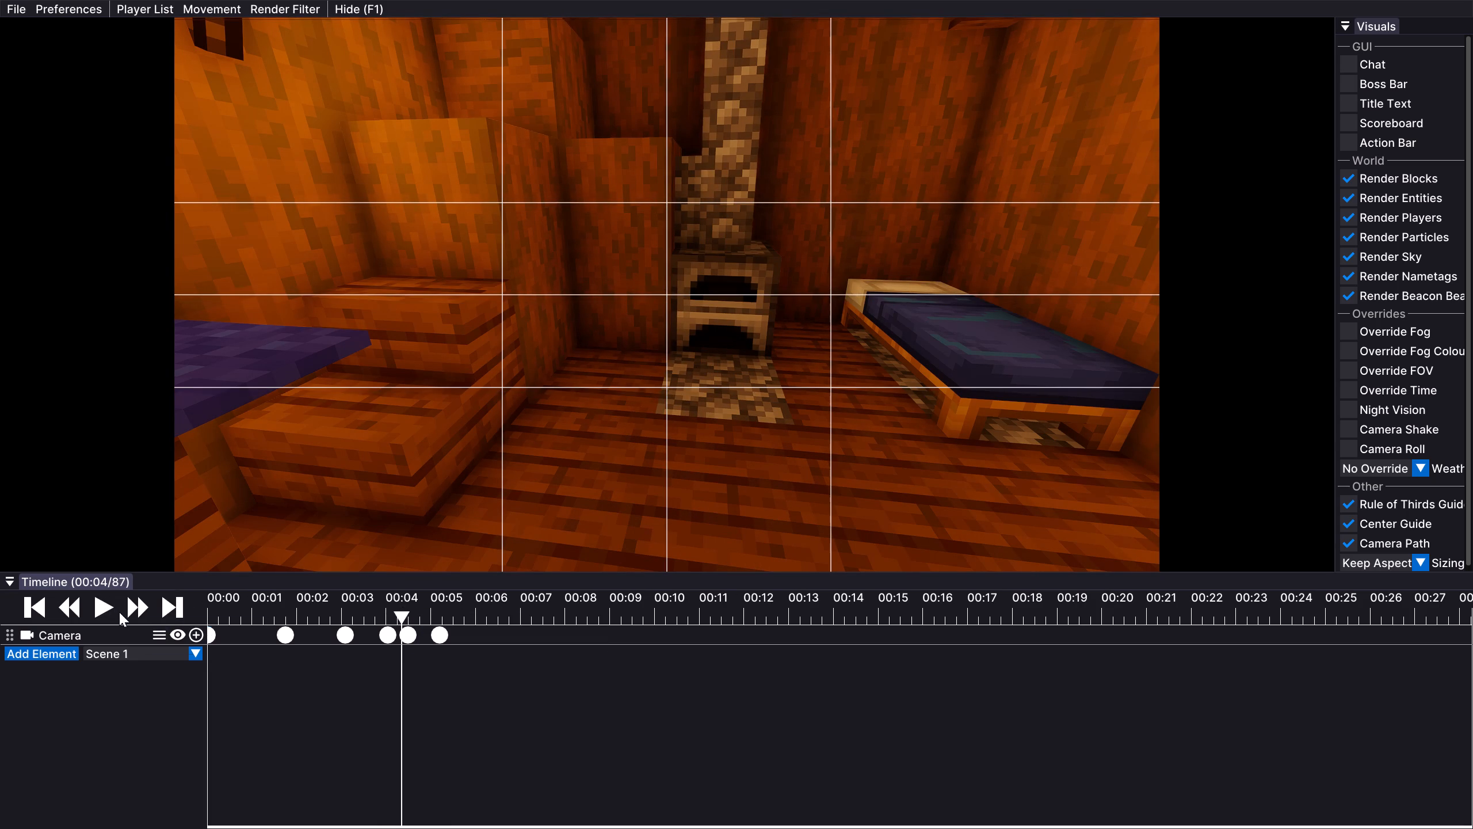
double_click(110, 603)
Lengthen the hold on the bed by moving the table keyframe to about 00:07 and adding a bed-view keyframe at about 00:06.
left_click_drag(440, 634, 533, 629)
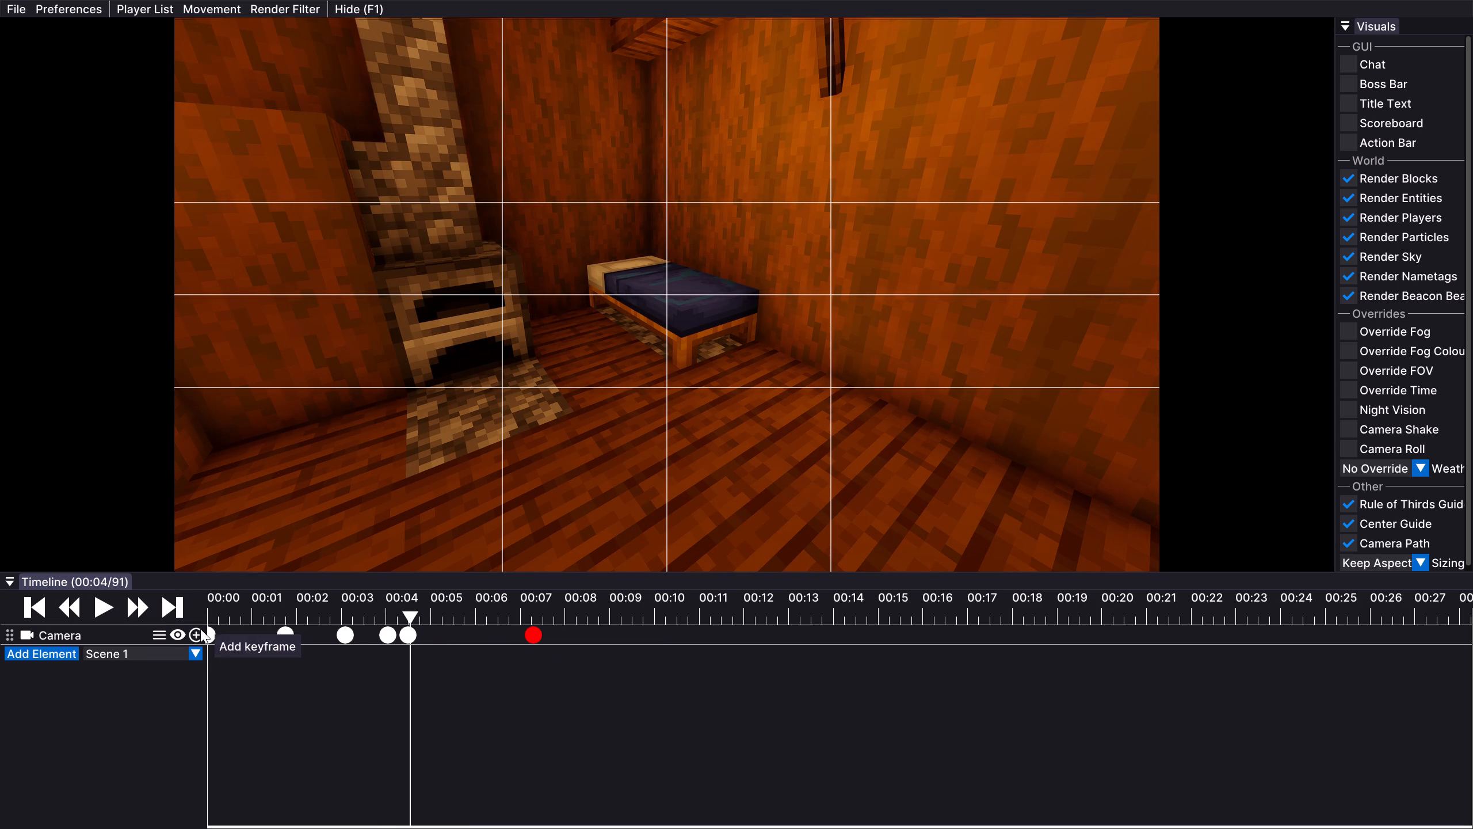
left_click(200, 629)
left_click_drag(415, 632, 446, 630)
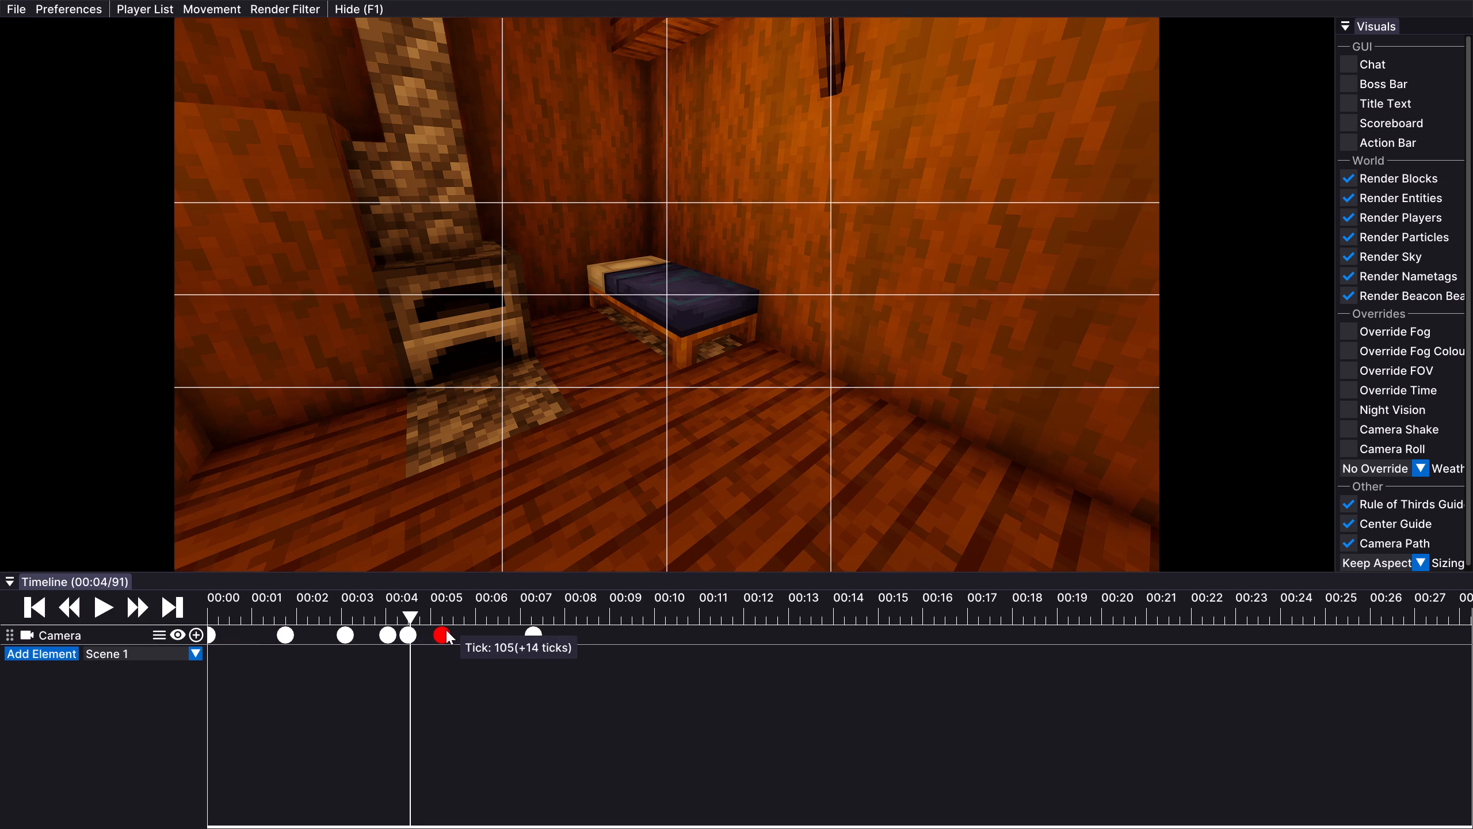
left_click_drag(446, 630, 501, 625)
Play the whole camera path from 00:00 past the final table keyframe to review its timing.
left_click(400, 615)
left_click_drag(400, 615, 273, 617)
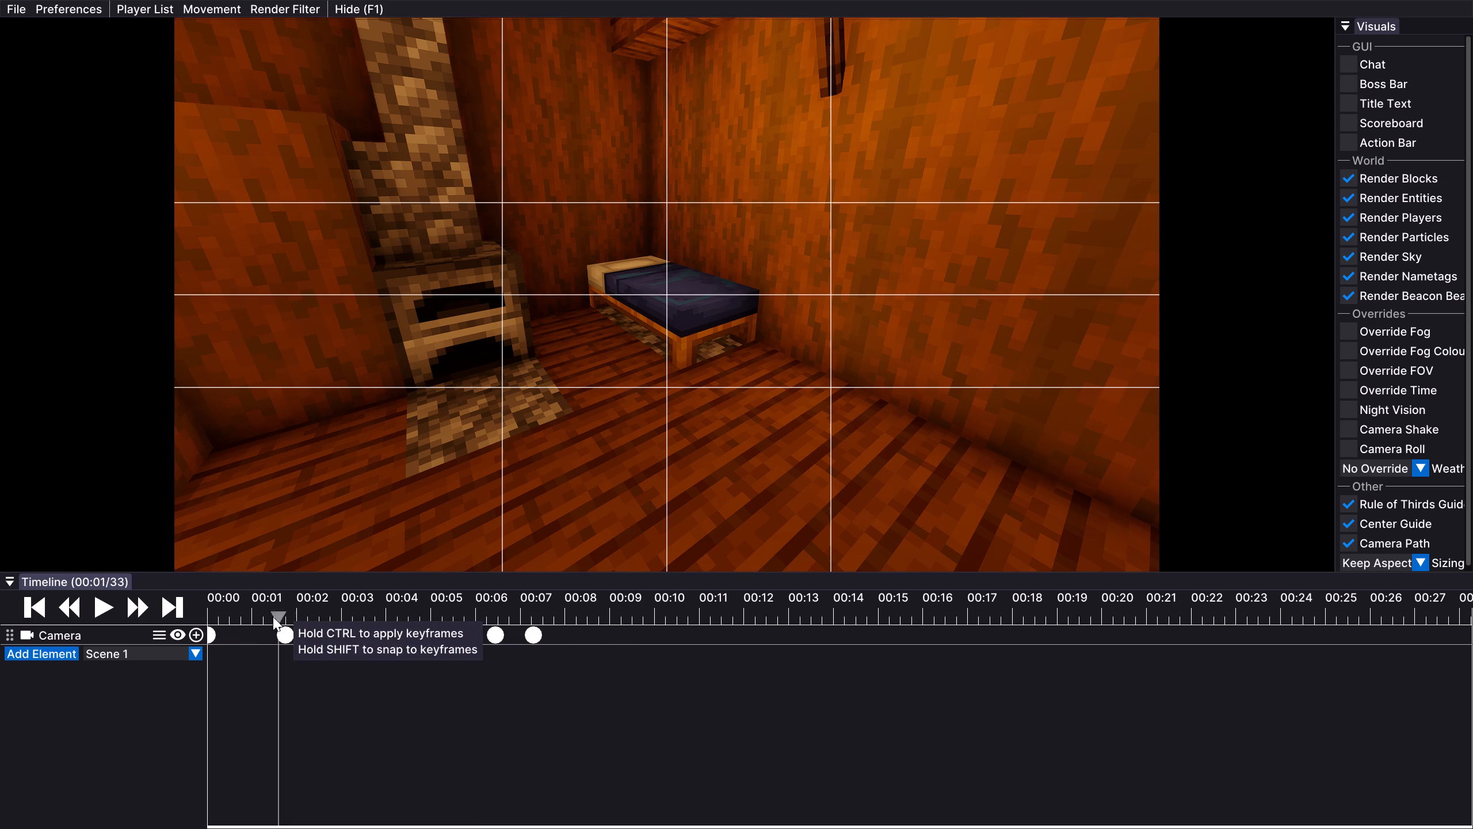
left_click_drag(273, 617, 173, 616)
left_click(105, 608)
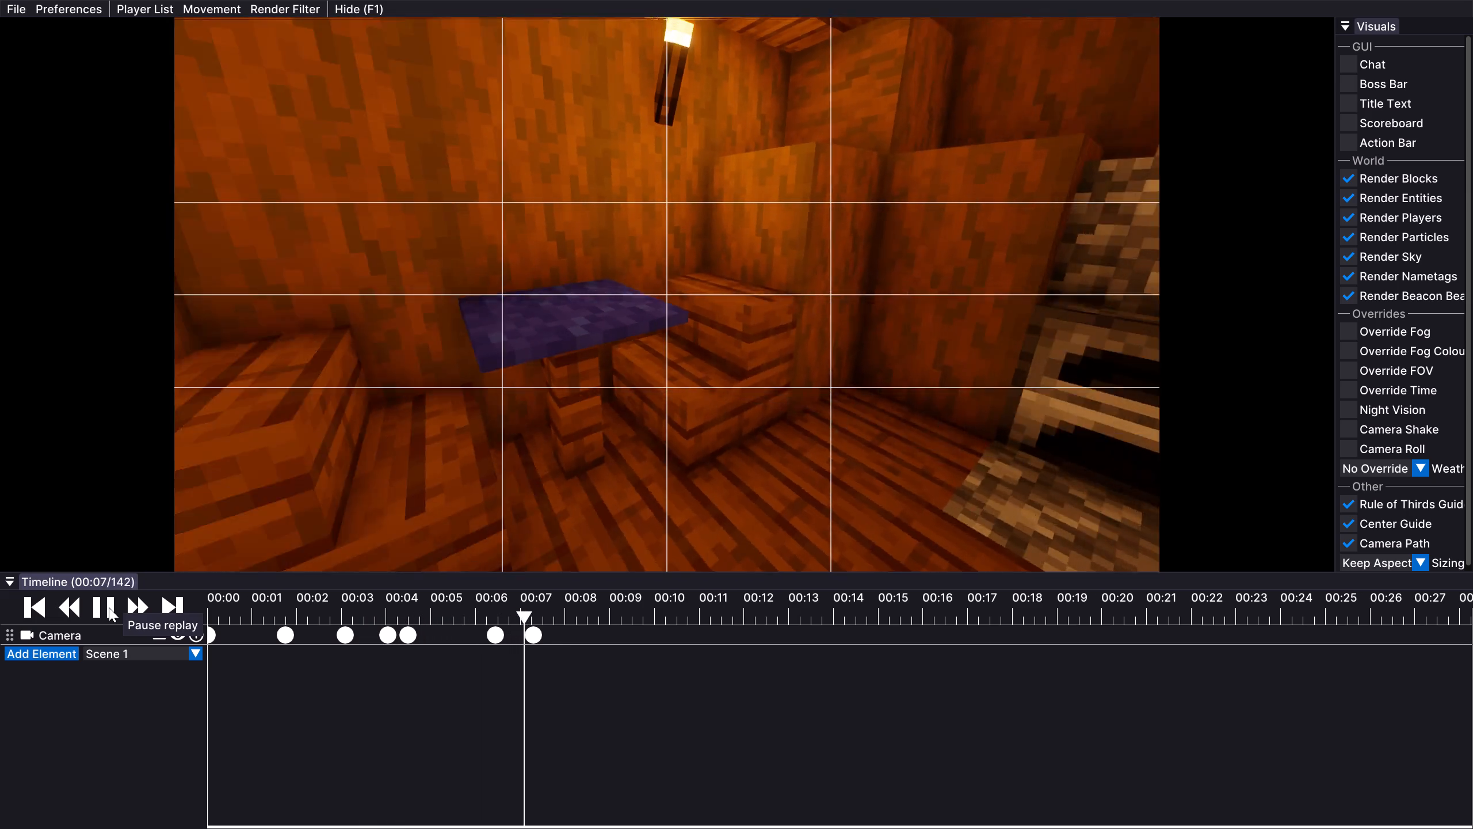
left_click(109, 607)
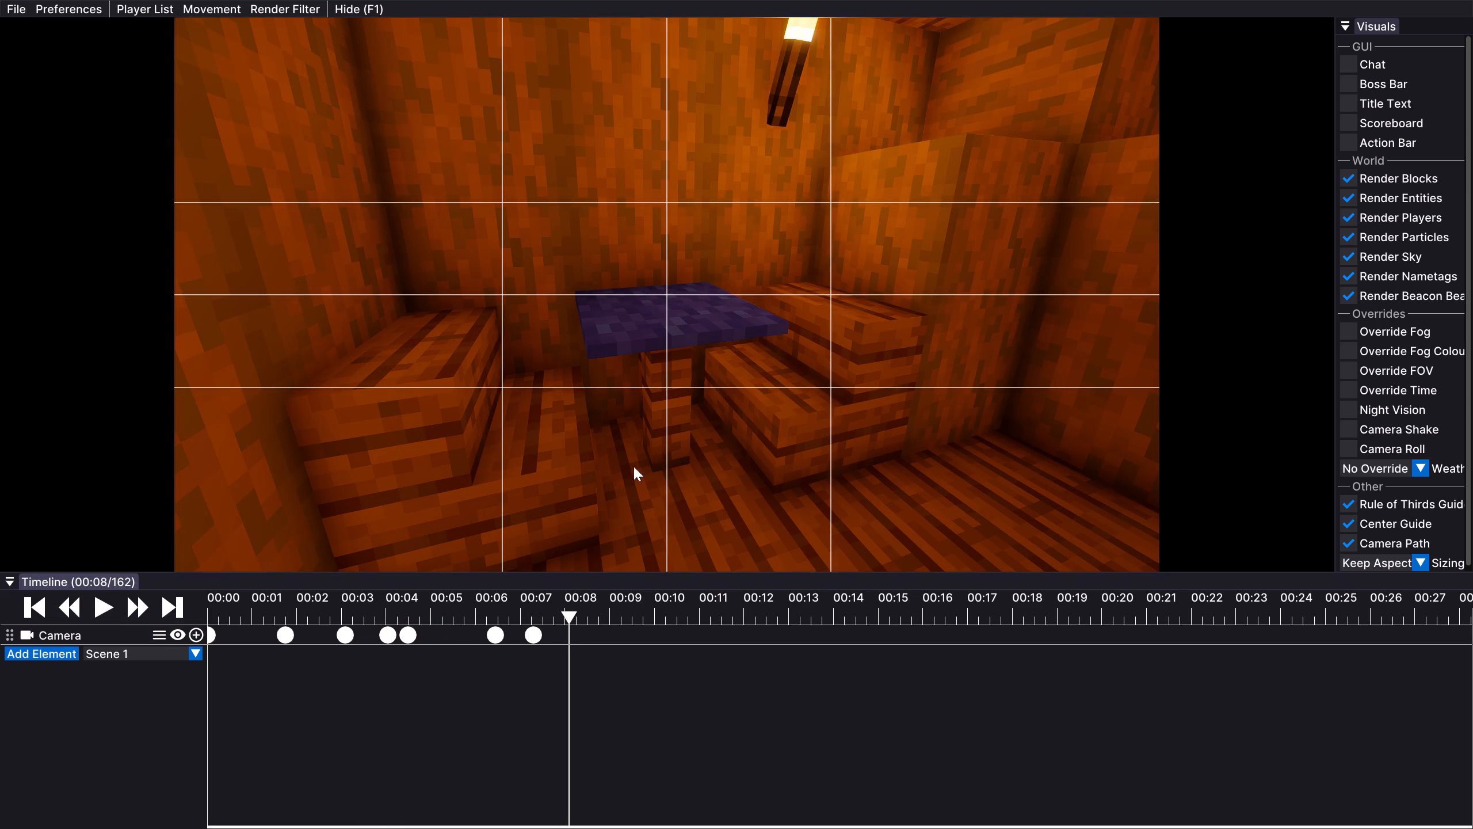
Add a Camera keyframe at about 00:08 (tick 162) with the camera turned towards the purple-topped table and both benches.
left_click_drag(862, 409, 736, 414)
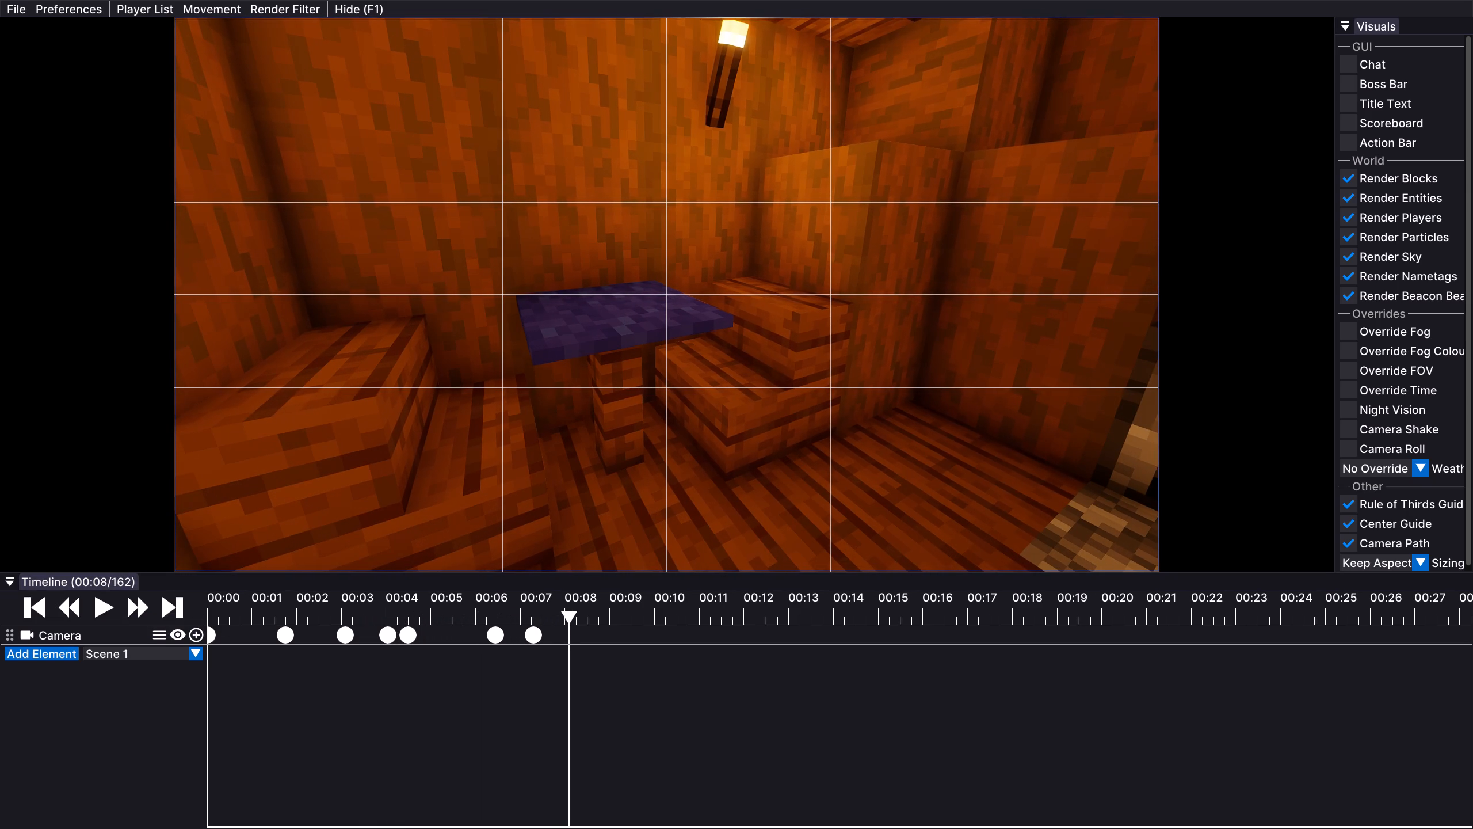
left_click_drag(736, 414, 736, 414)
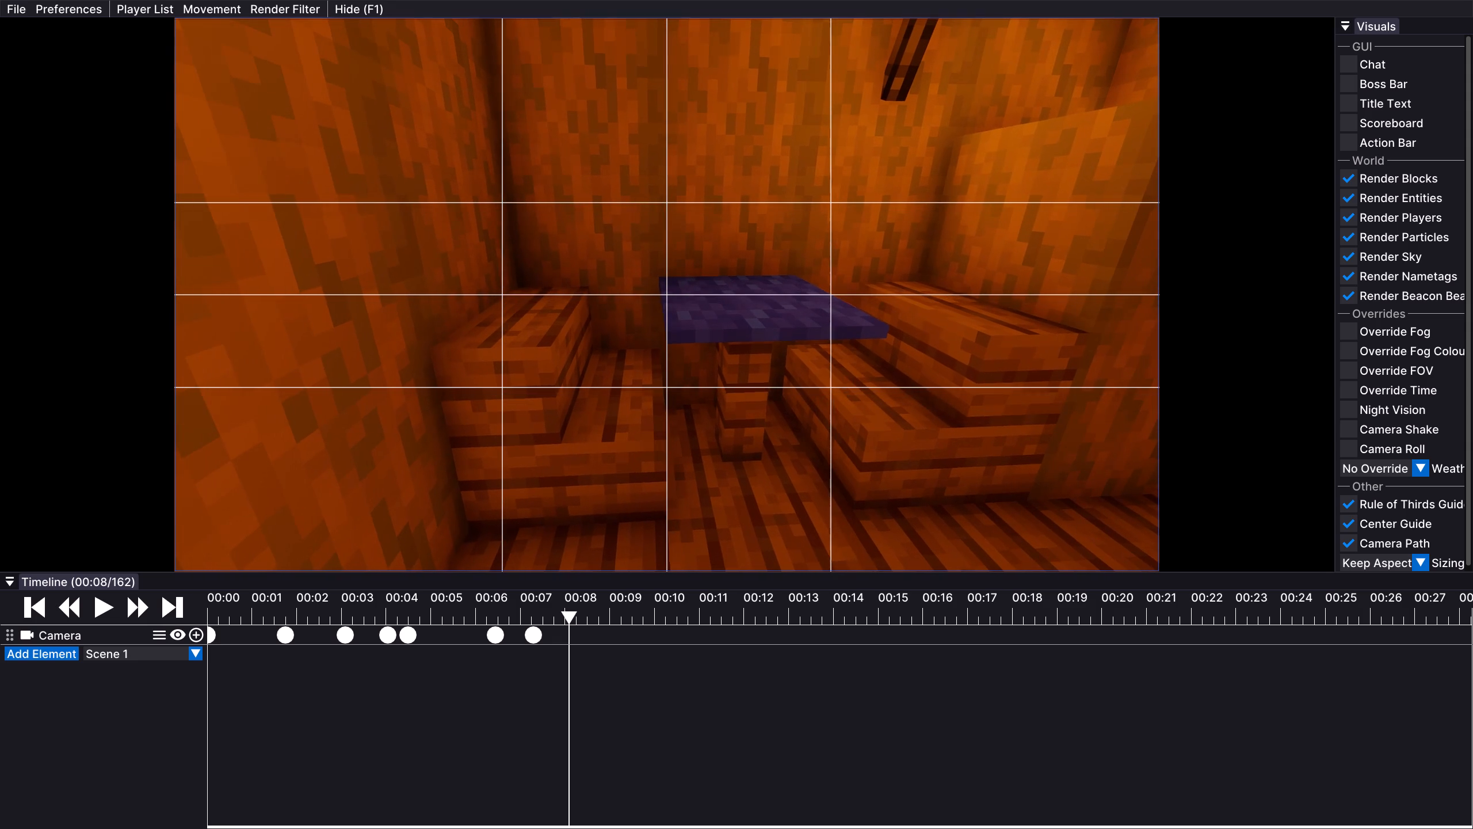
left_click_drag(736, 414, 736, 414)
left_click(194, 624)
left_click(195, 639)
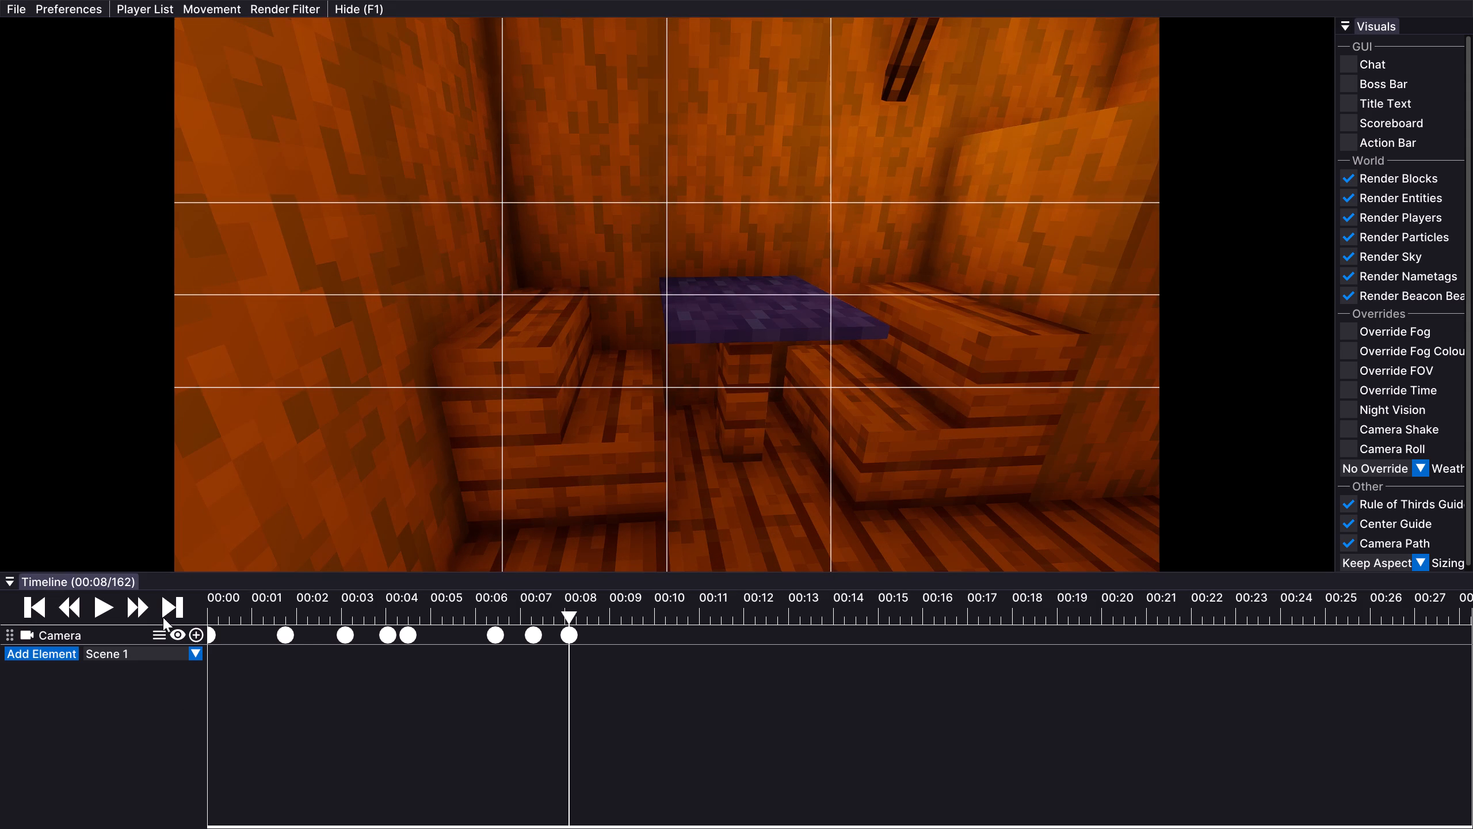
Replay from about 00:07 and add a second Camera keyframe with the same table view at tick 176 to hold the shot.
left_click(106, 607)
left_click(106, 607)
left_click(521, 613)
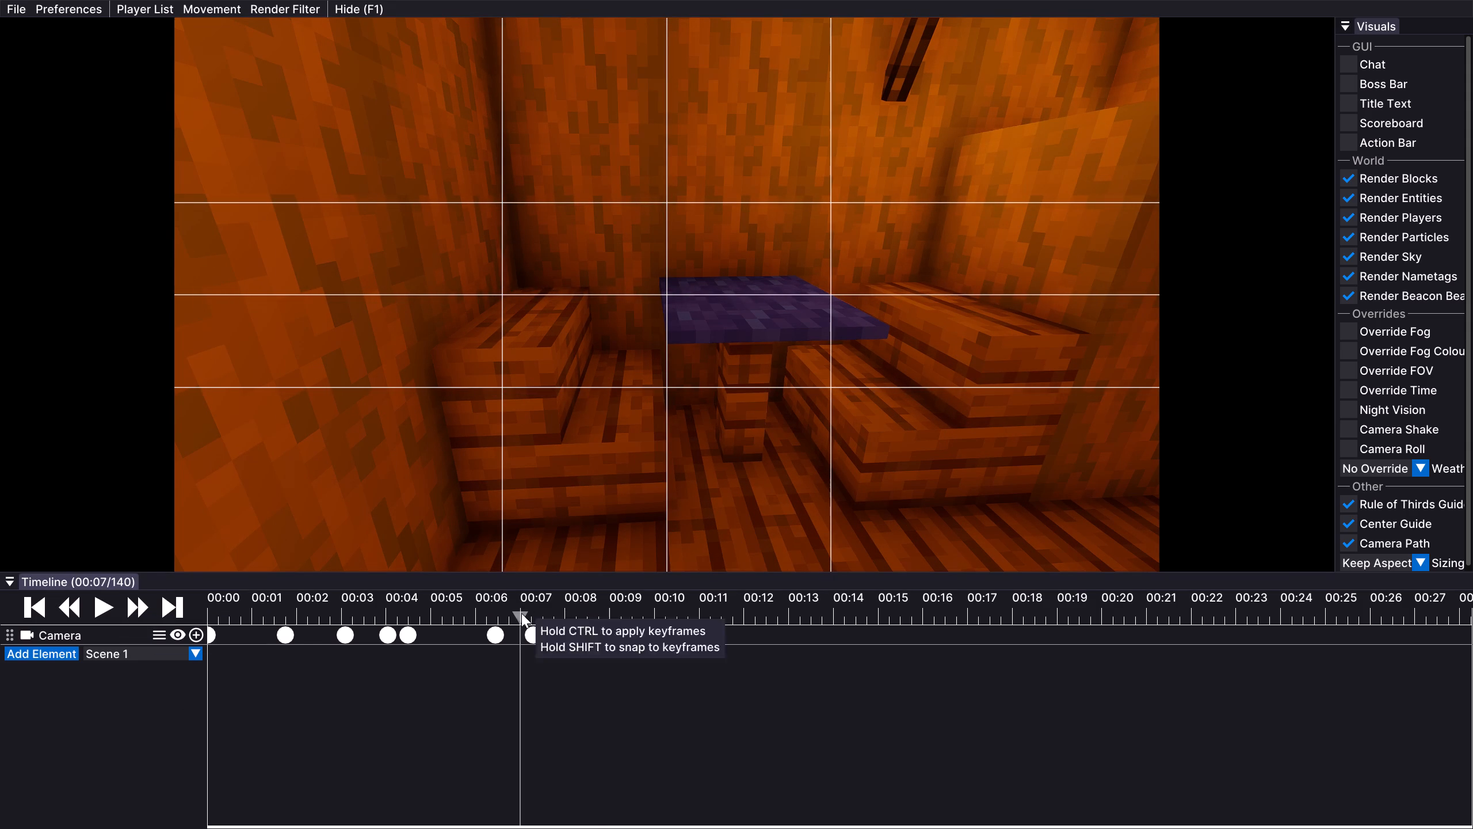
left_click(102, 608)
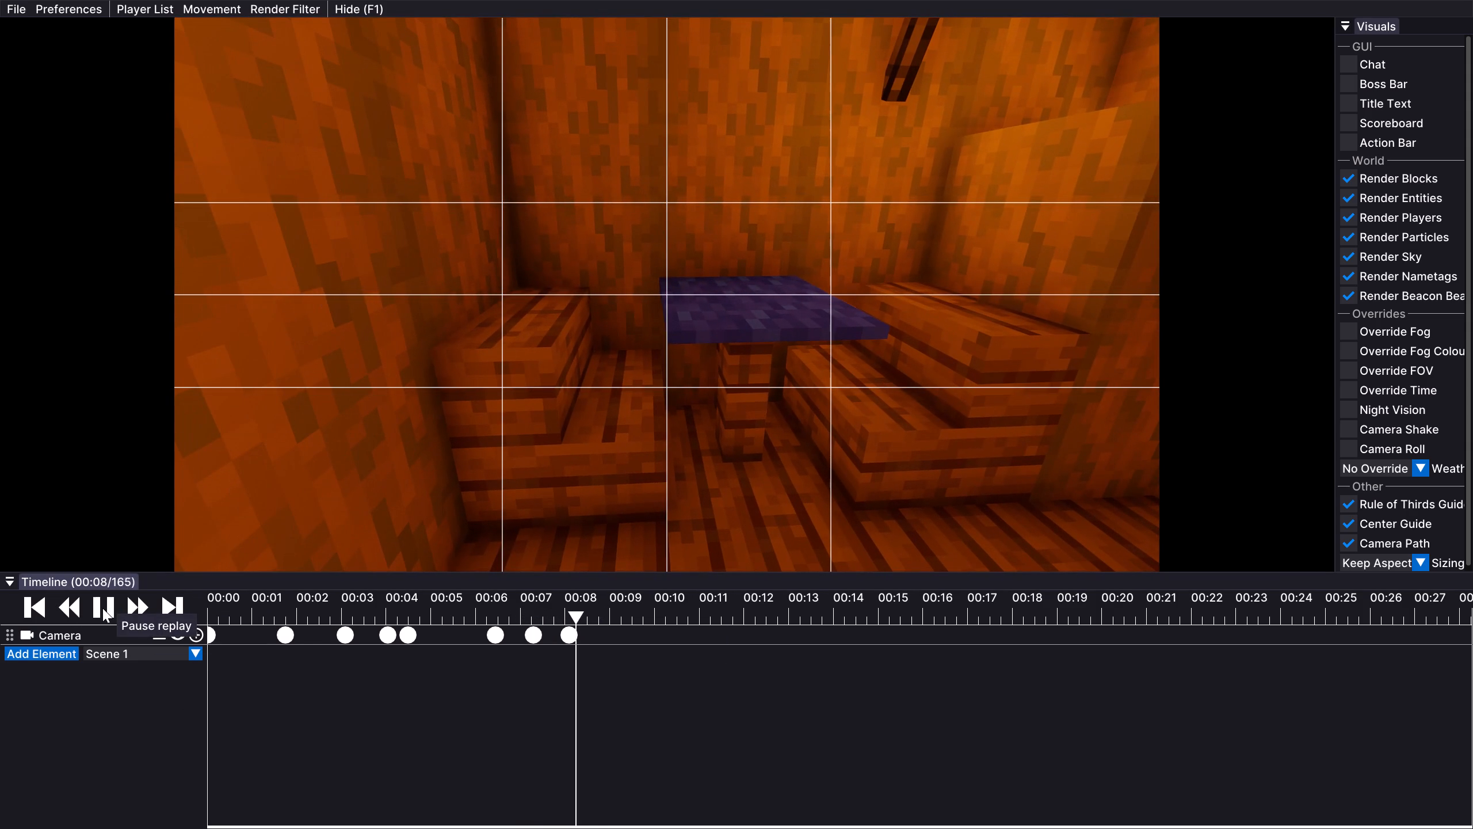
left_click(102, 608)
double_click(102, 608)
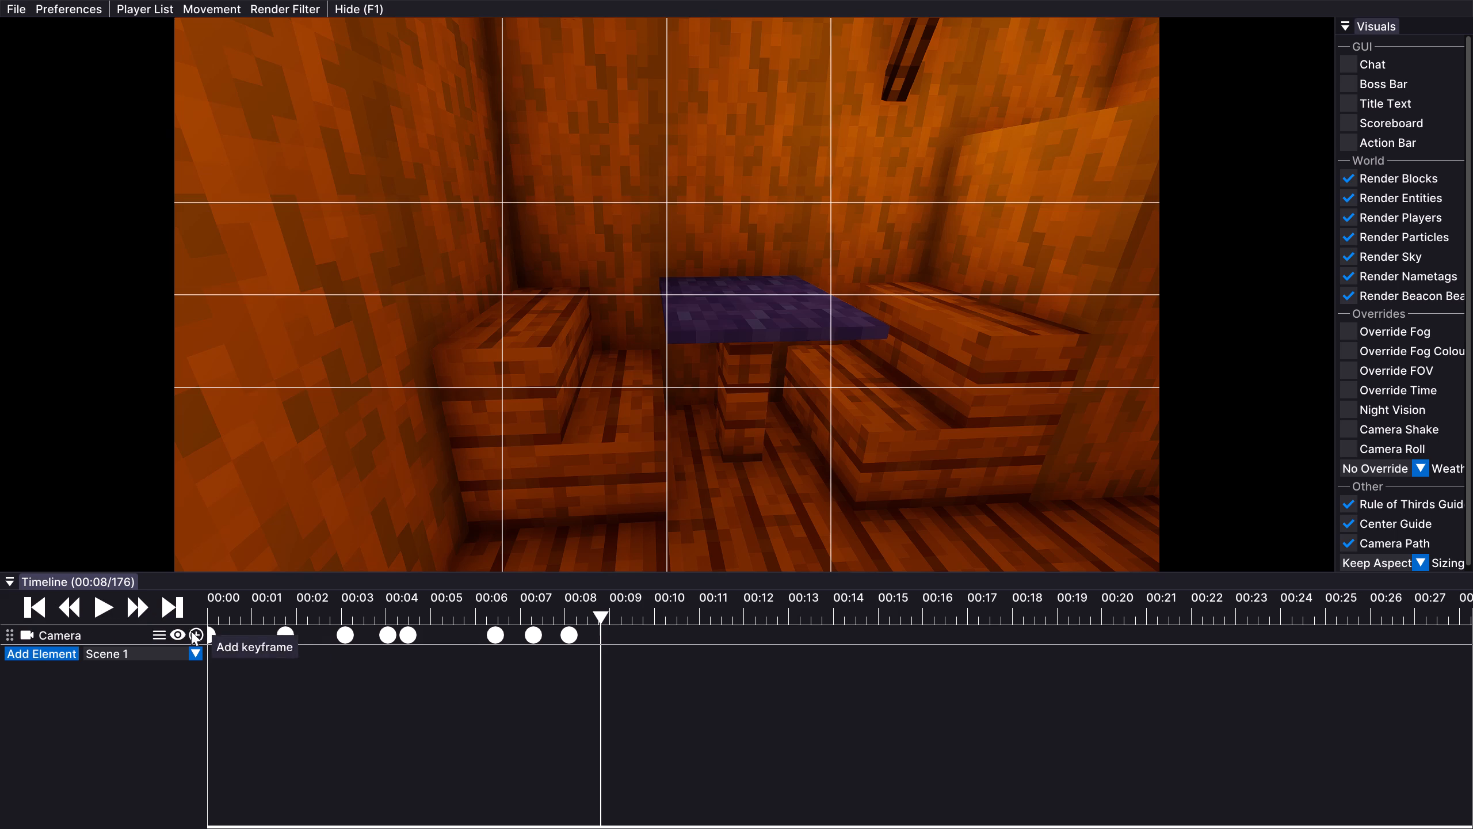
left_click(194, 634)
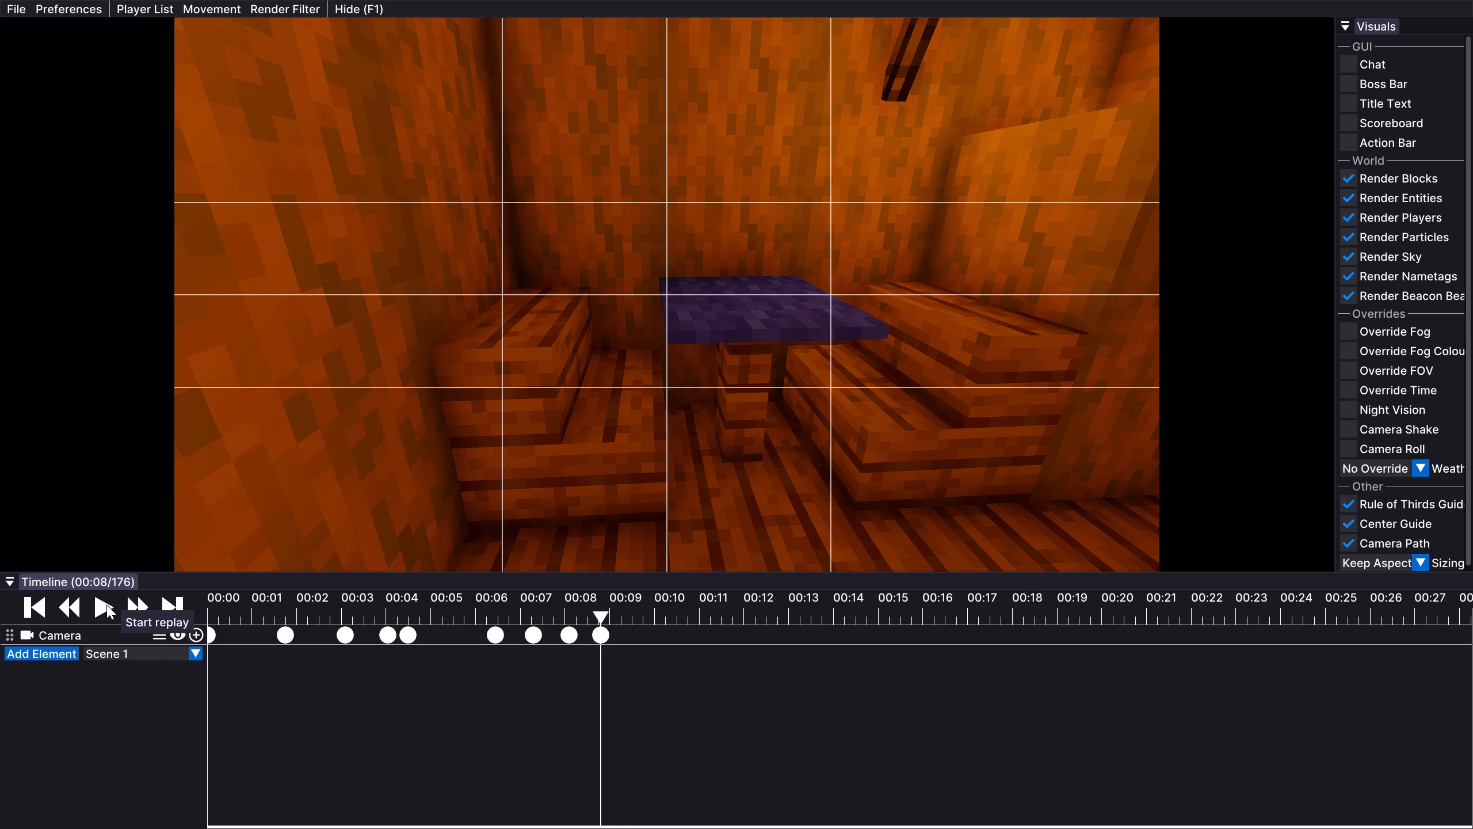
Add a Camera keyframe at about 00:09 (tick 187) with the camera pulled back and turned to the furnace and stone chimney.
left_click(106, 604)
left_click(106, 604)
left_click_drag(745, 430, 737, 414)
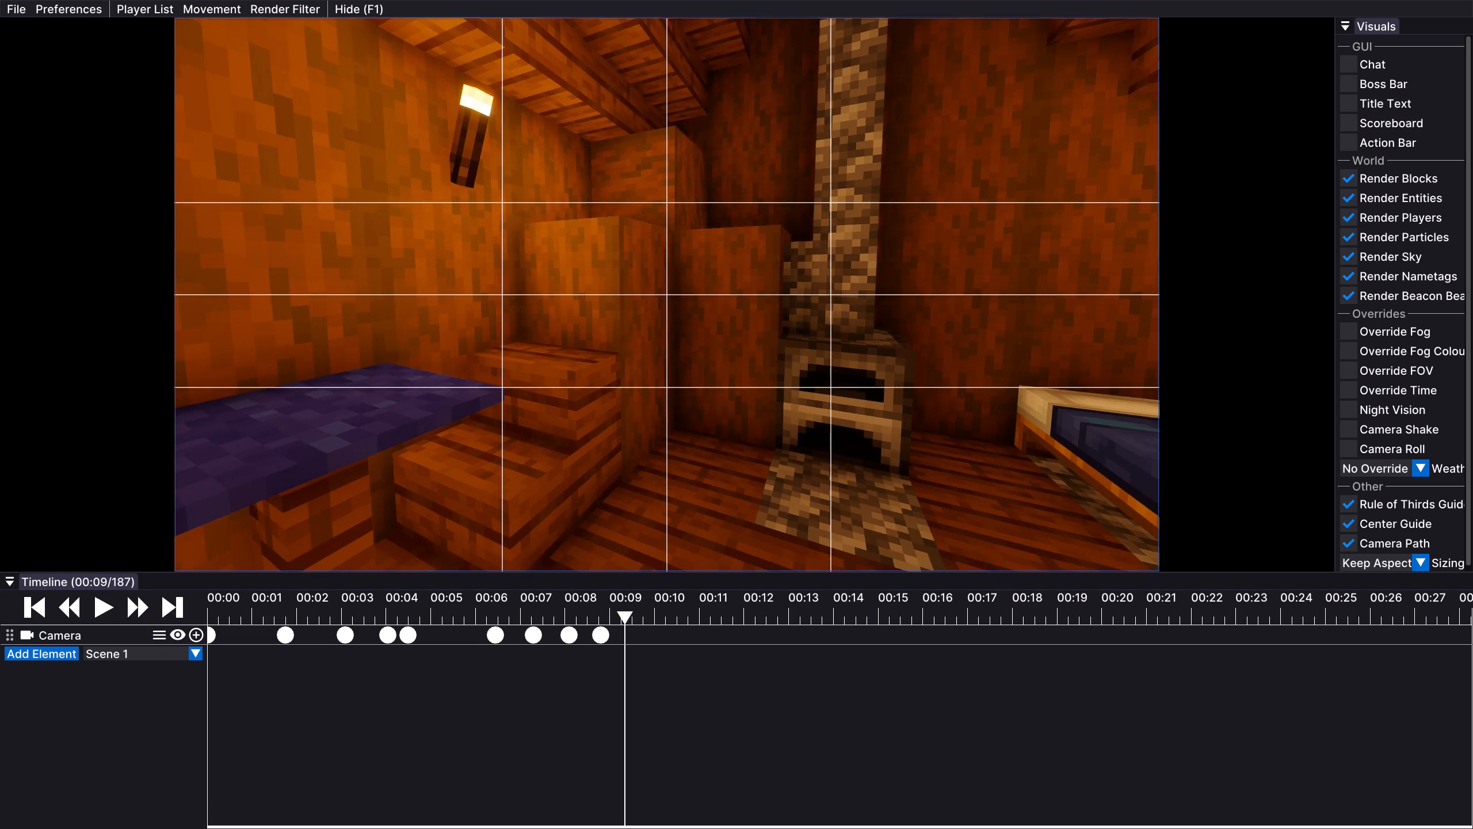
left_click_drag(737, 414, 736, 414)
key("Right")
left_click_drag(796, 439, 736, 414)
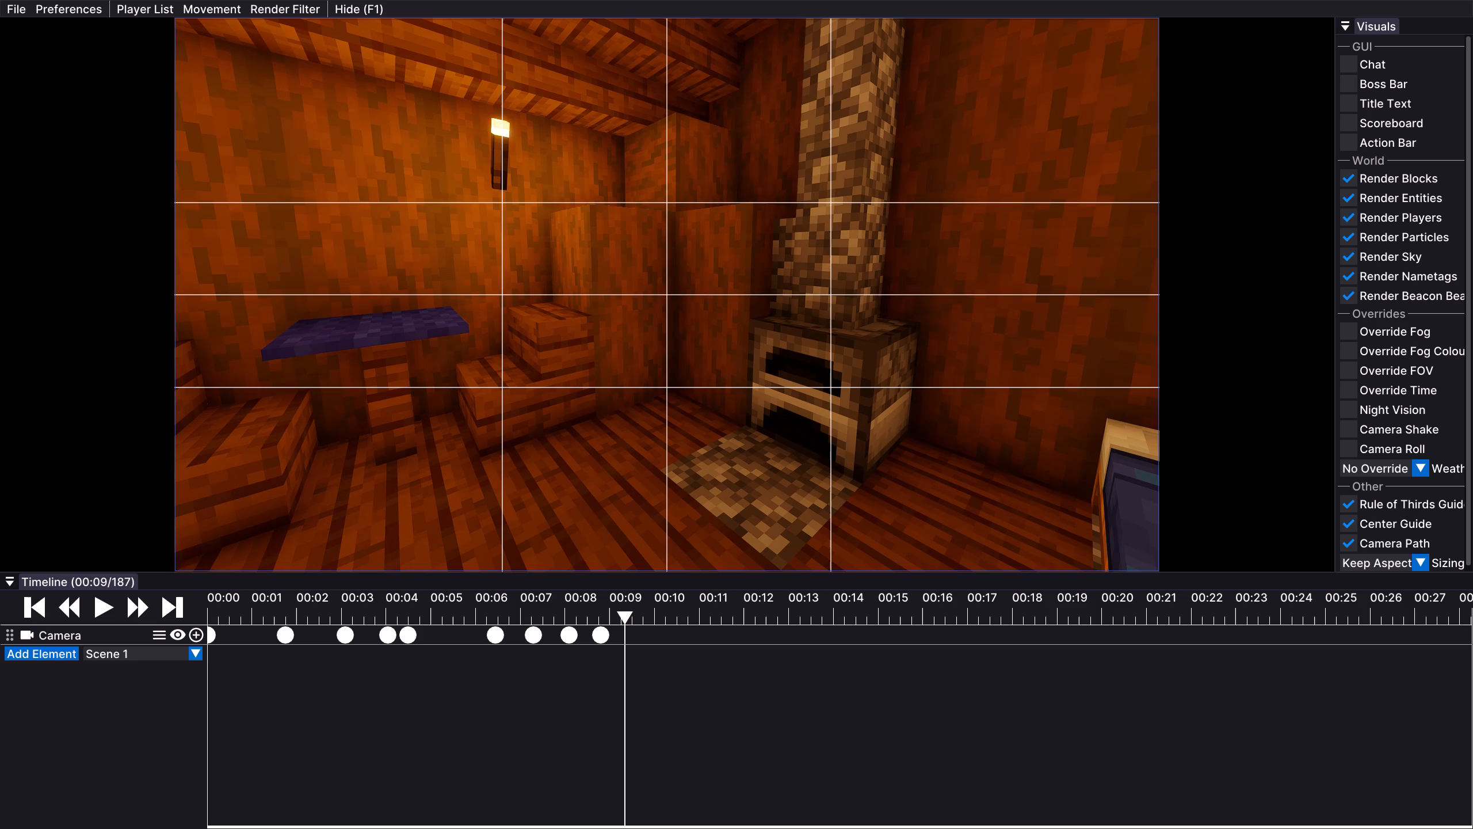
left_click_drag(736, 414, 736, 414)
left_click(196, 640)
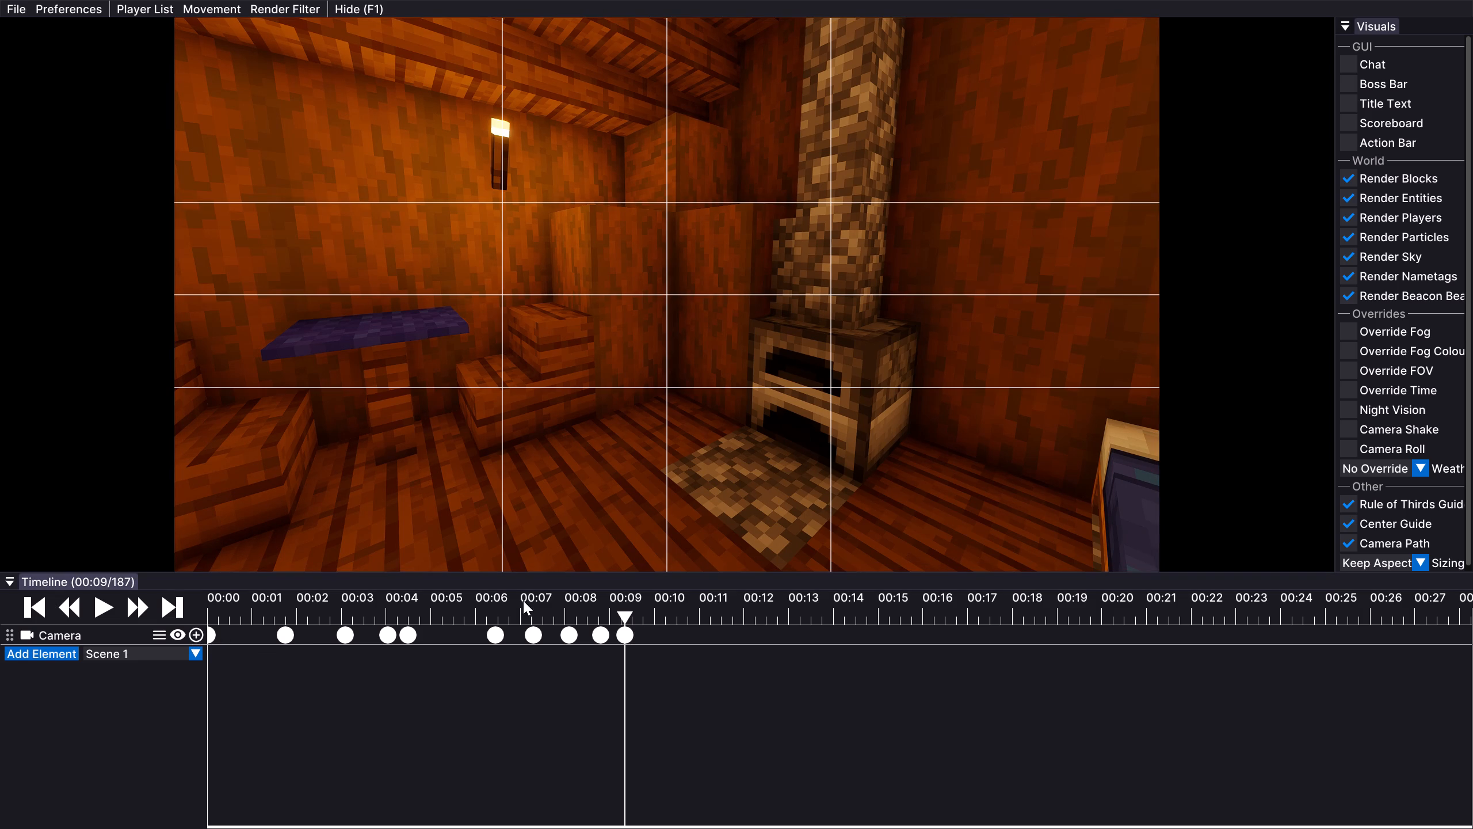
Replay the section from about 00:08 to 00:10 to check the move from the table to the furnace.
left_click(565, 606)
left_click(101, 611)
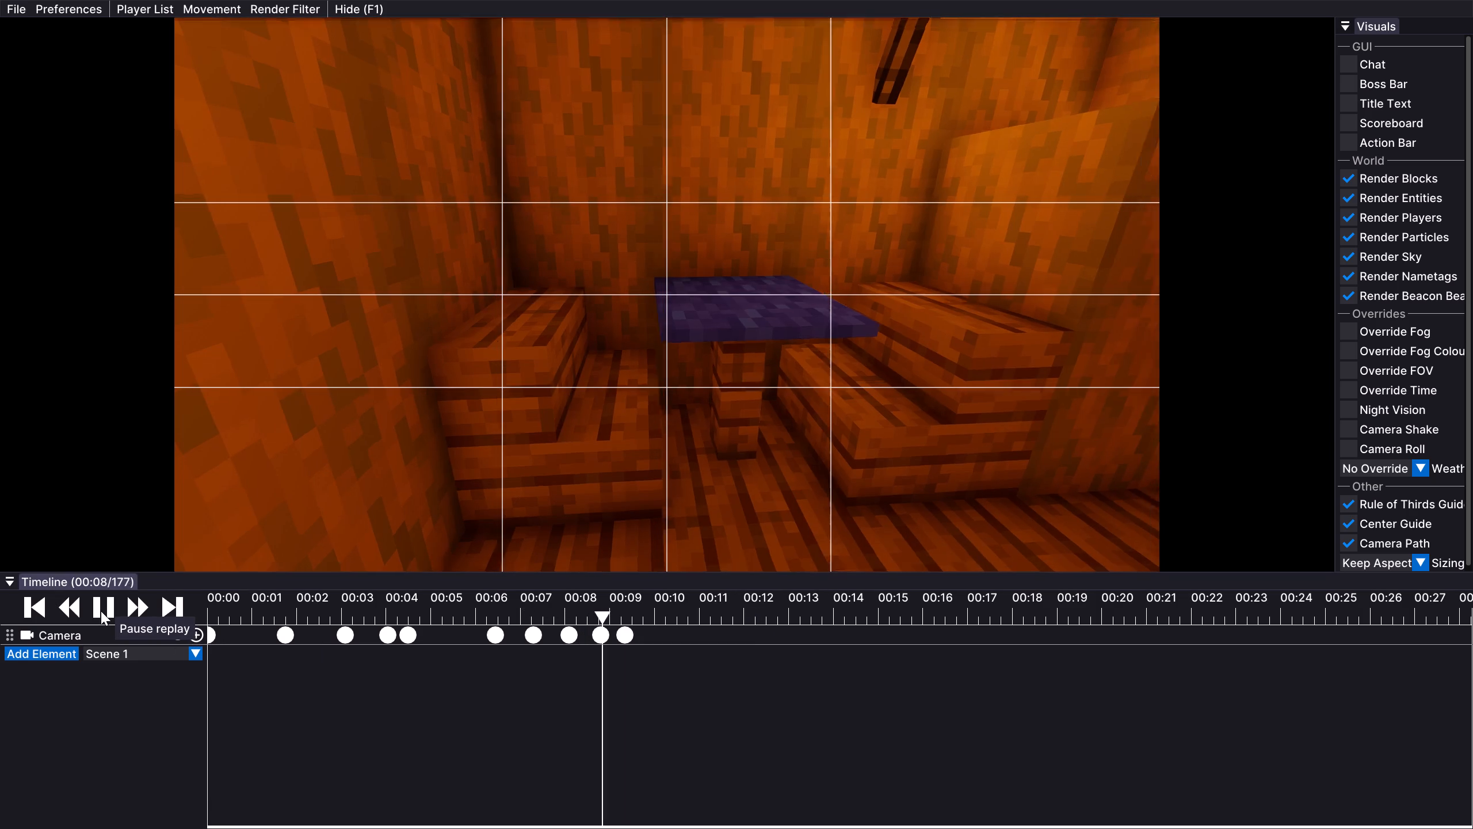
left_click(101, 611)
left_click(101, 611)
left_click(101, 611)
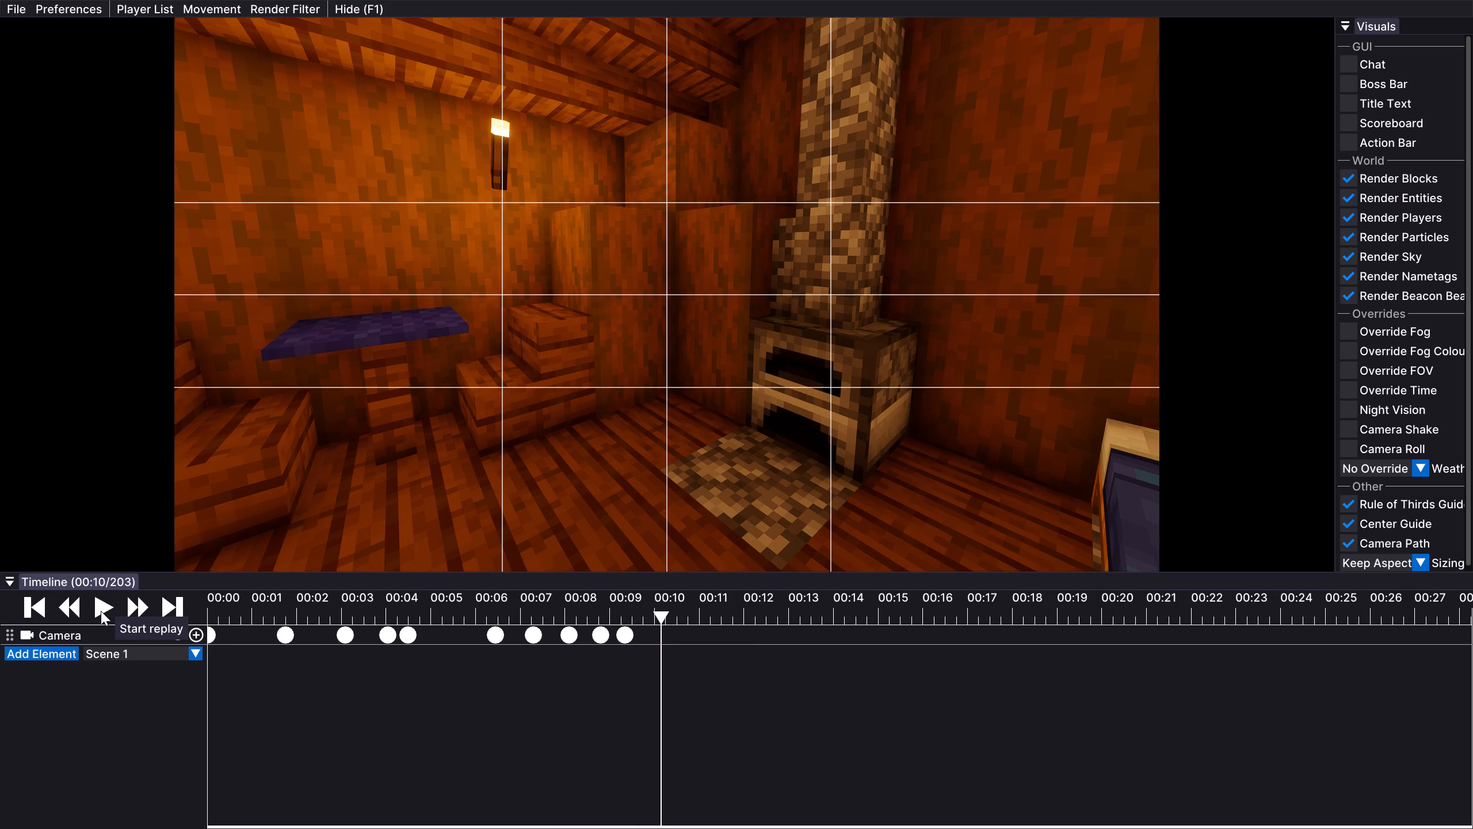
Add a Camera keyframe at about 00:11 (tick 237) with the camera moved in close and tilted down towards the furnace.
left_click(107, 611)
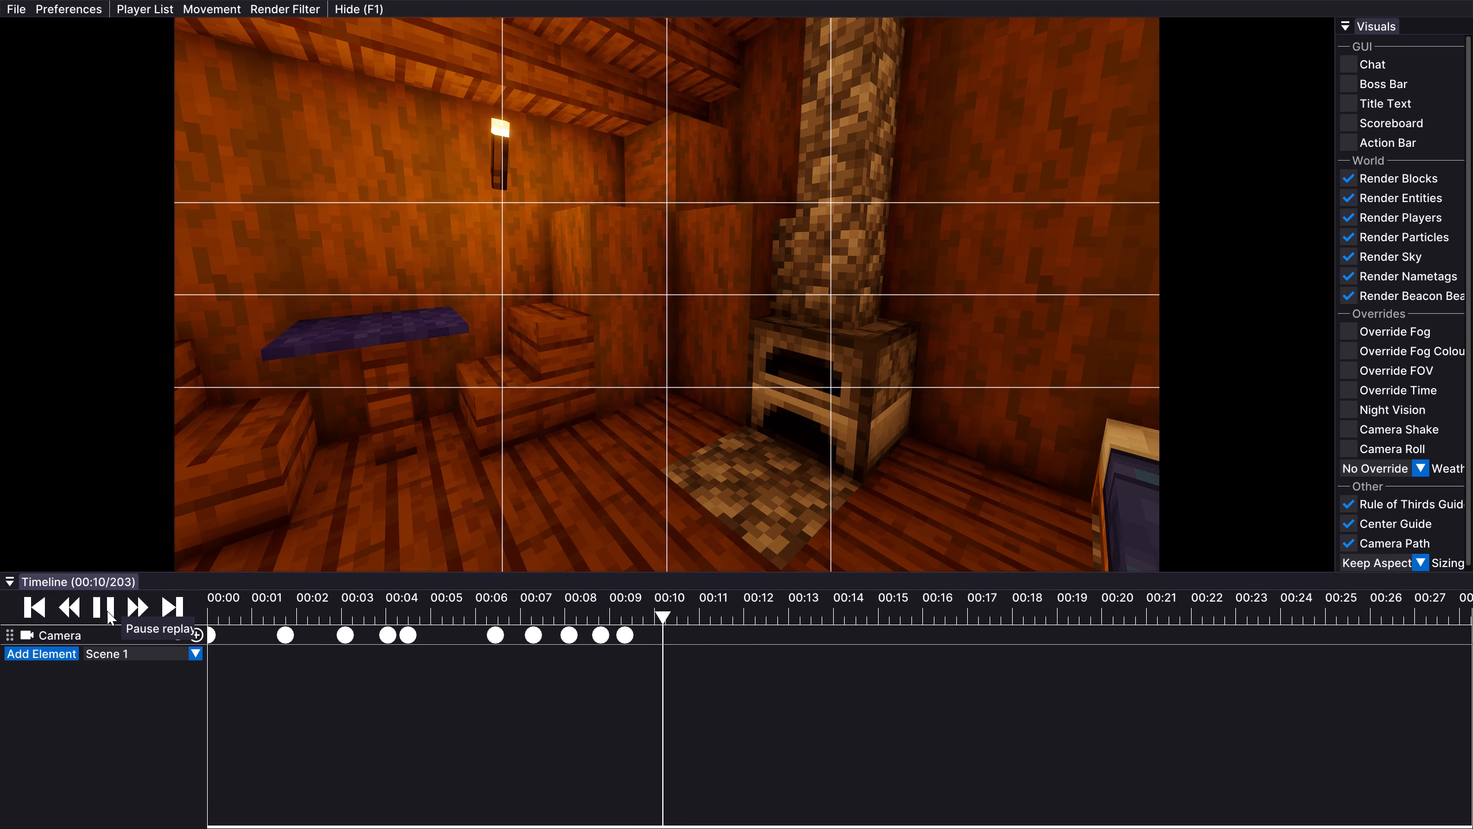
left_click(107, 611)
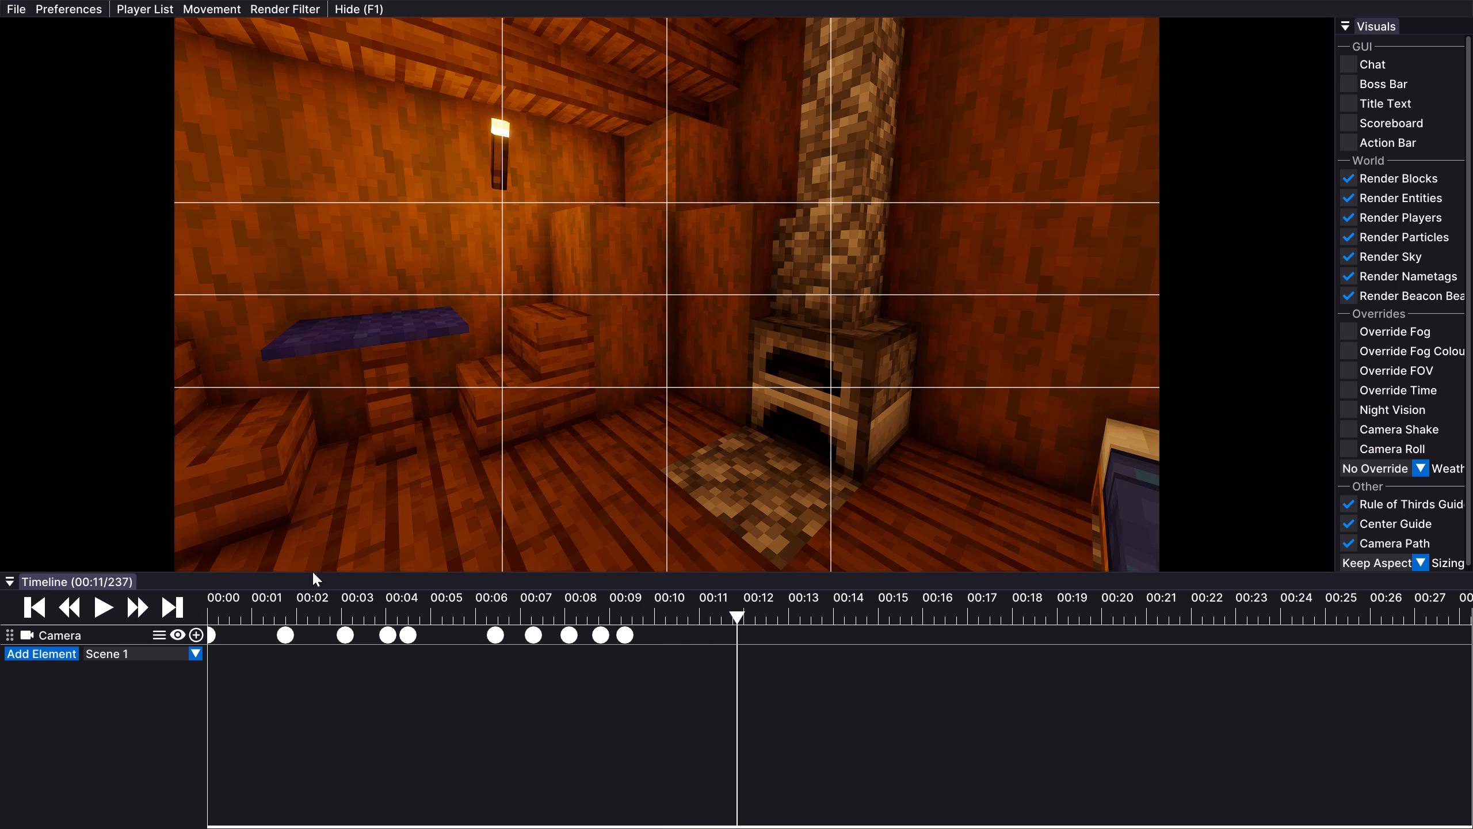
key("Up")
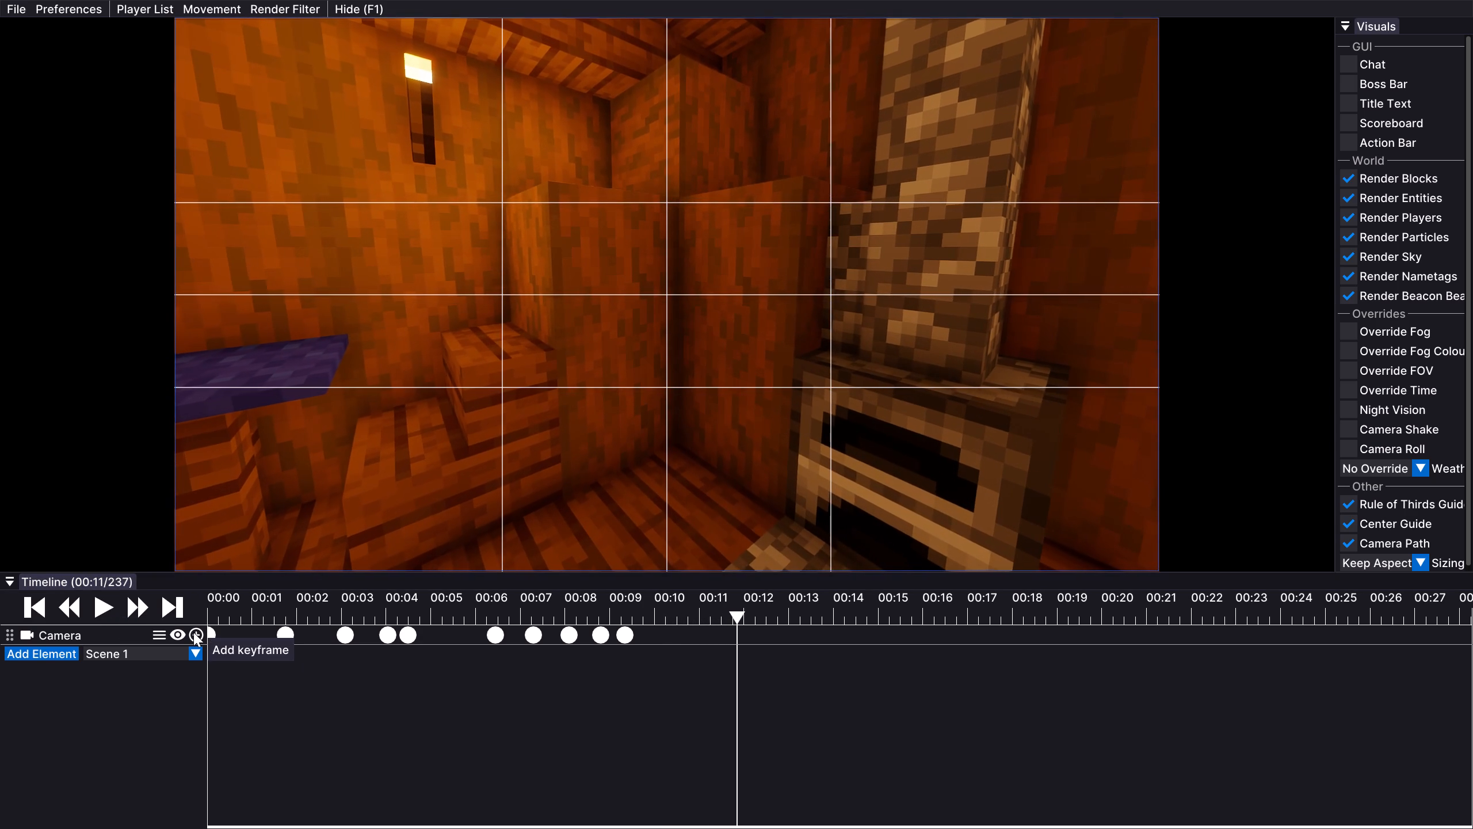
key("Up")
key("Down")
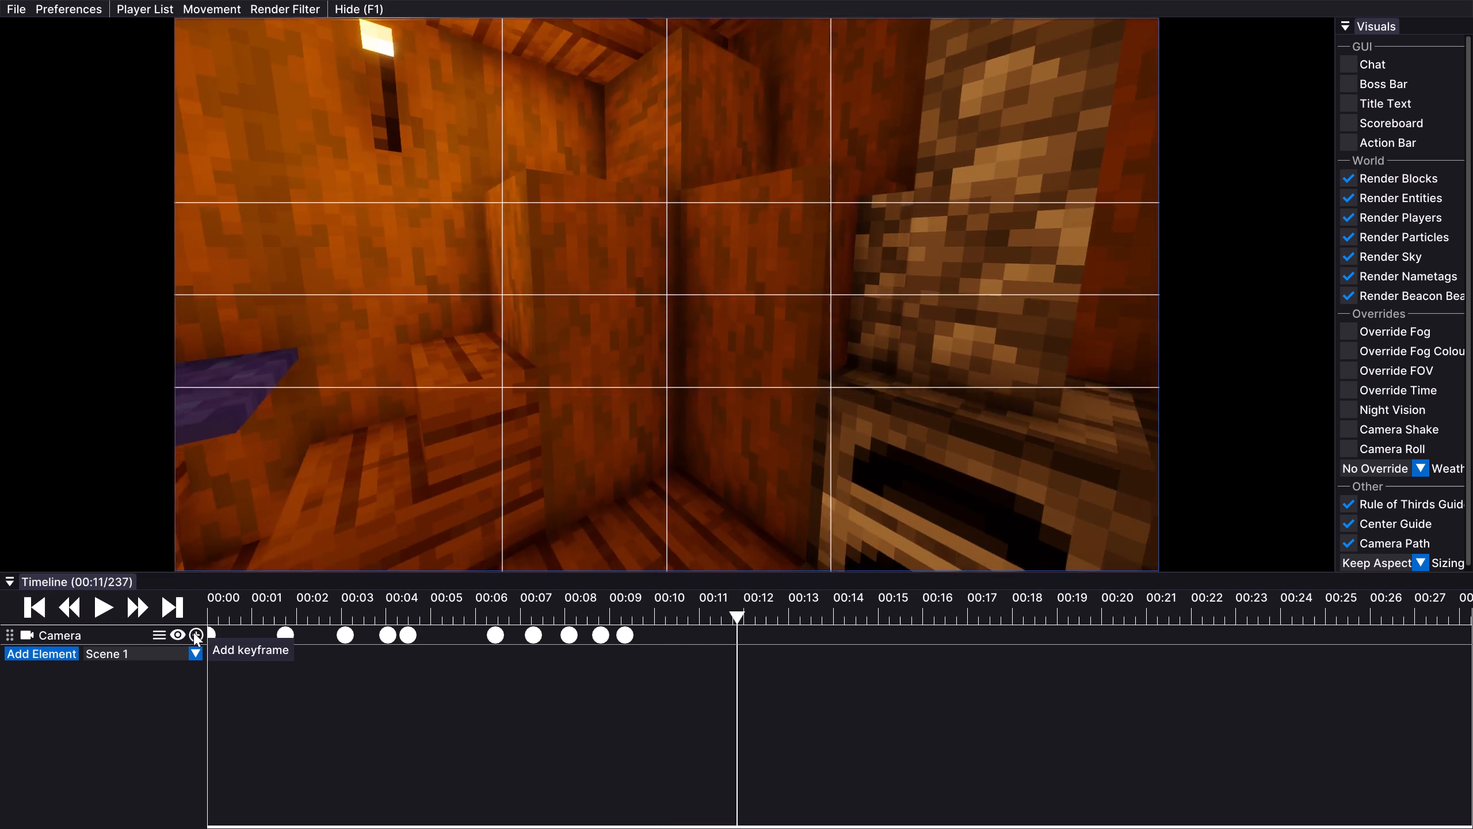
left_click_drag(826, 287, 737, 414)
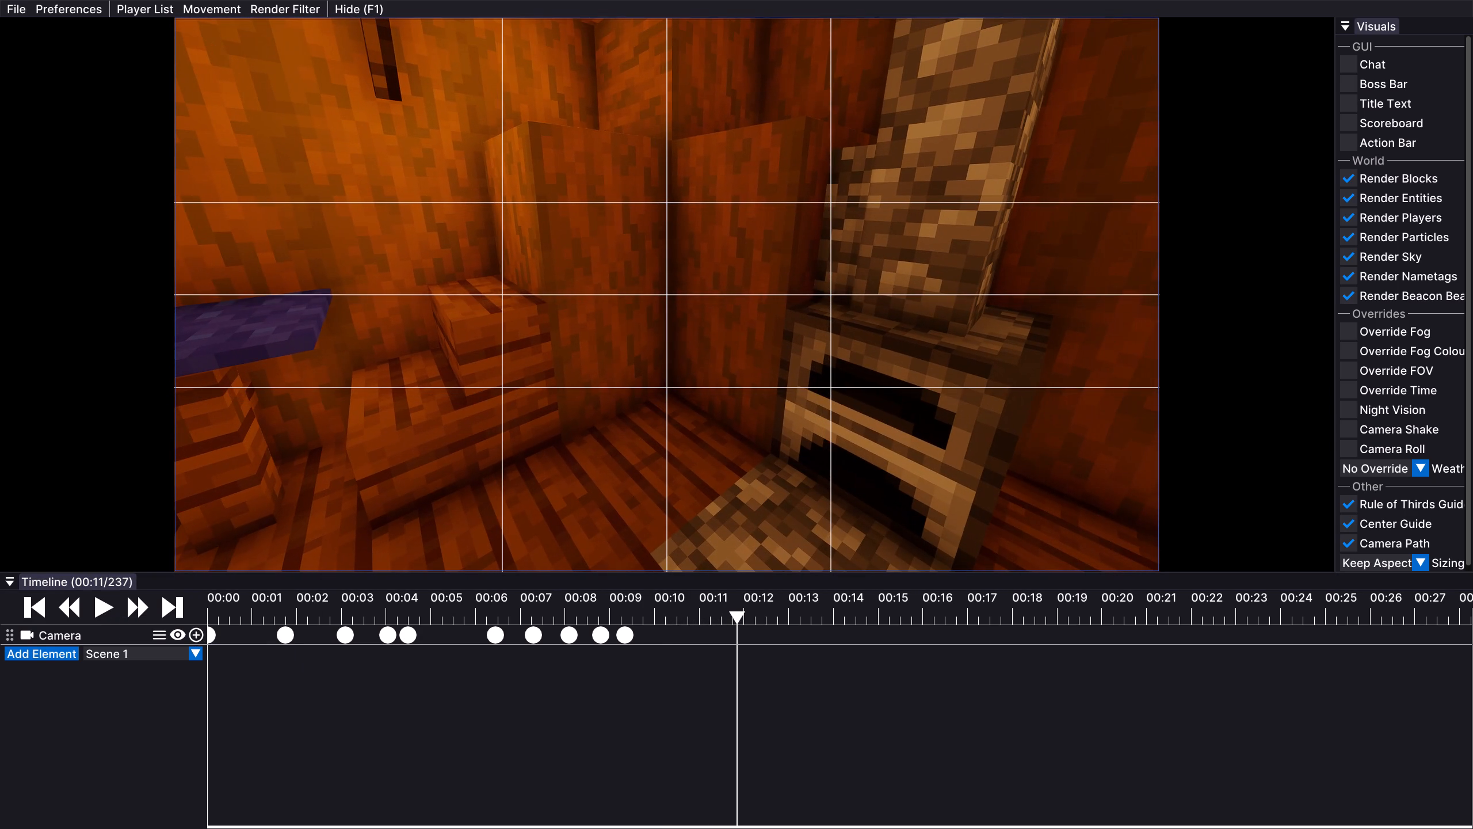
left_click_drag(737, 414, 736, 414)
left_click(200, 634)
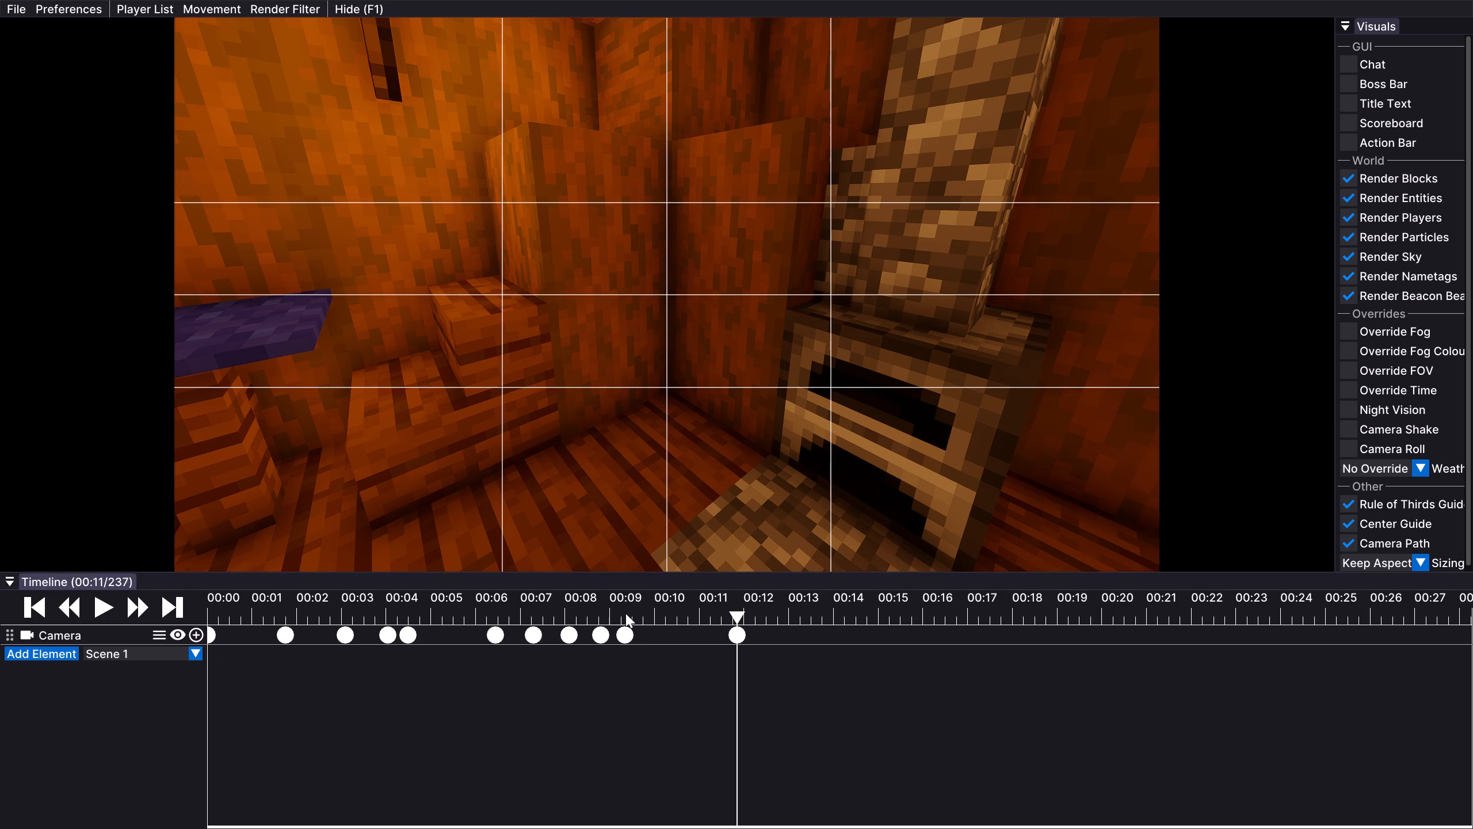
Replay the path from about 00:08 past the 00:09 keyframe to check the approach to the furnace.
left_click(621, 612)
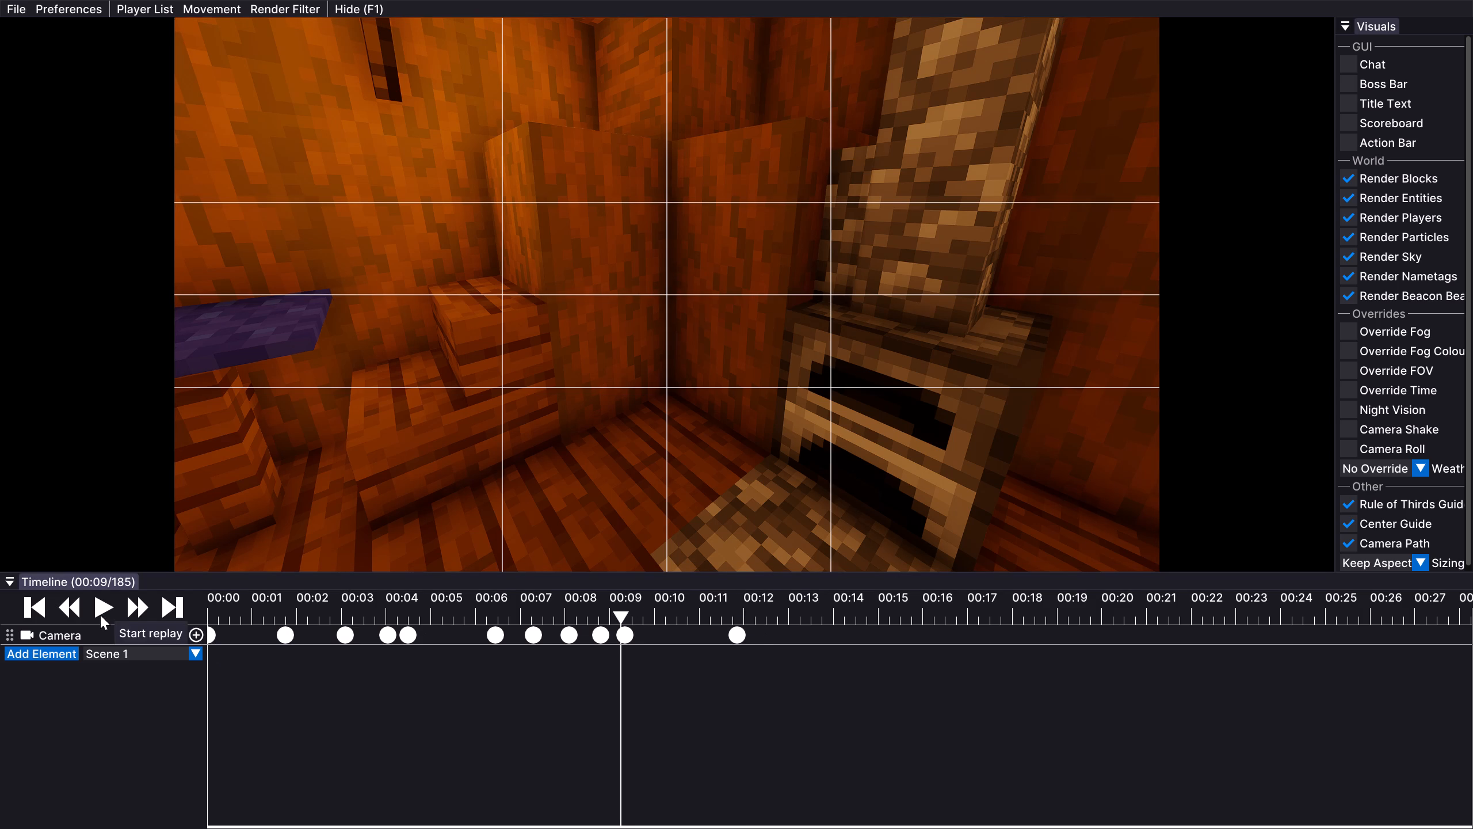
left_click(100, 614)
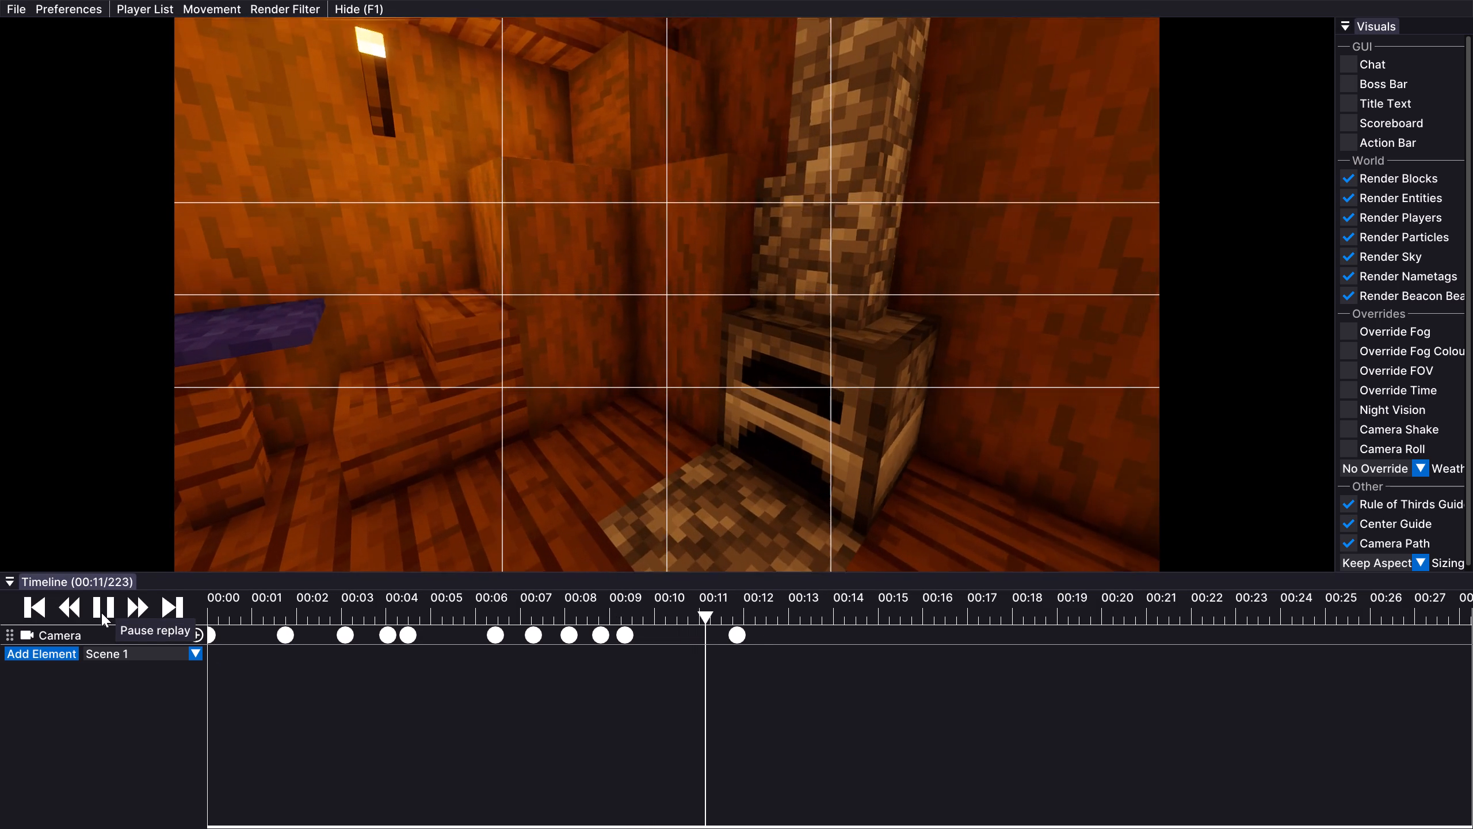
left_click(102, 611)
left_click(601, 608)
left_click_drag(596, 608, 580, 610)
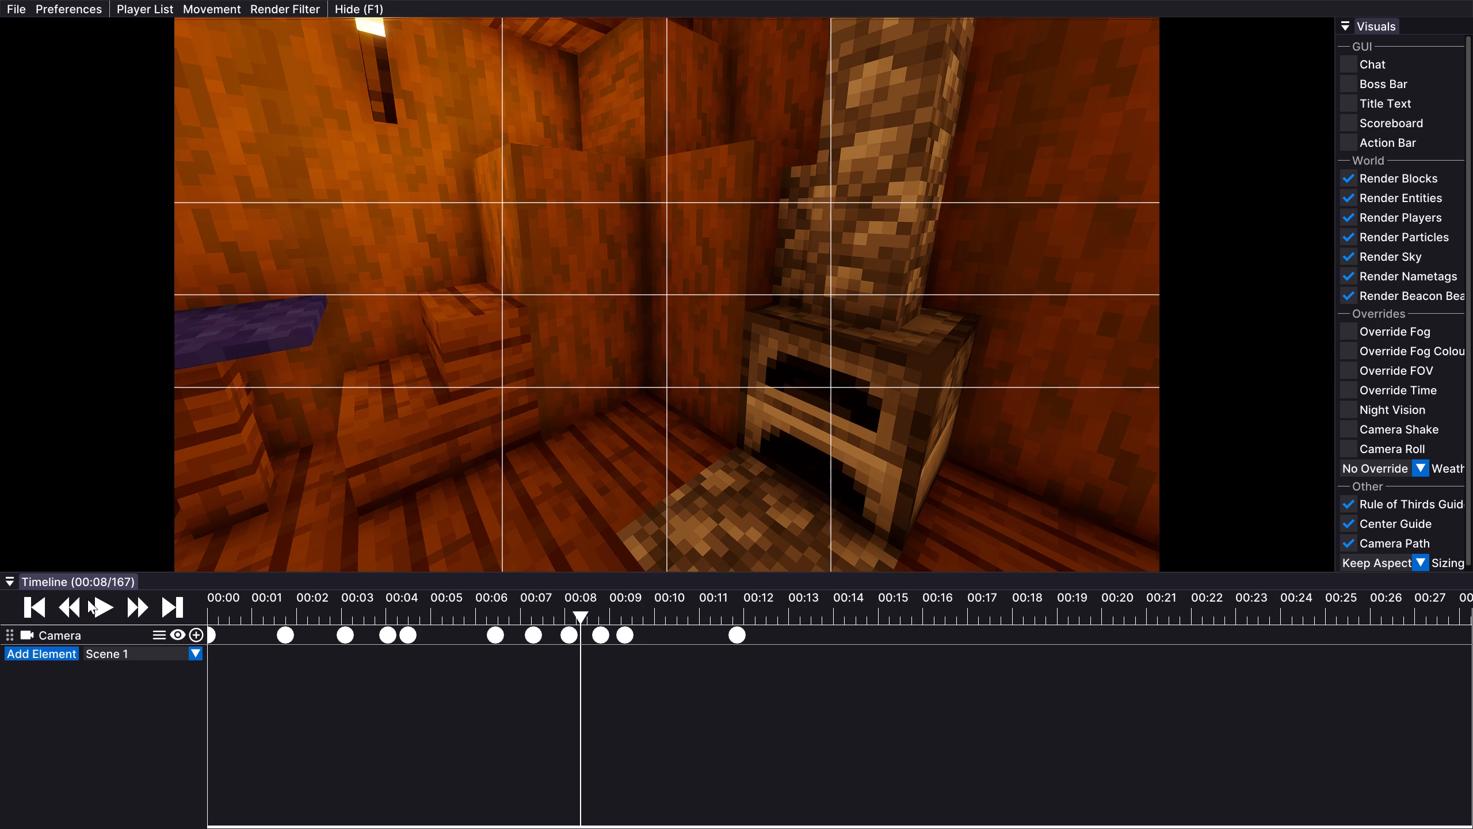
left_click(87, 599)
left_click(96, 606)
left_click(96, 606)
left_click(96, 606)
left_click(96, 606)
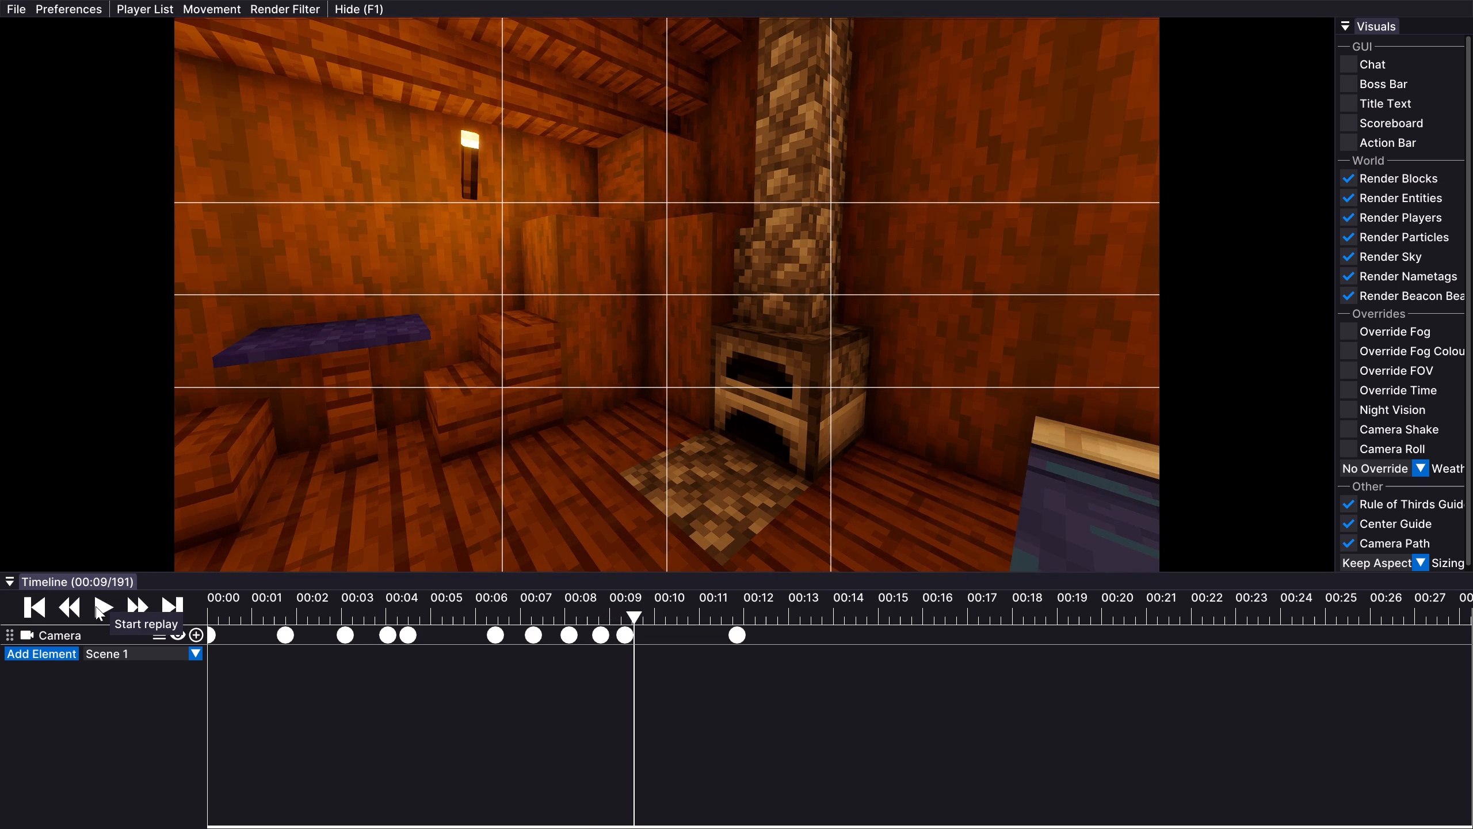
double_click(96, 606)
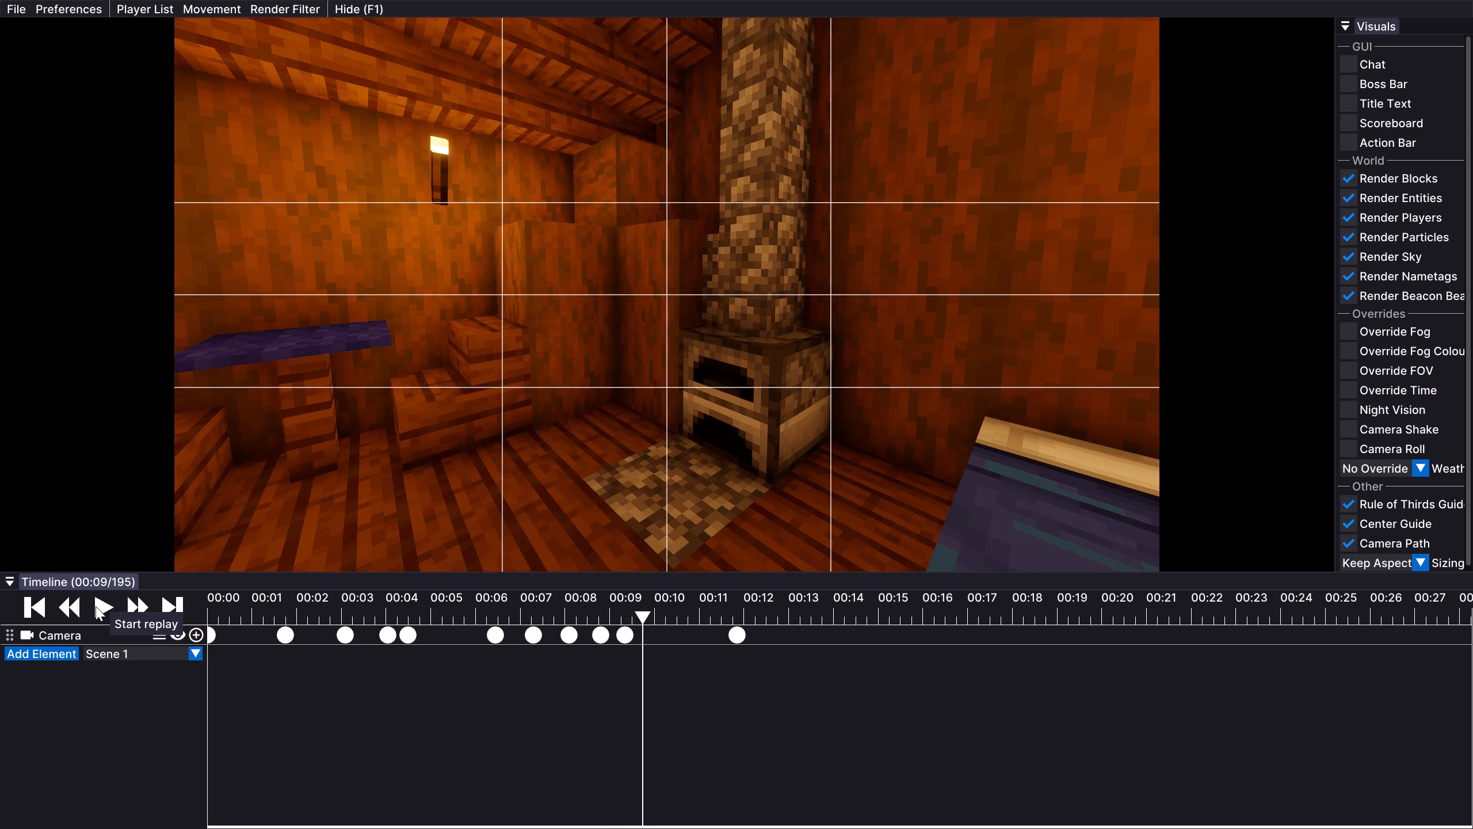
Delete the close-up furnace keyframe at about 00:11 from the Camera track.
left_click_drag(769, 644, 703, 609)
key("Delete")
Replay from about 00:08 and add a Camera keyframe with the wide furnace view at about 00:10 (tick 201) to hold it.
left_click(574, 618)
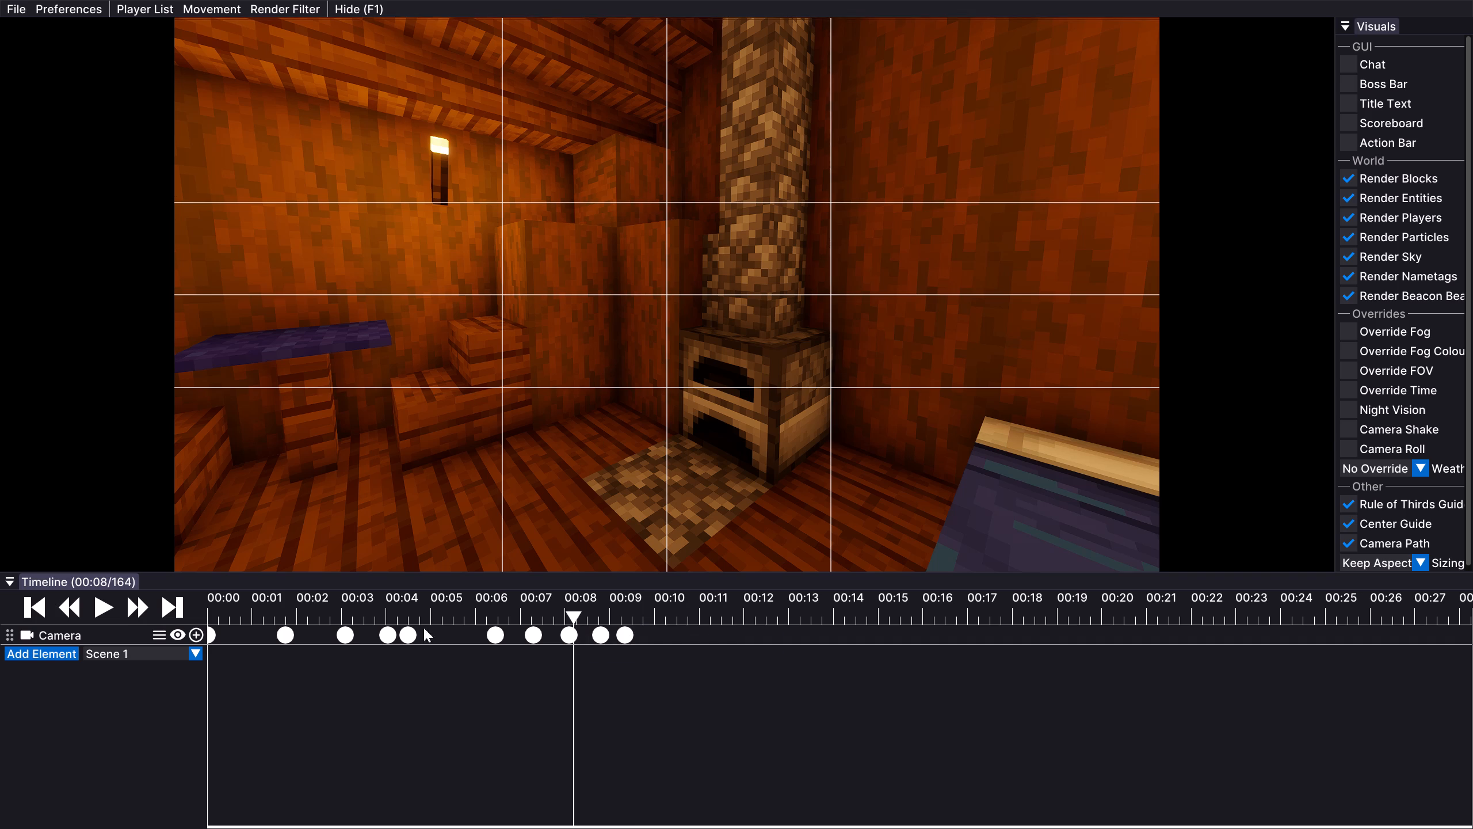
left_click(96, 609)
left_click(96, 609)
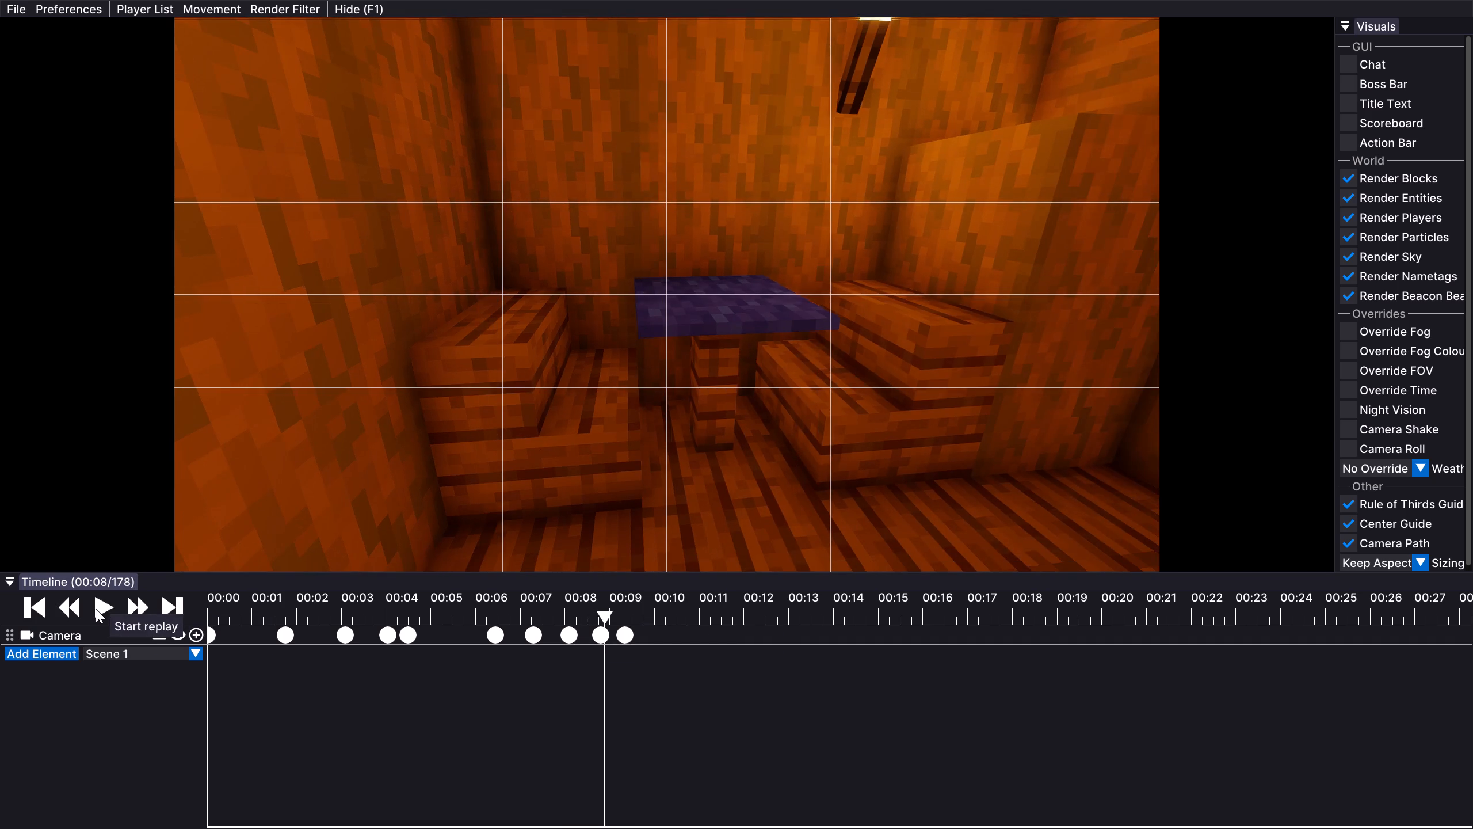
left_click(96, 609)
left_click(96, 609)
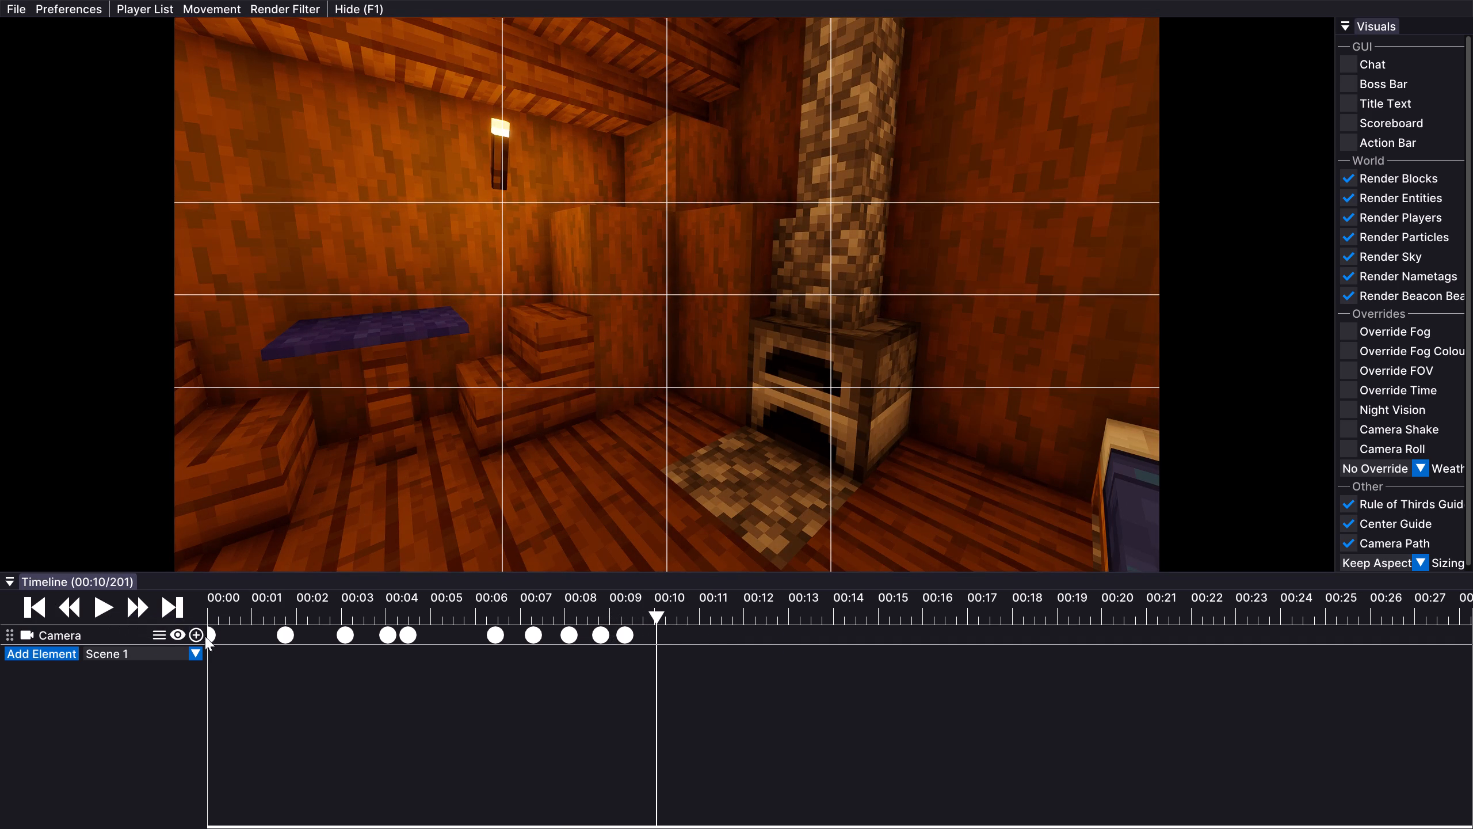
left_click(192, 636)
Add a Camera keyframe at about 00:10 (tick 209) with the camera moved in close to the furnace and tilted down.
left_click(113, 609)
left_click(113, 609)
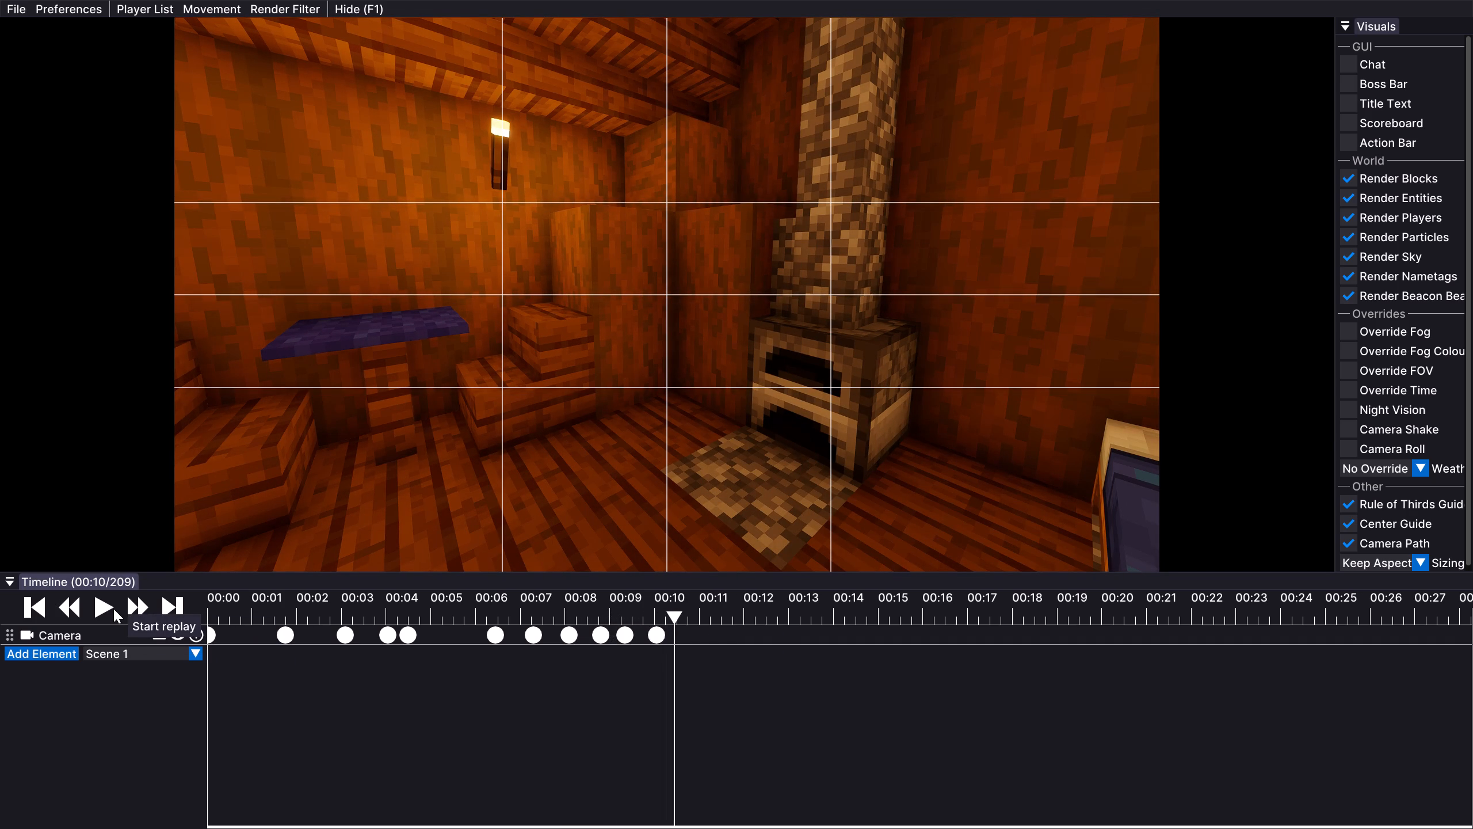
key("Up")
key("Down")
left_click_drag(844, 360, 736, 415)
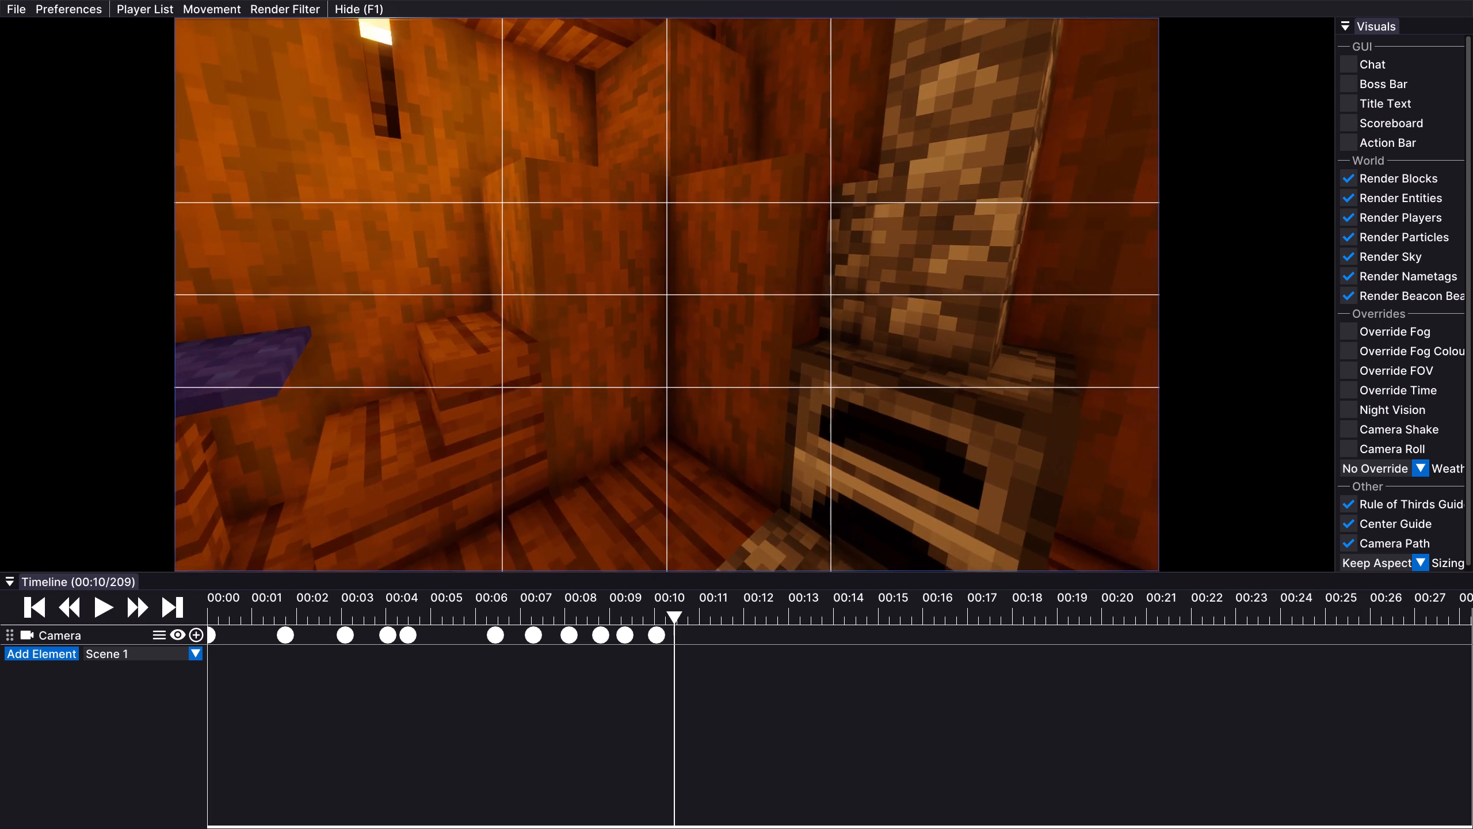
left_click_drag(736, 415, 736, 414)
left_click(197, 630)
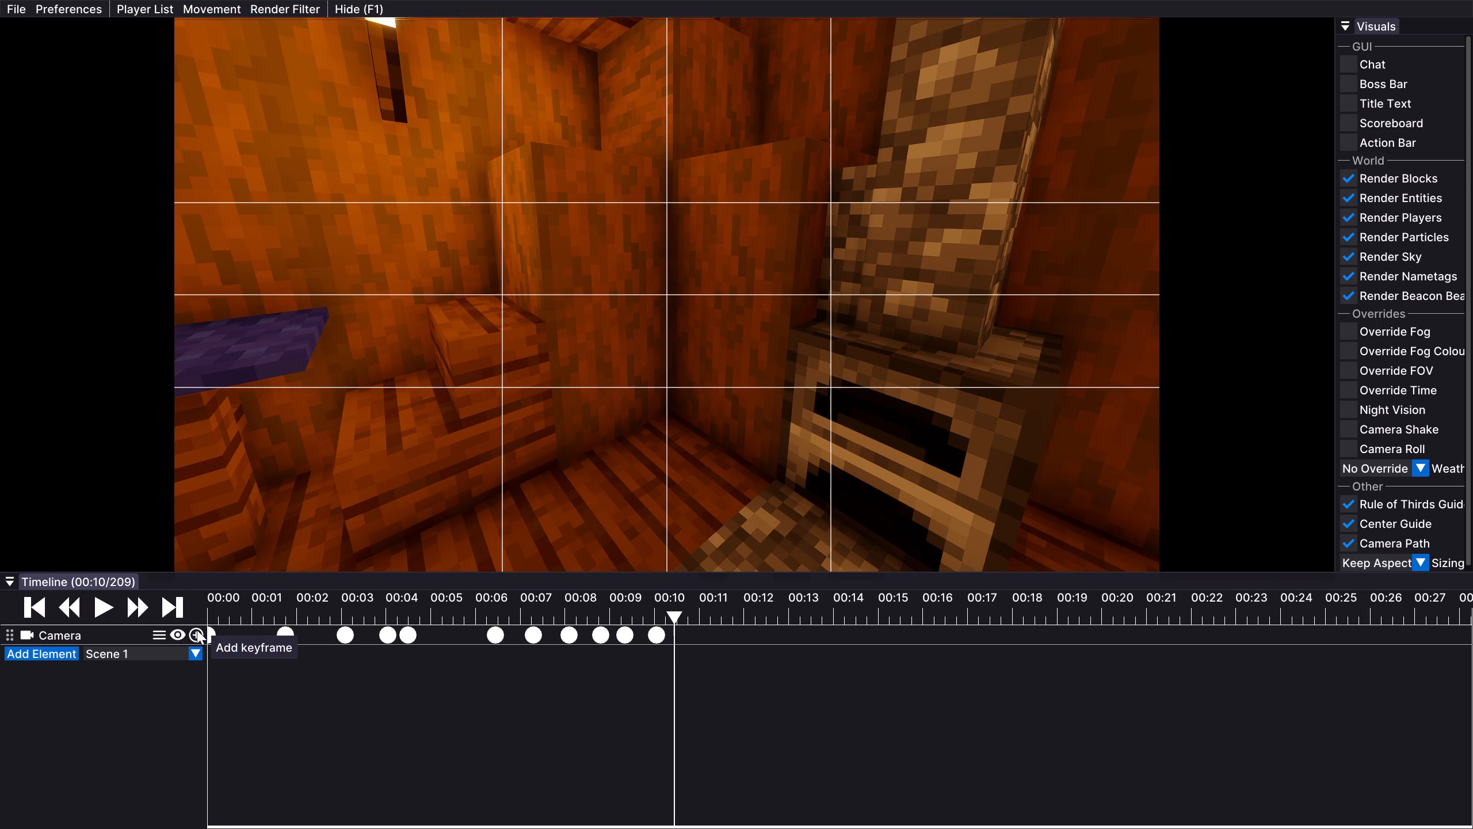
Switch to CapCut.
key("alt+Tab")
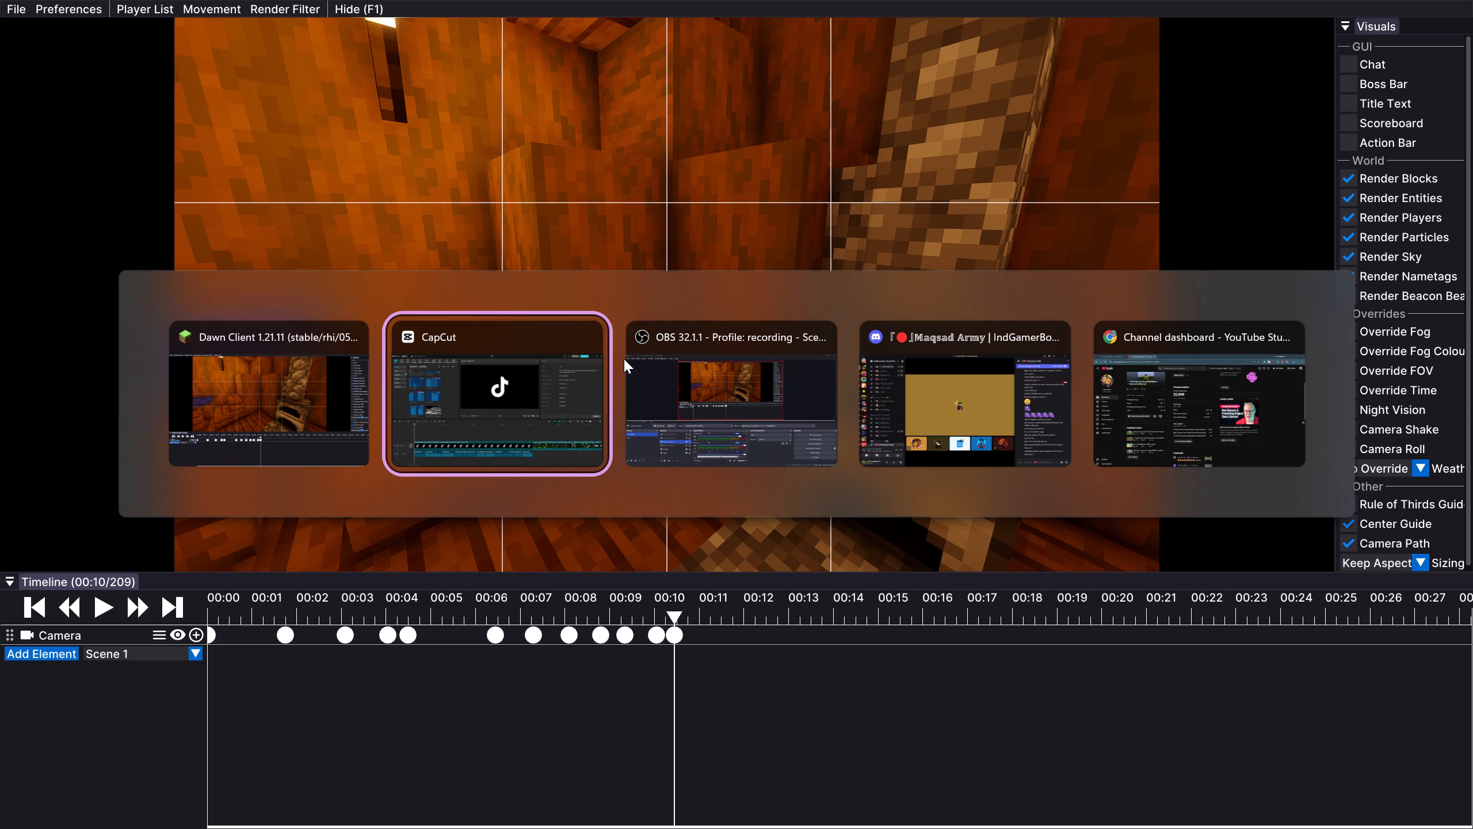
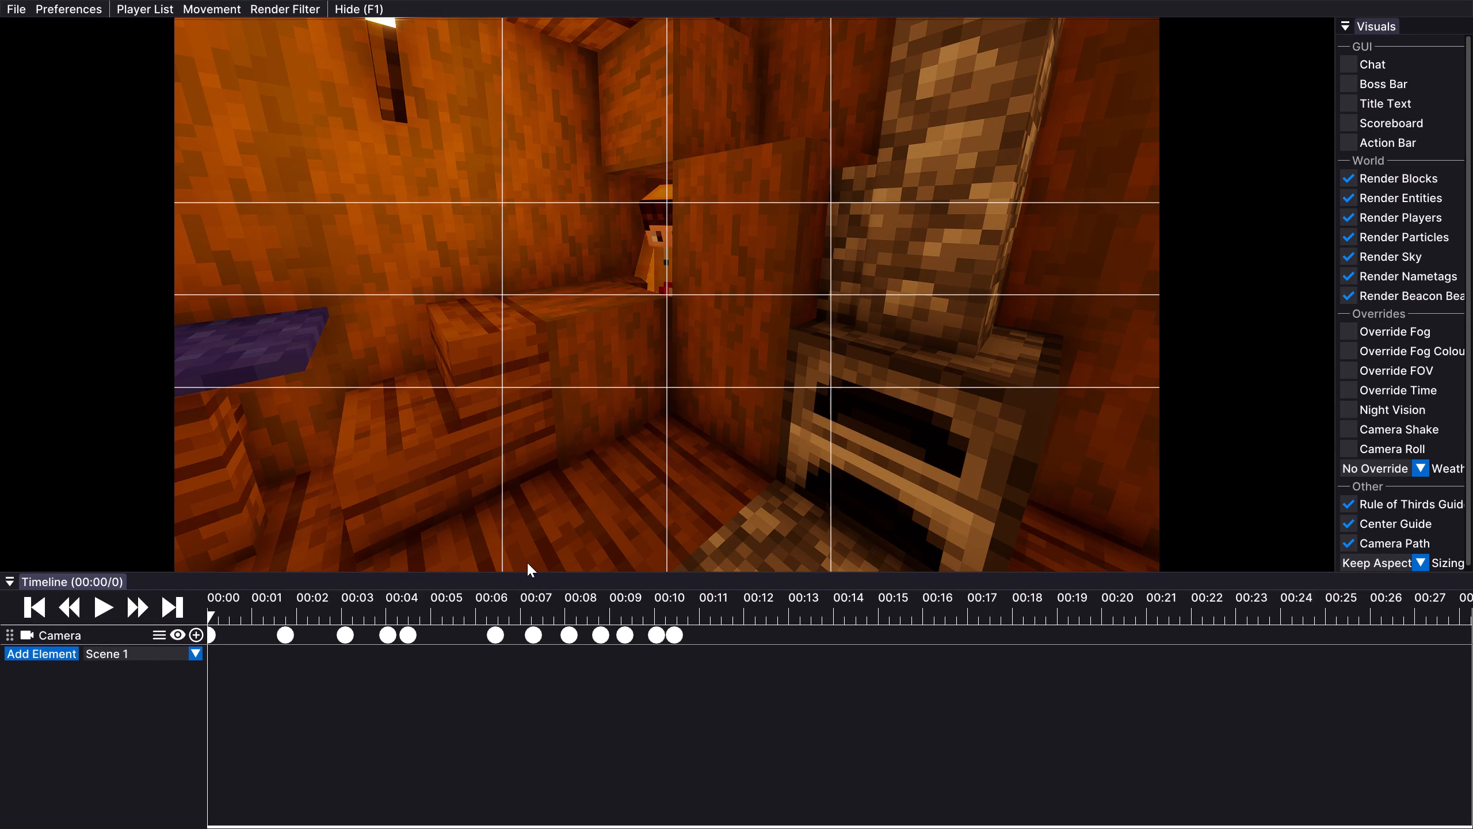
Play the replay from the start to about 00:10, pausing along the way to review the camera path into the cabin.
left_click(99, 606)
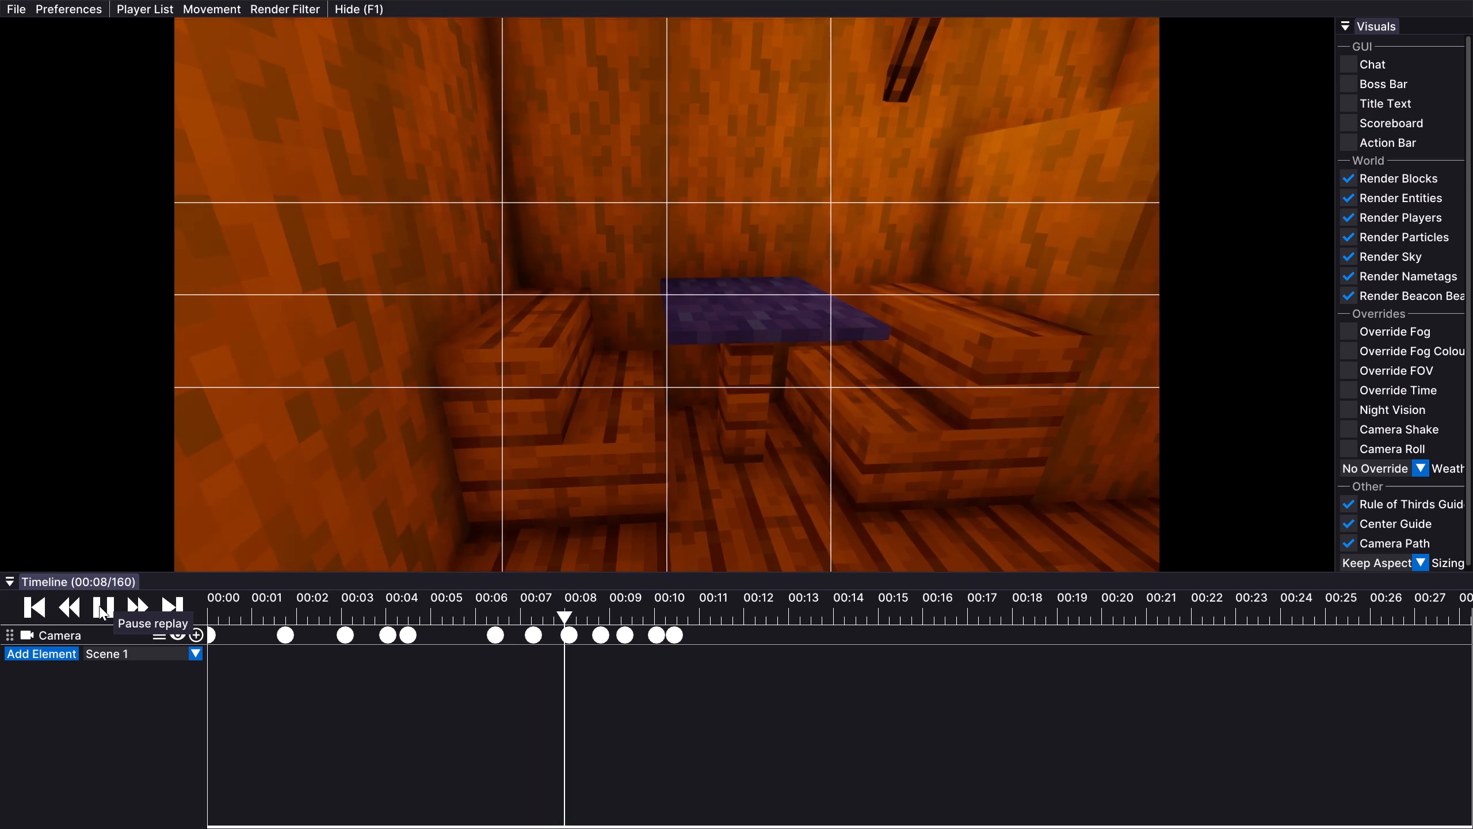
left_click(99, 606)
left_click(99, 606)
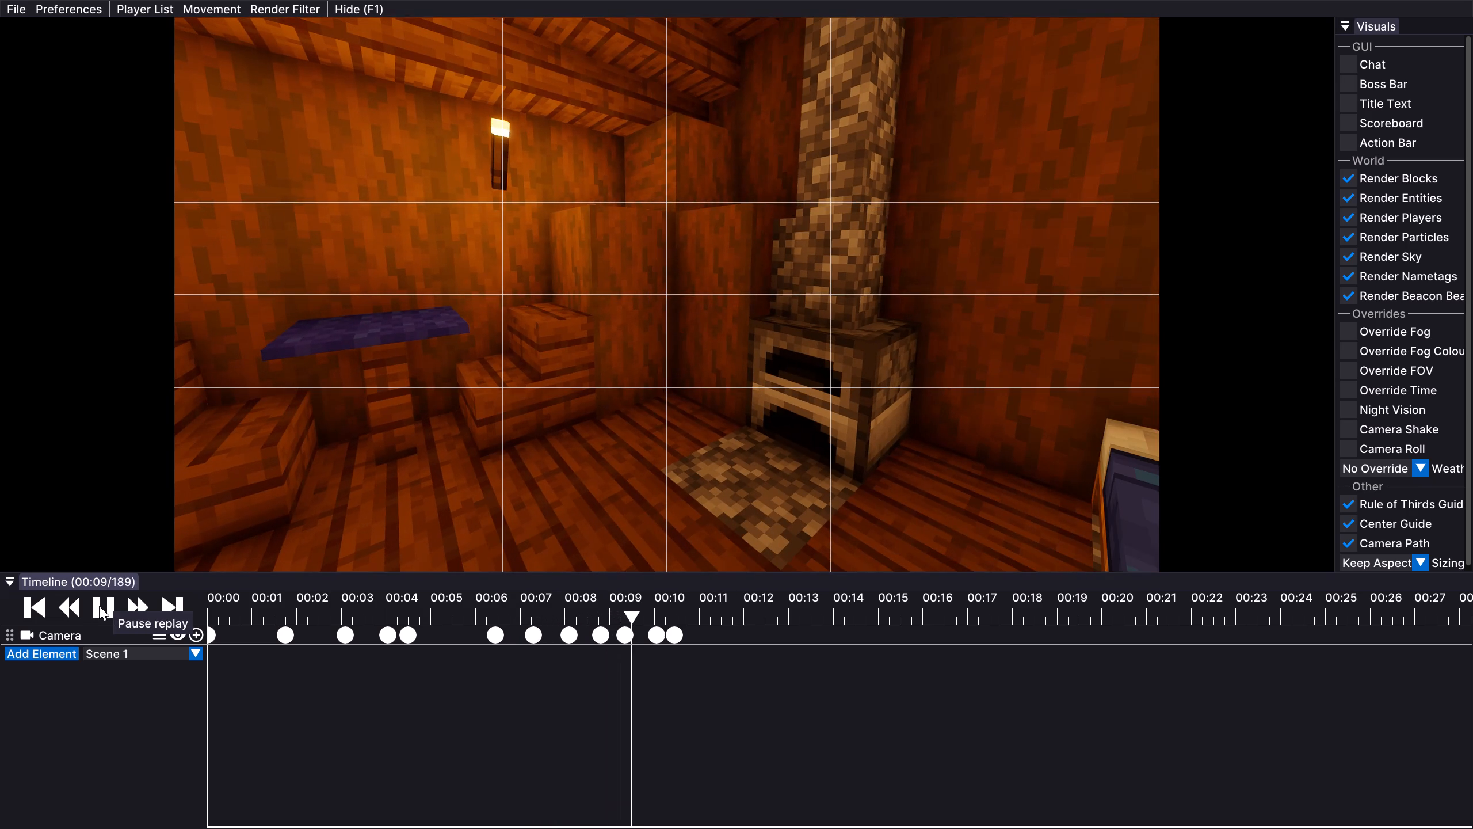
left_click(99, 606)
left_click(99, 606)
left_click(99, 606)
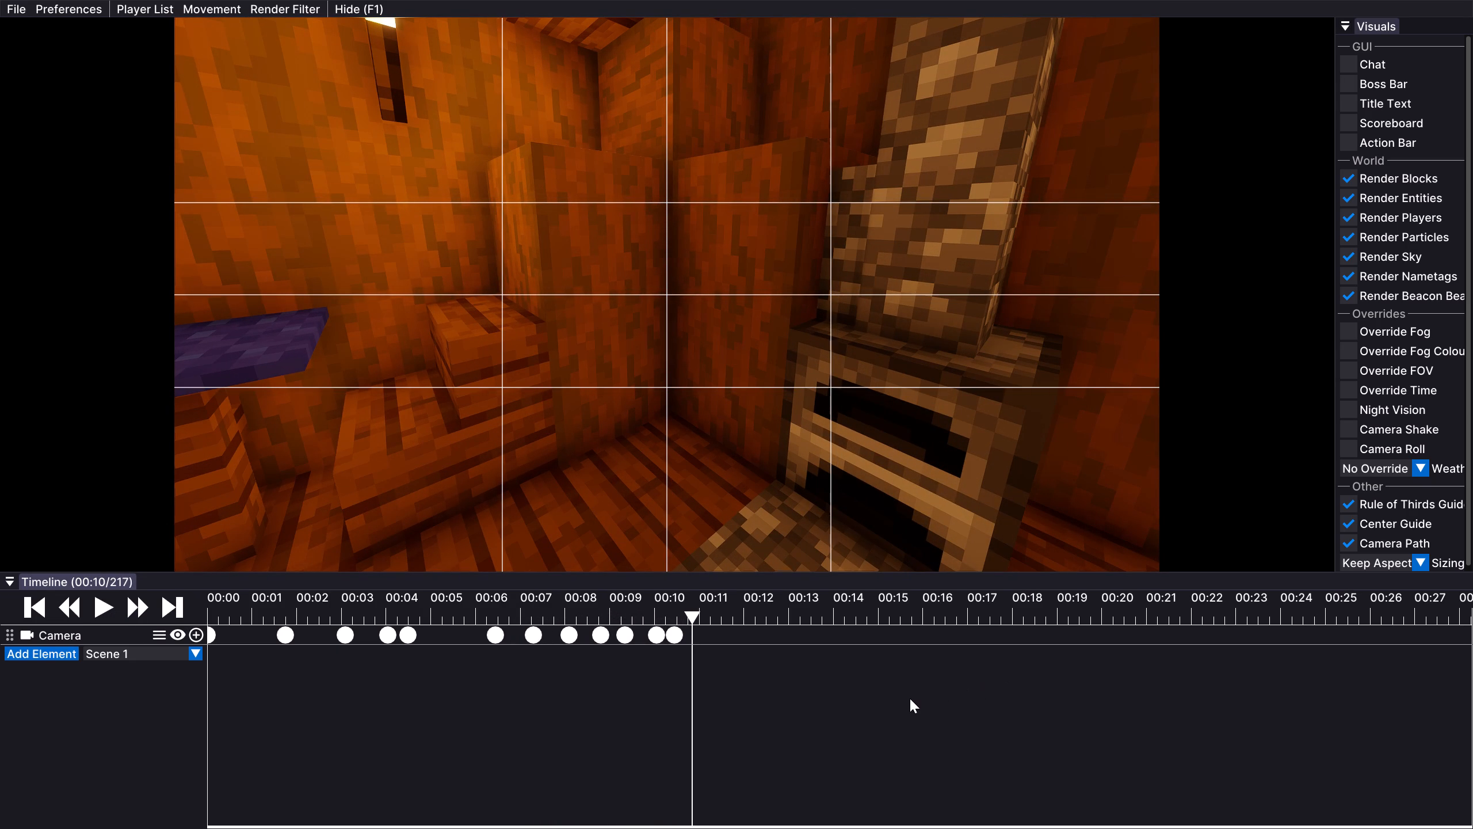
At about 00:10 (tick 204), switch to Creative Mode, break the wood blocks hiding the player in the corner beside the furnace, and return to the editor.
scroll(892, 697, "up", 14, "ctrl")
left_click_drag(521, 618, 493, 617)
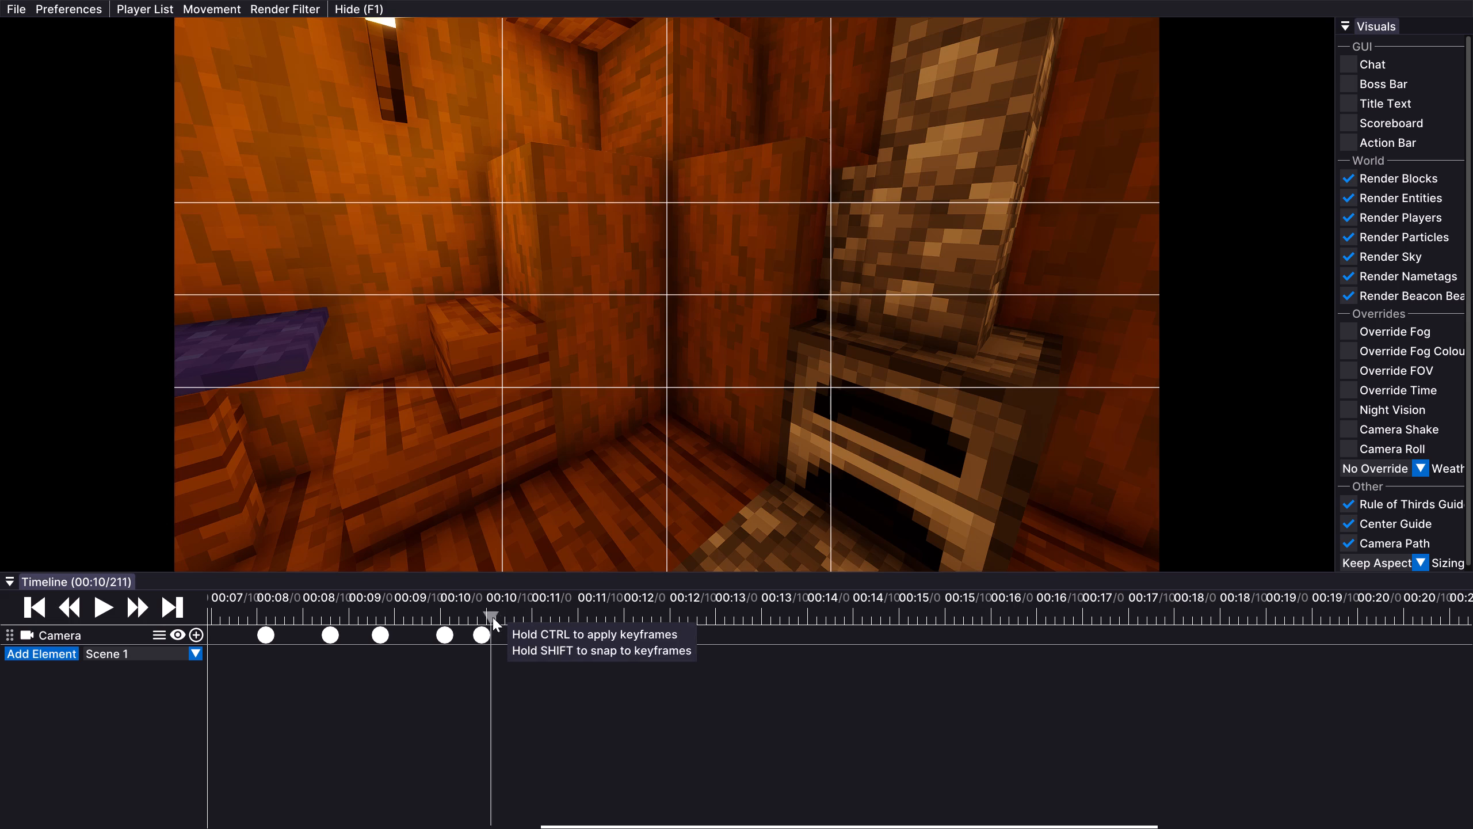
left_click_drag(493, 617, 459, 615)
key("F3")
key("F4")
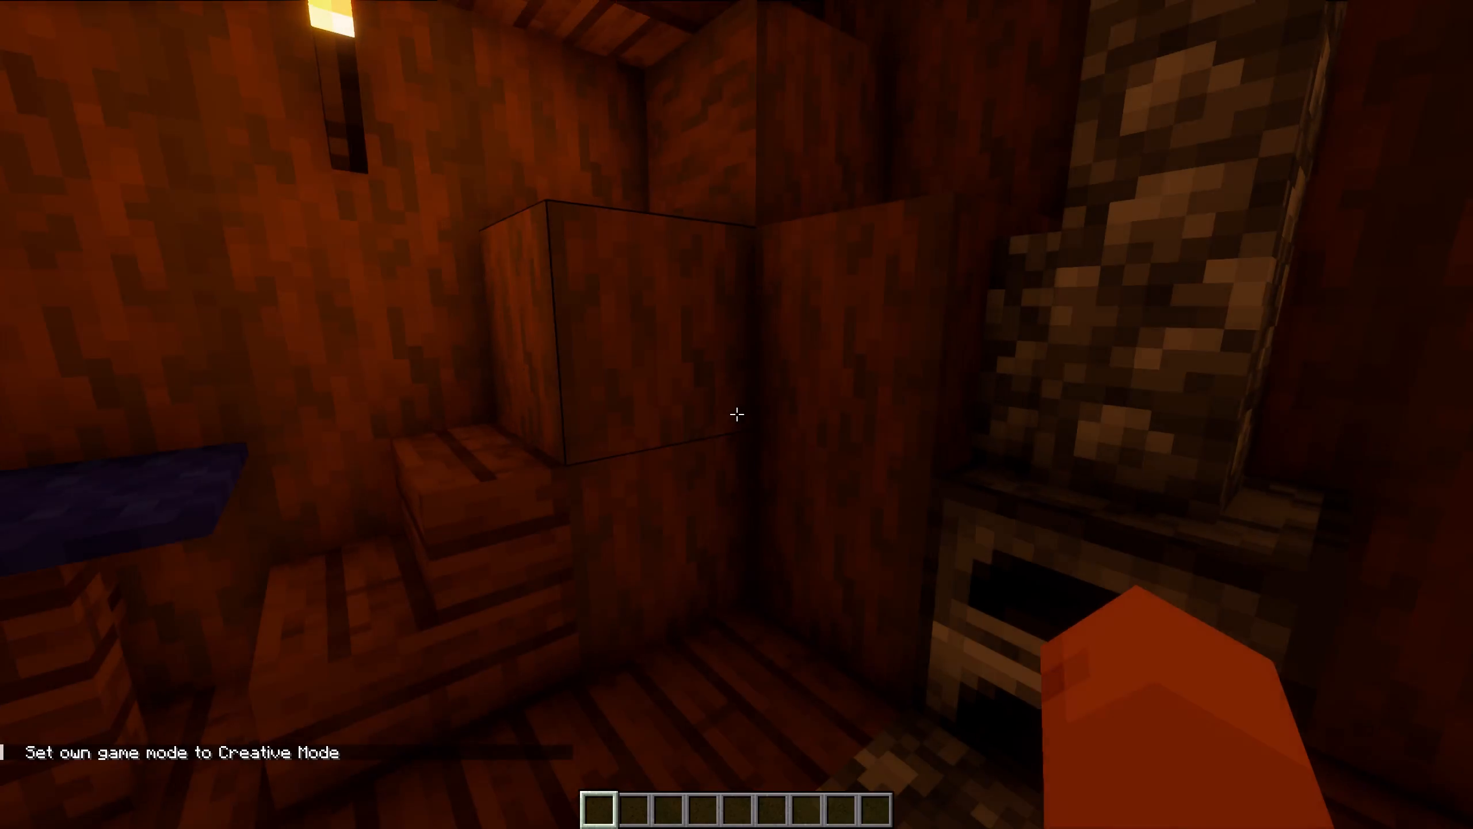
double_click(736, 414)
double_click(736, 414)
left_click(736, 414)
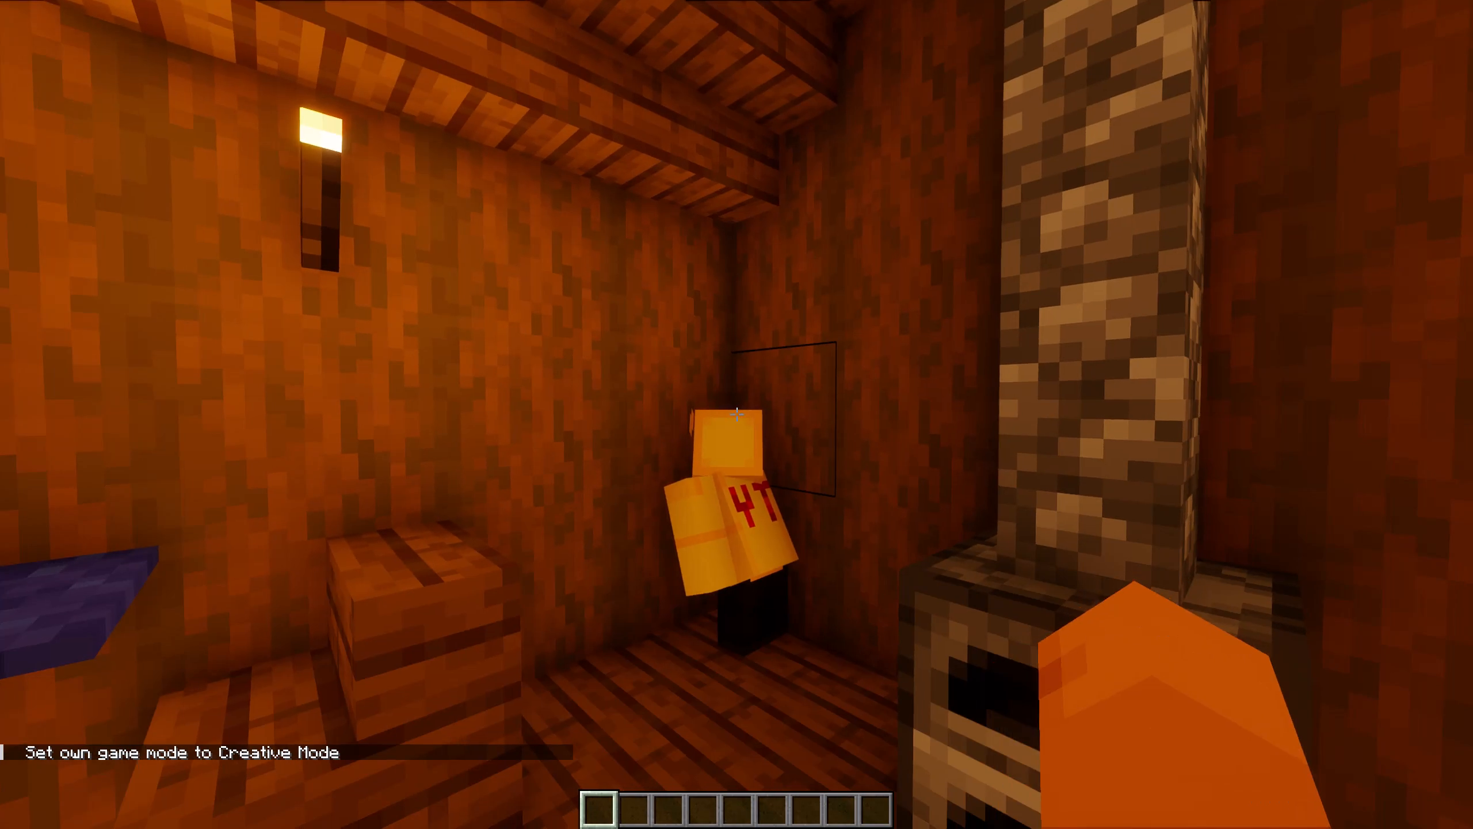
key("F3")
key("F4")
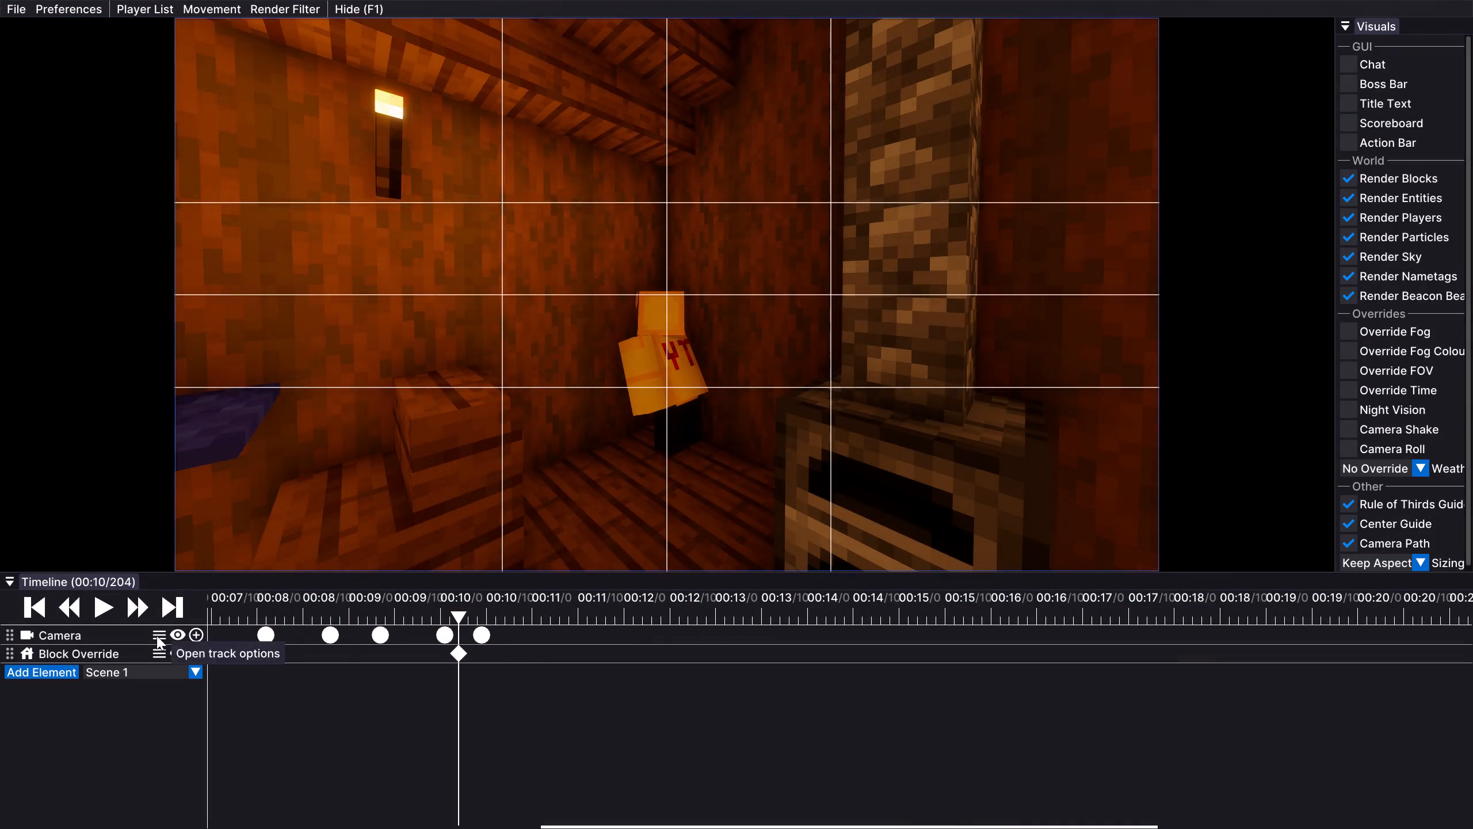
Play the replay on to about 00:21 (tick 433) and add a Camera keyframe there holding the view of the player and furnace.
left_click(97, 607)
left_click(100, 608)
left_click(100, 608)
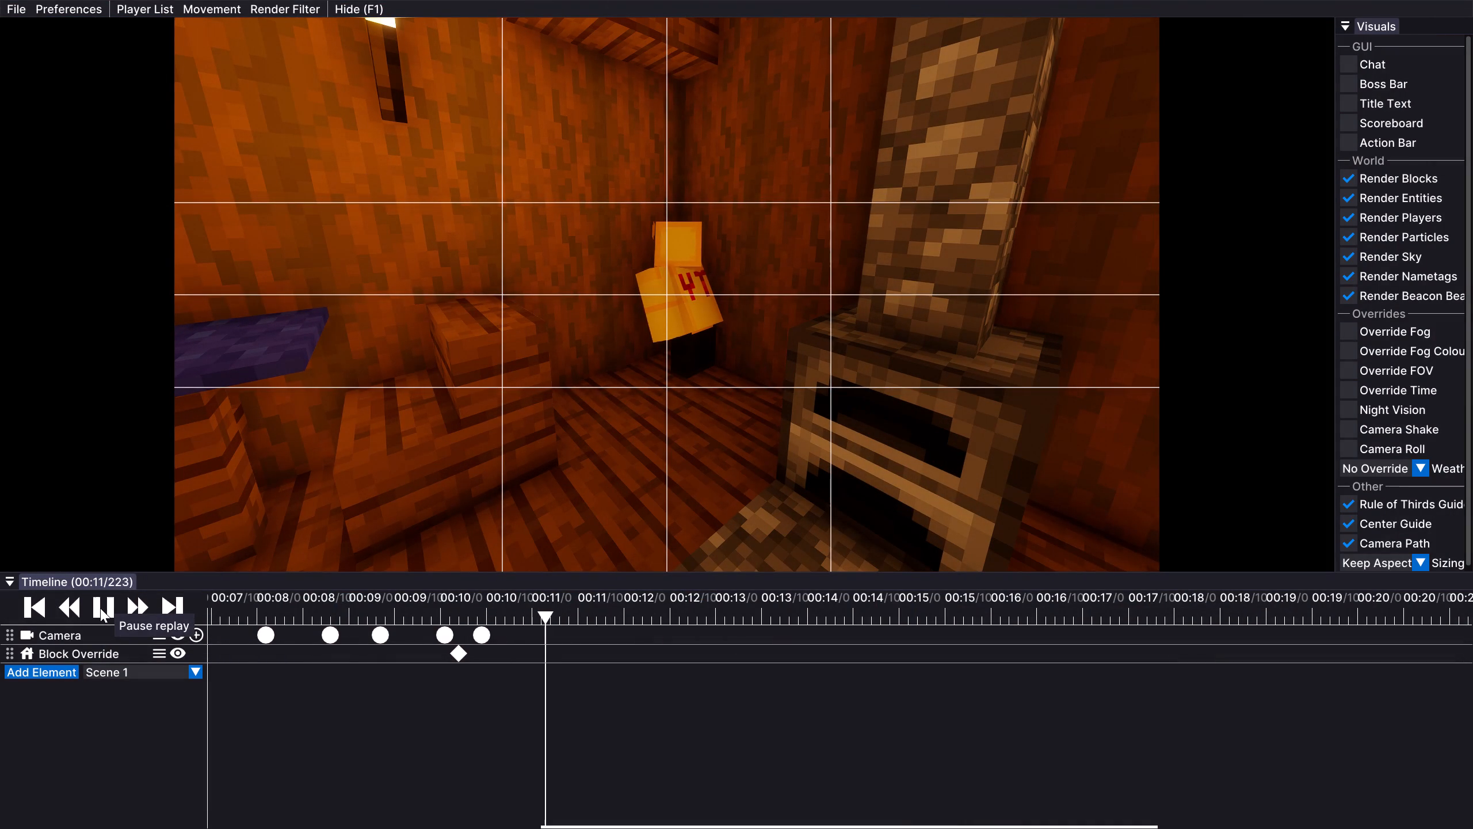
left_click(100, 608)
left_click(100, 608)
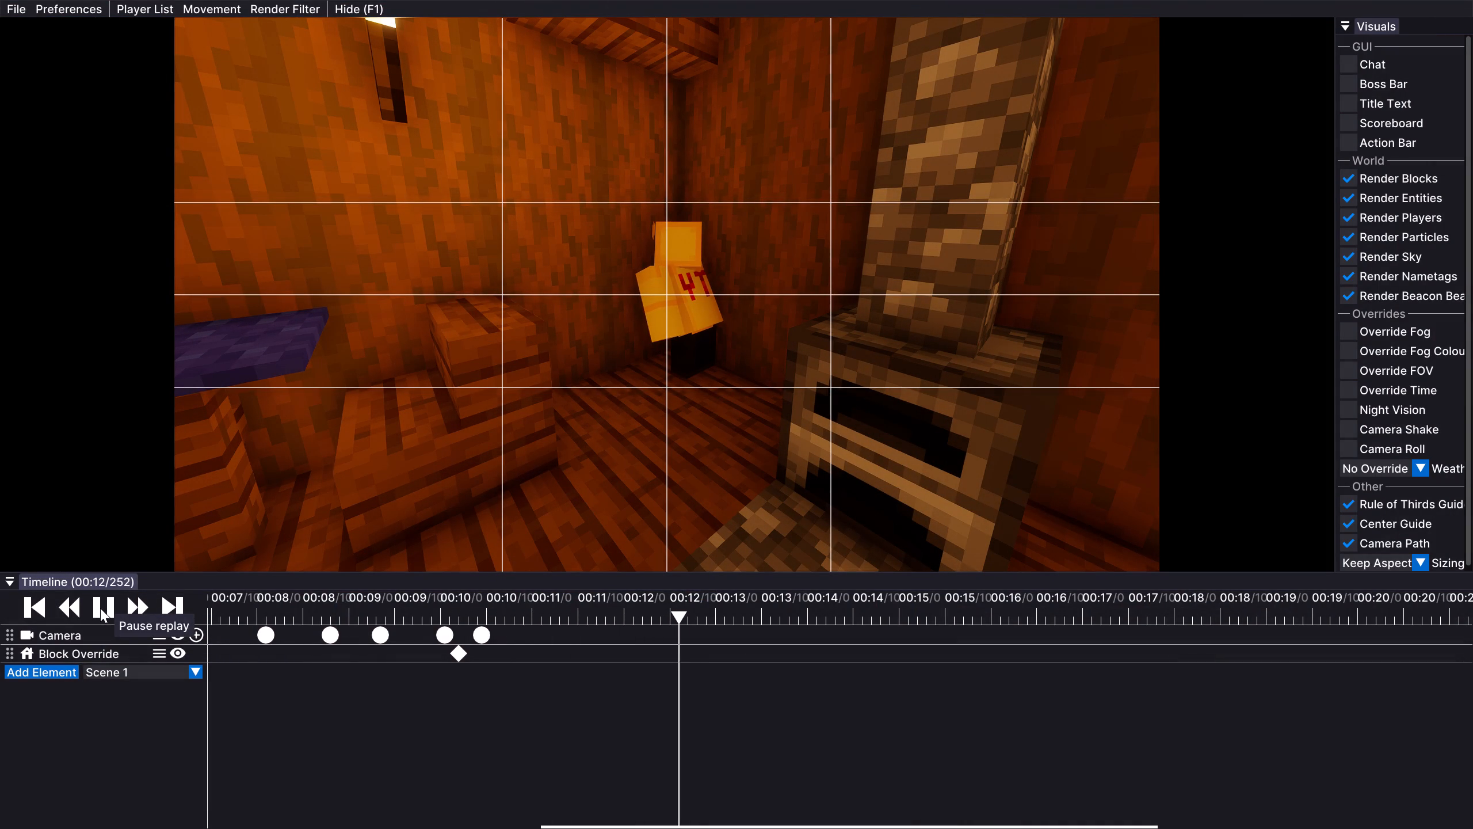
left_click(100, 608)
left_click(100, 608)
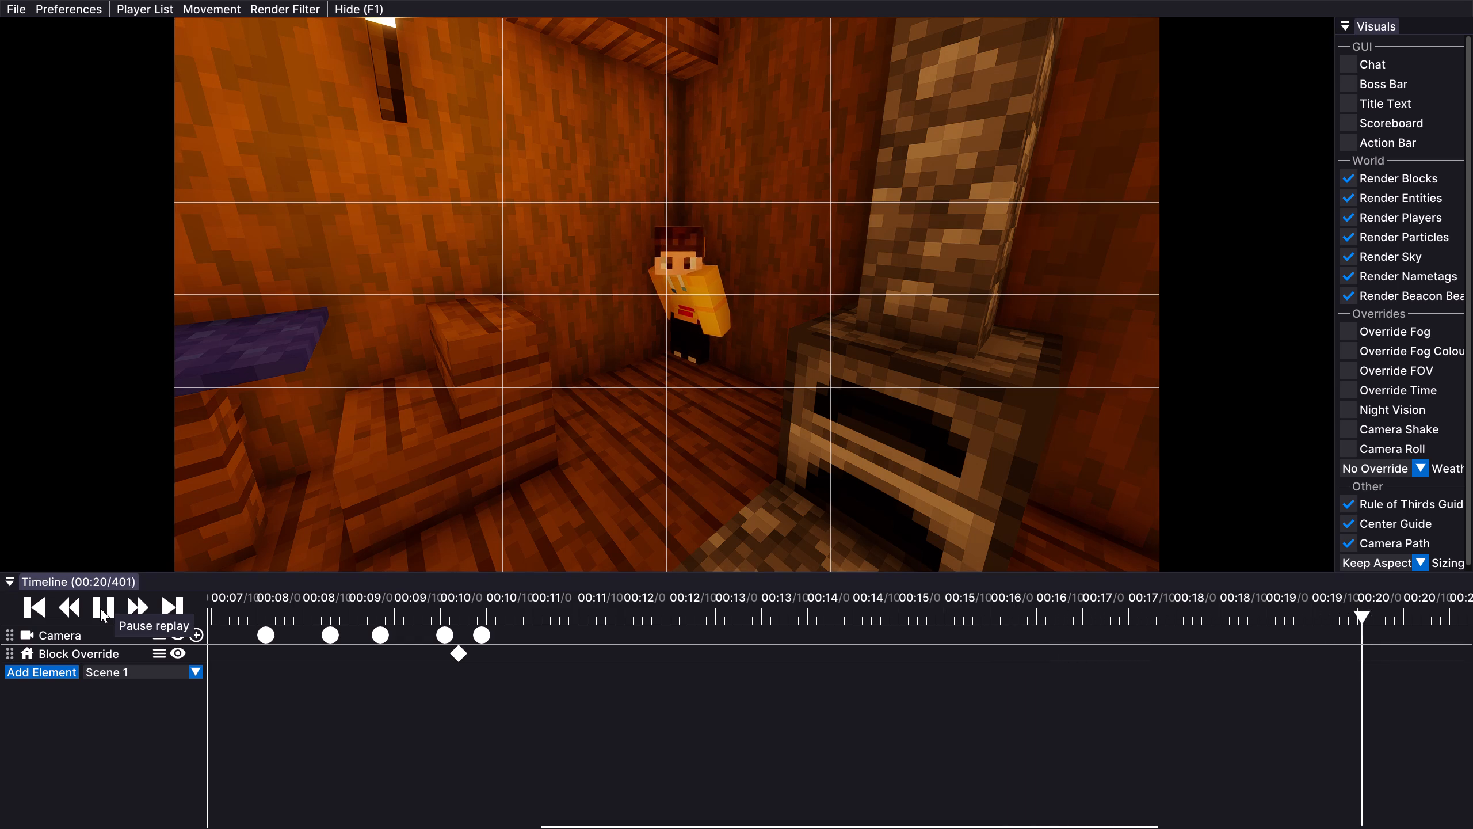
left_click(100, 608)
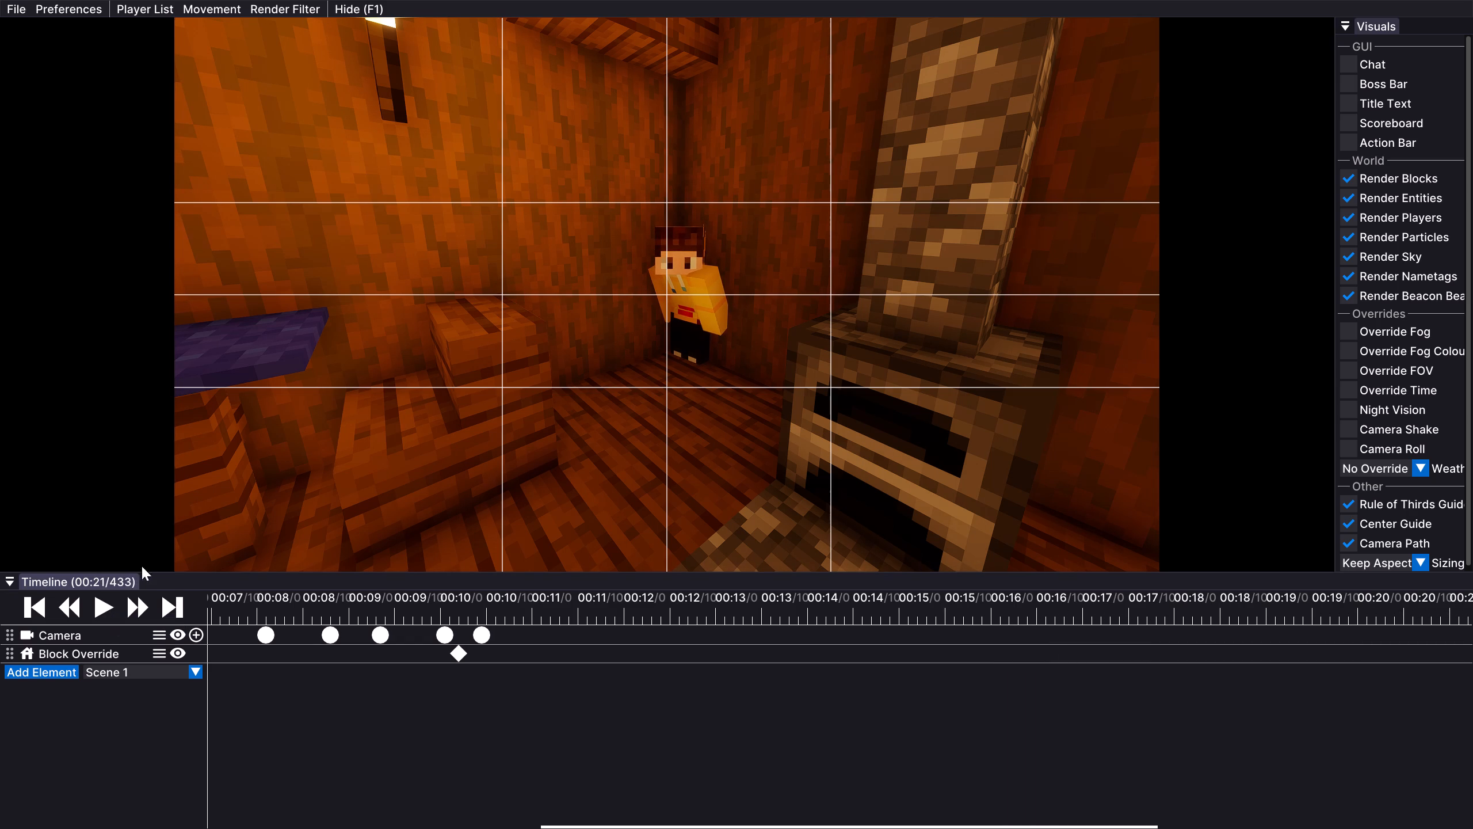
left_click(193, 626)
left_click(195, 631)
Export the scene as an MP4 video at 1920 x 1080 and 60 fps, keeping the suggested file name.
left_click(10, 1)
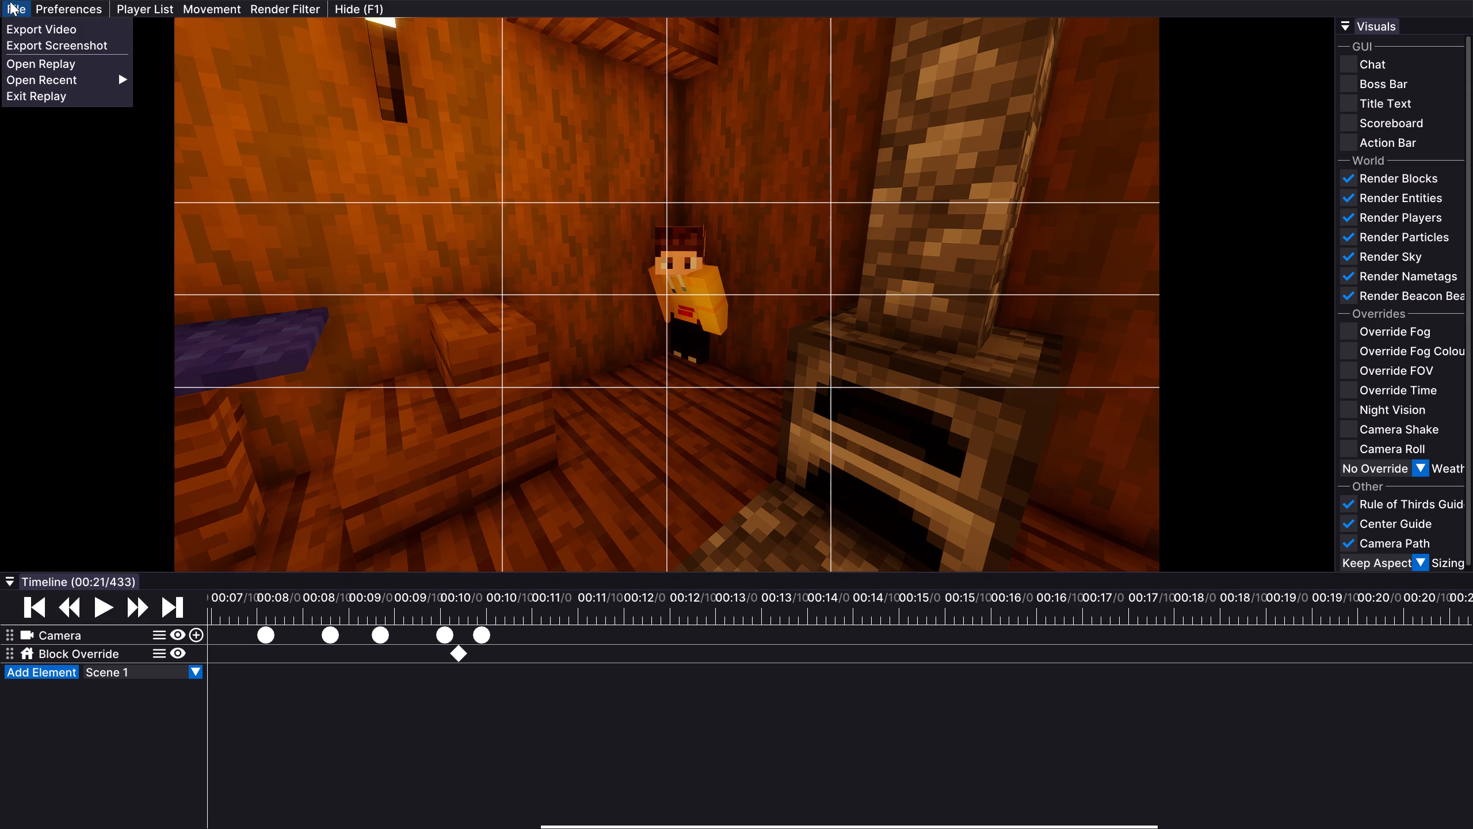
left_click(23, 21)
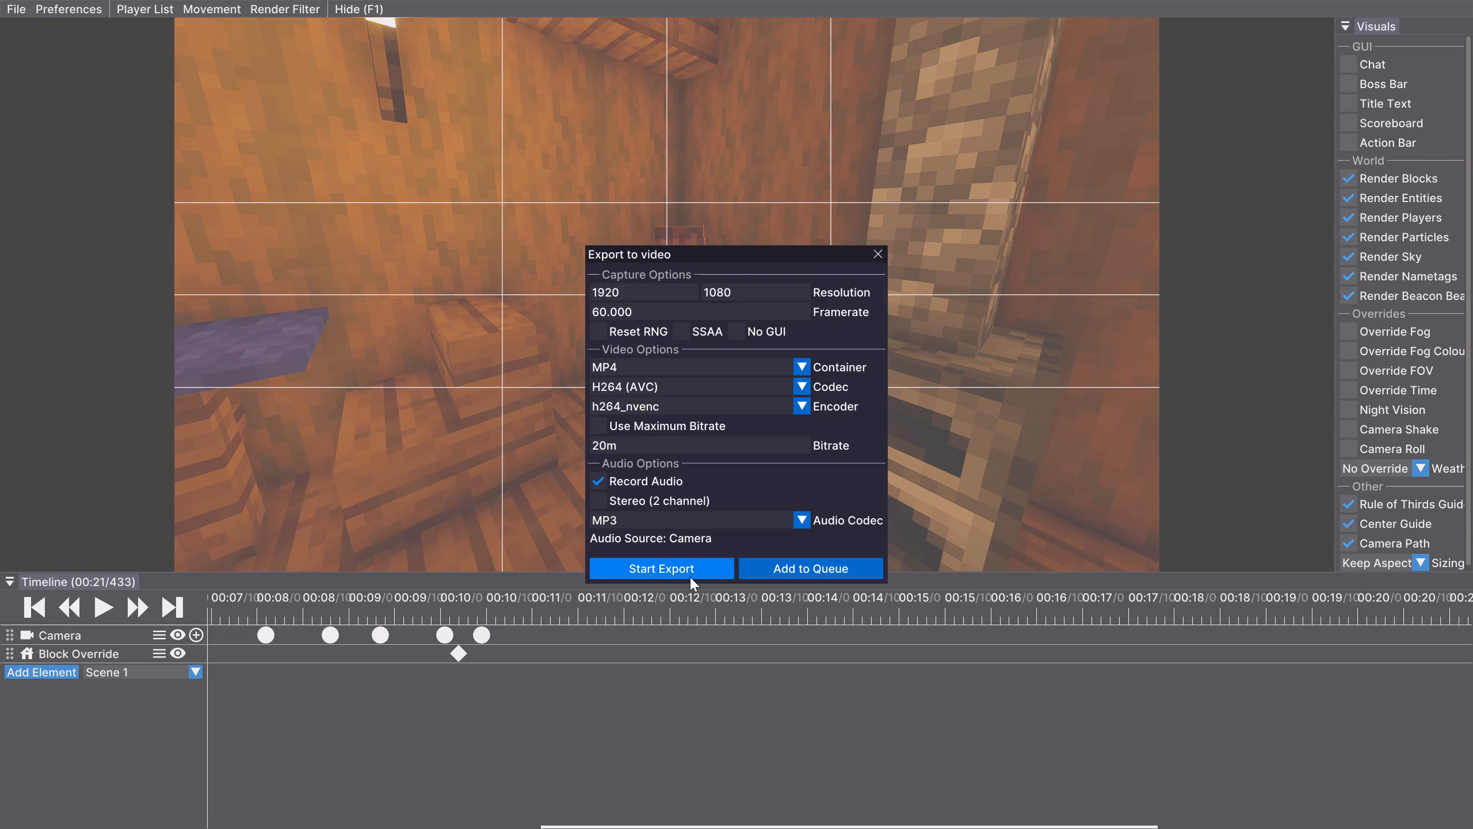
left_click(690, 577)
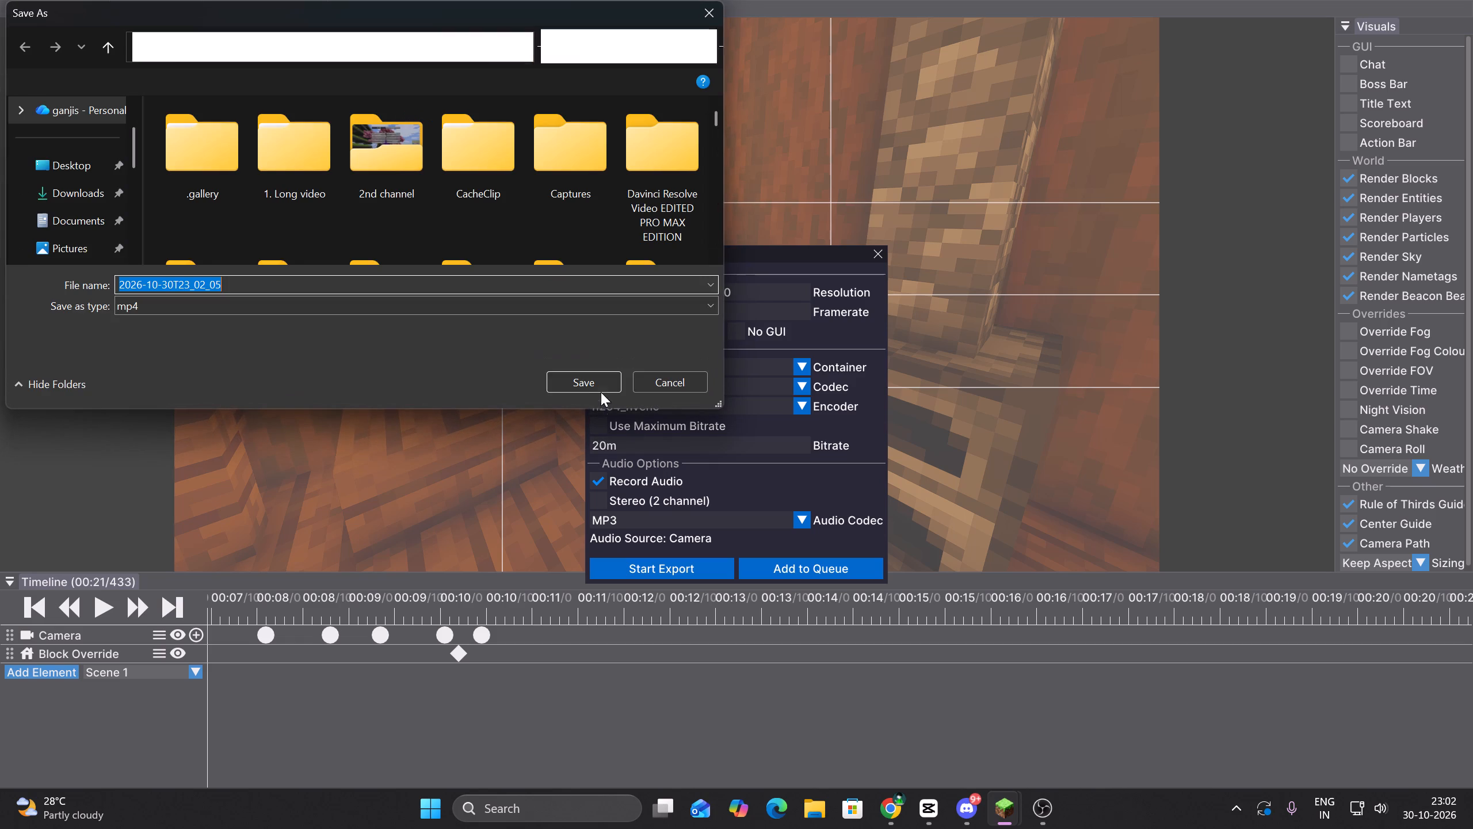
left_click(581, 383)
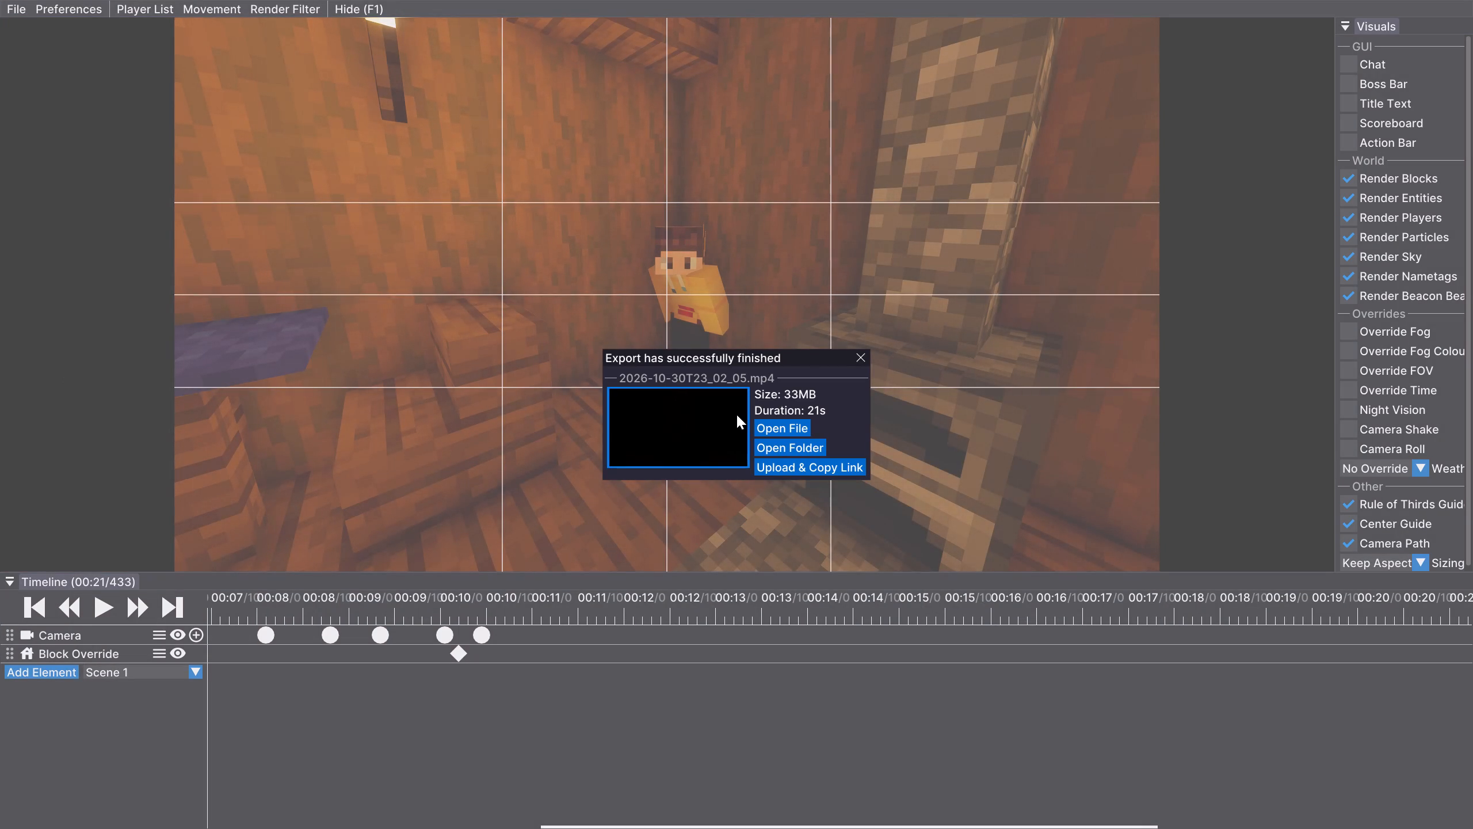
left_click(862, 360)
Exit the current replay and open the replay 2026-10-30T22:26:30 from the replay list.
scroll(768, 827, "down", 14, "ctrl")
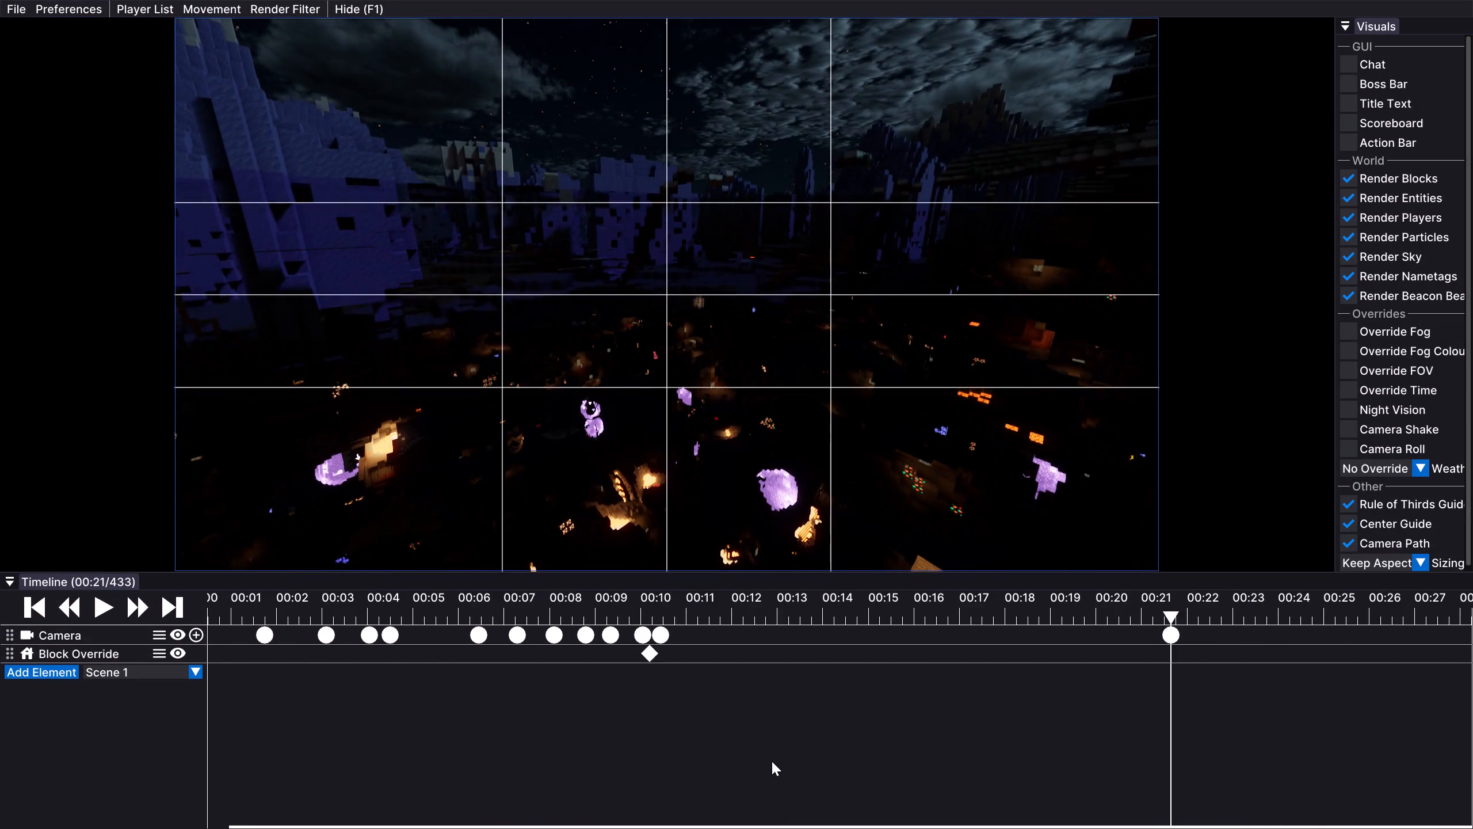
scroll(772, 760, "down", 6, "ctrl")
key("Escape")
left_click(741, 359)
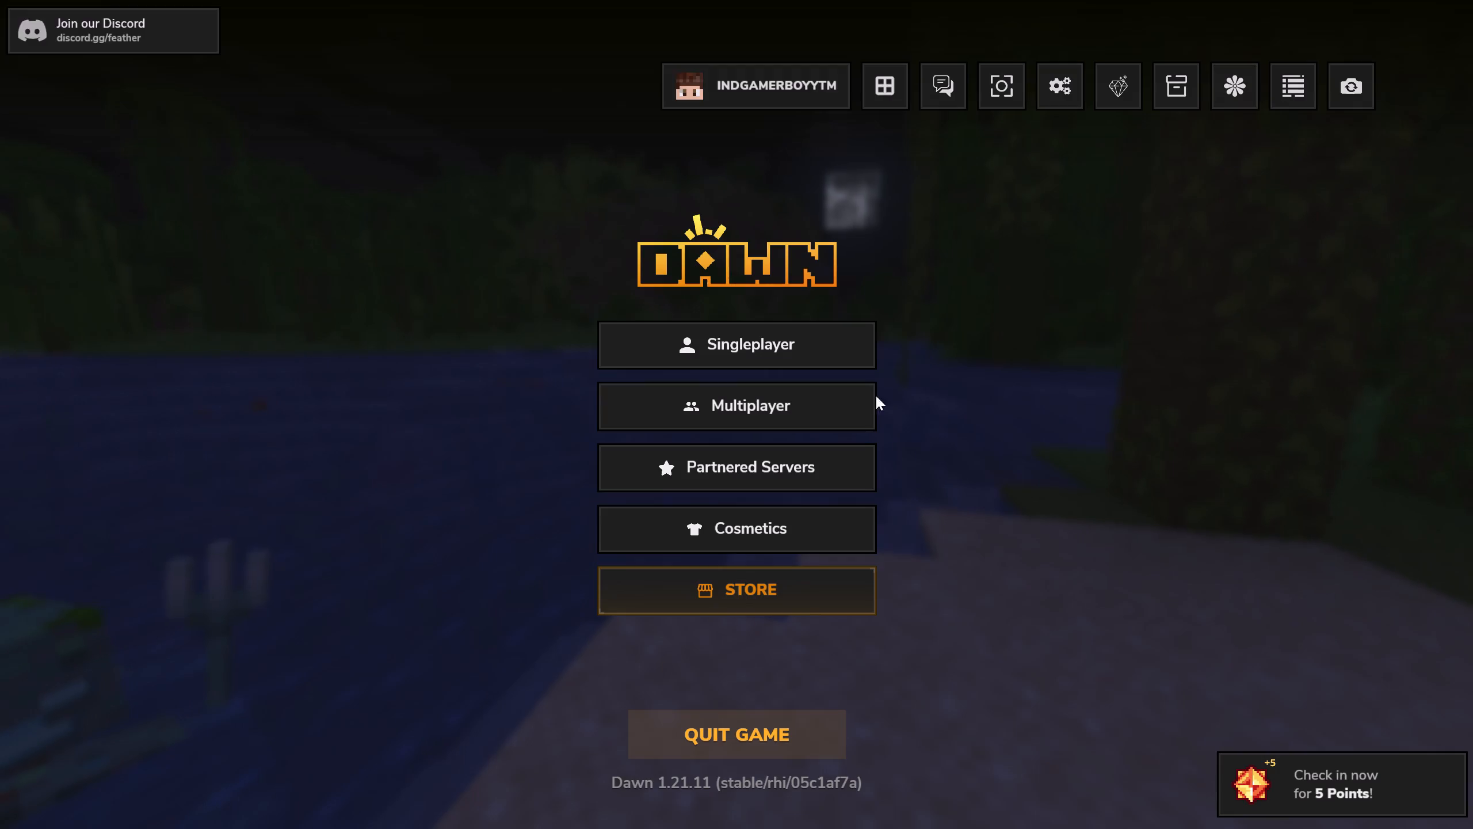
left_click(1352, 73)
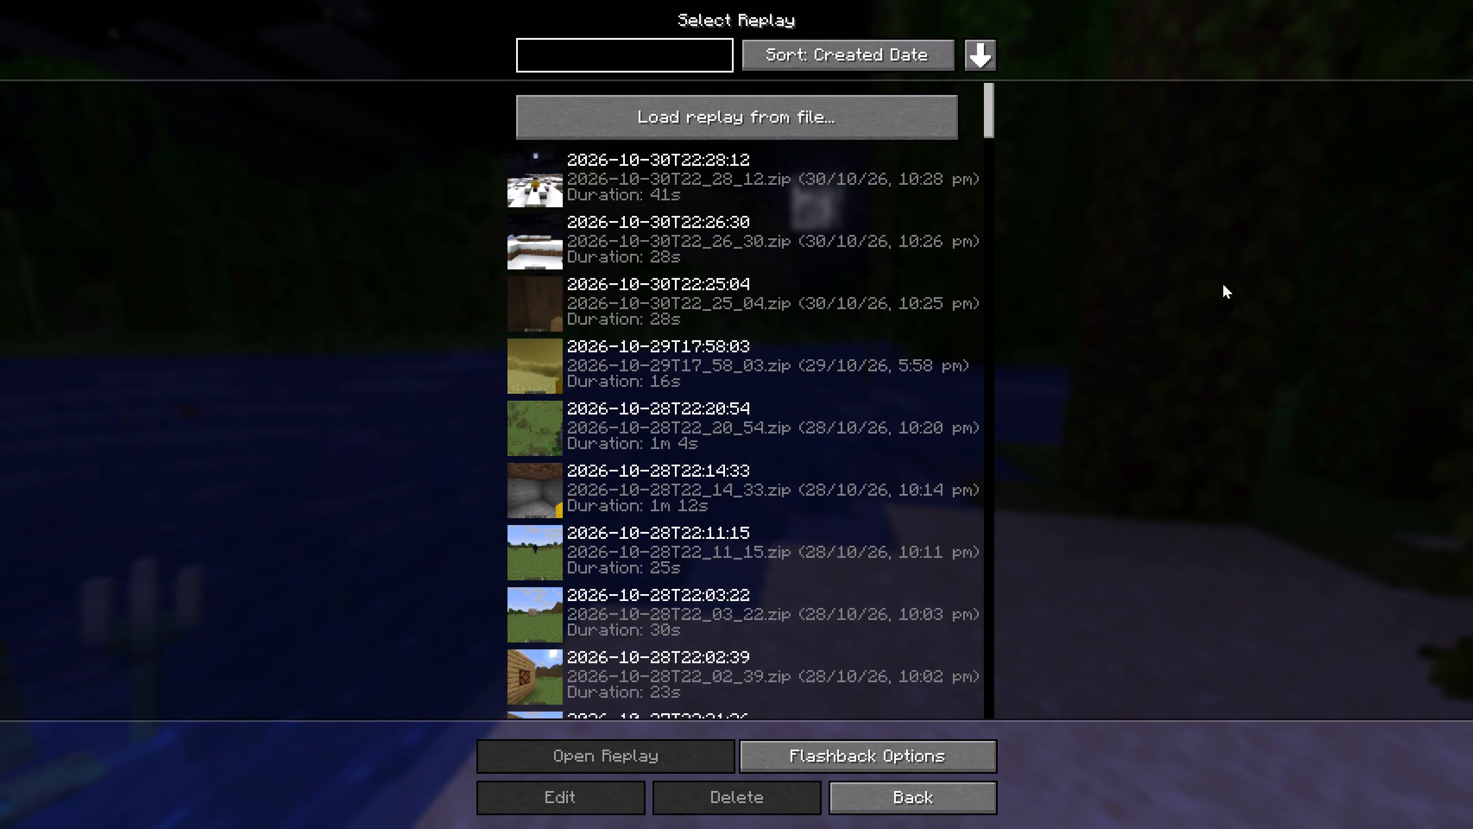
double_click(850, 254)
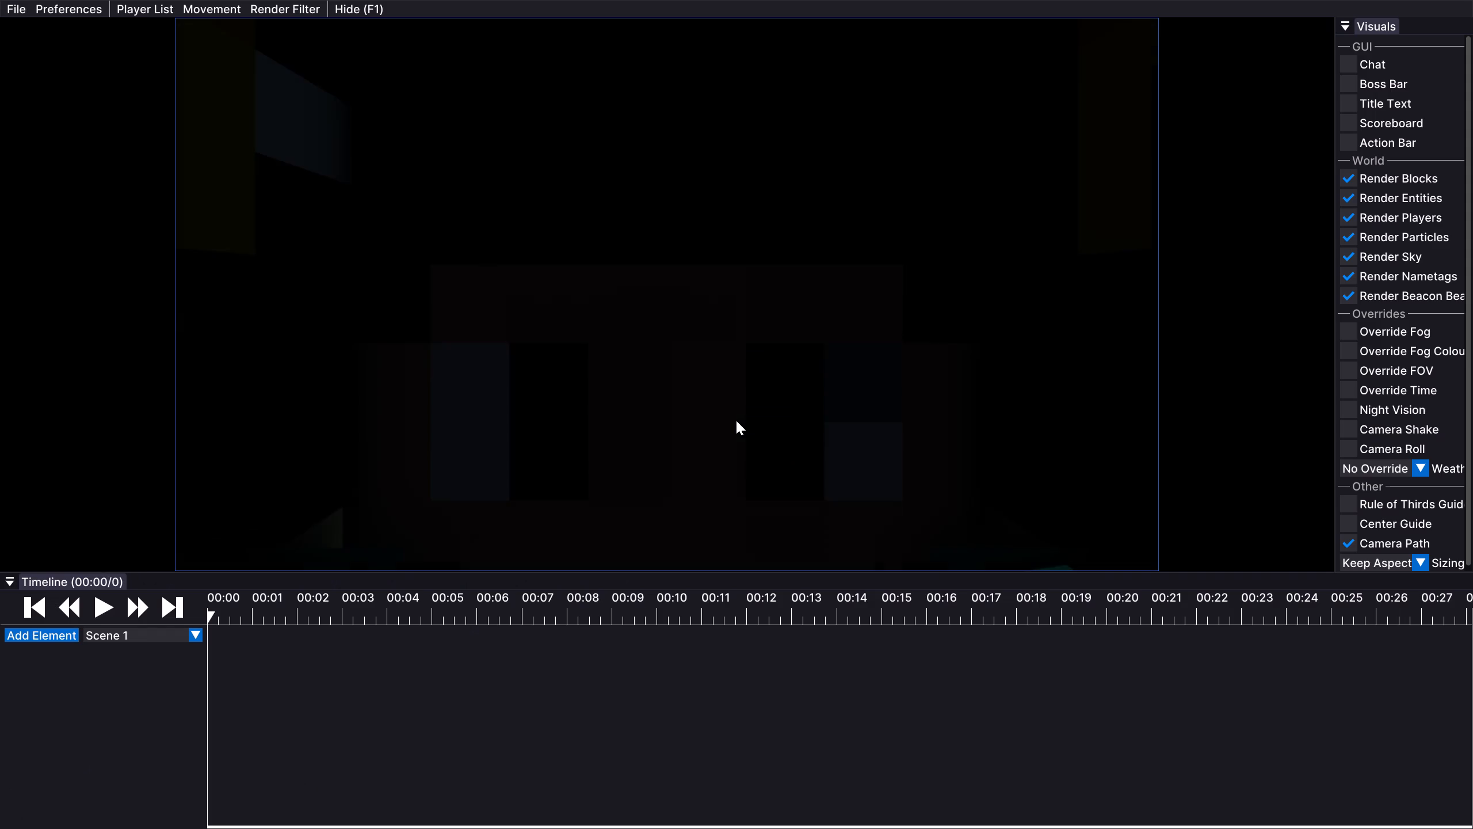
Turn on the Rule of Thirds and Center guides.
left_click(1409, 503)
left_click(1402, 518)
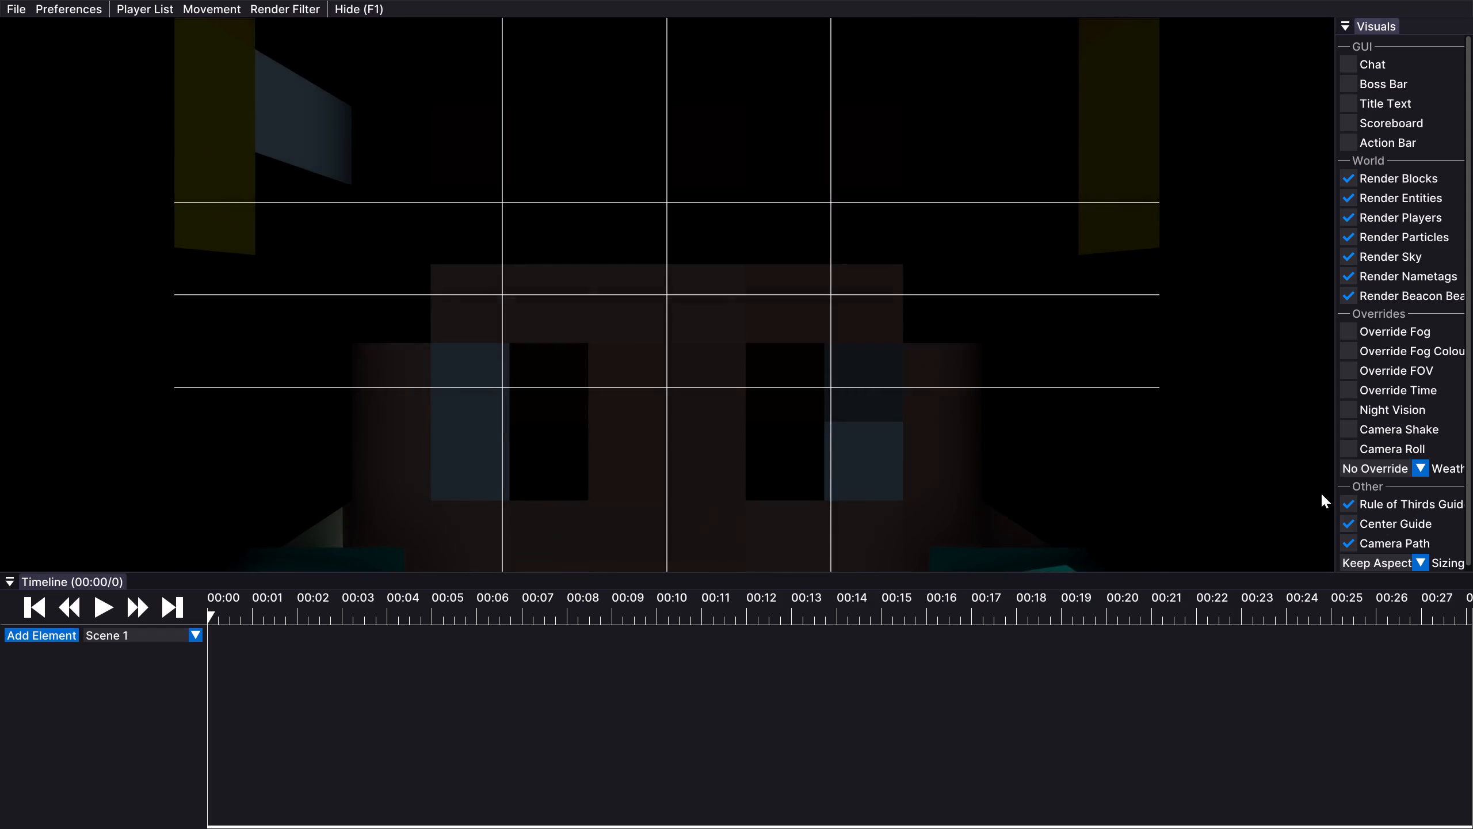
Move the camera back from the armoured player in the snow and turn off that player's nametag rendering.
key("Up")
left_click_drag(829, 376, 737, 413)
key("Down")
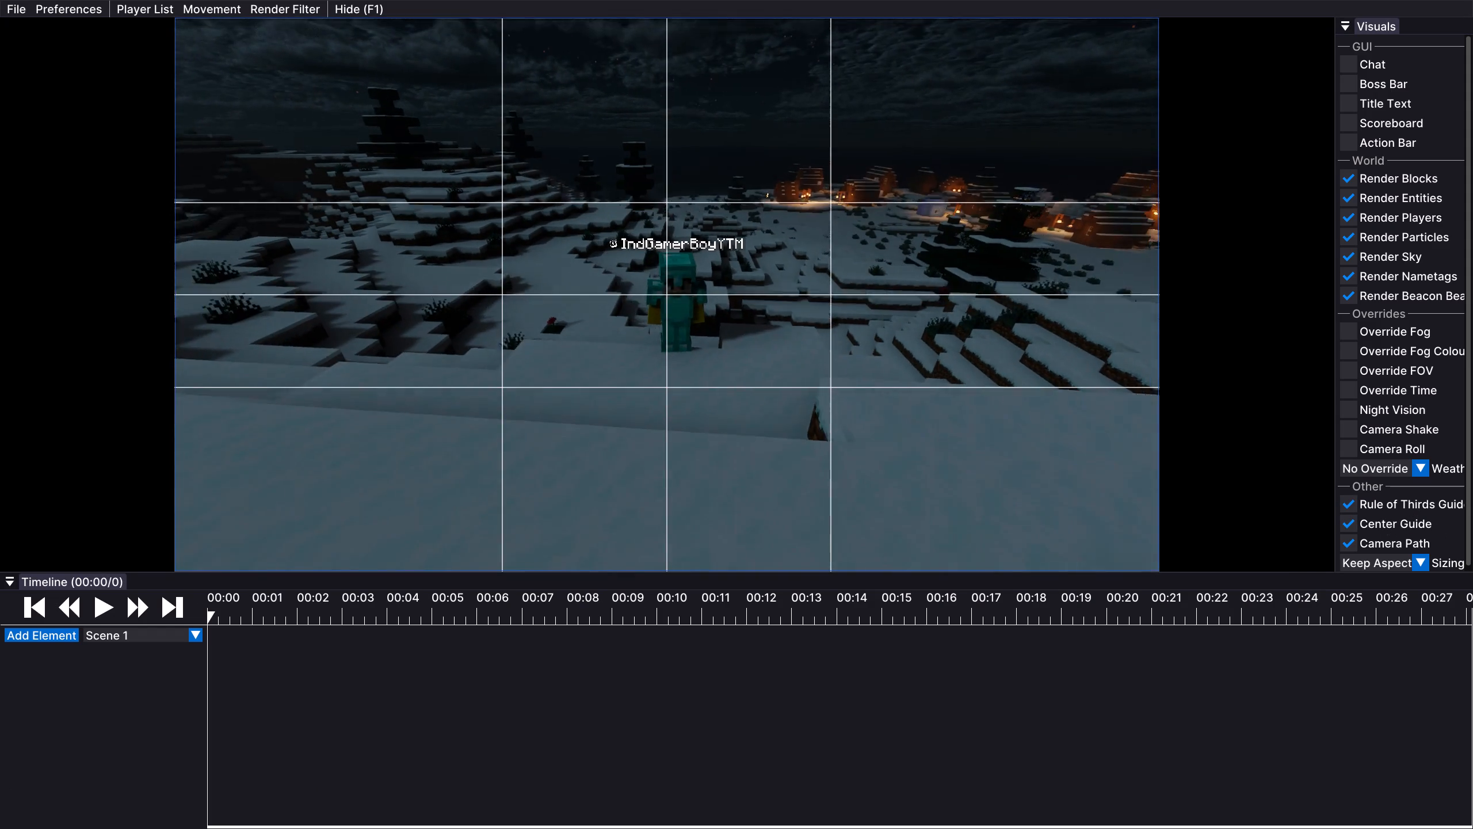
left_click_drag(737, 413, 736, 414)
key("Up")
right_click(667, 294)
left_click(732, 401)
left_click(777, 211)
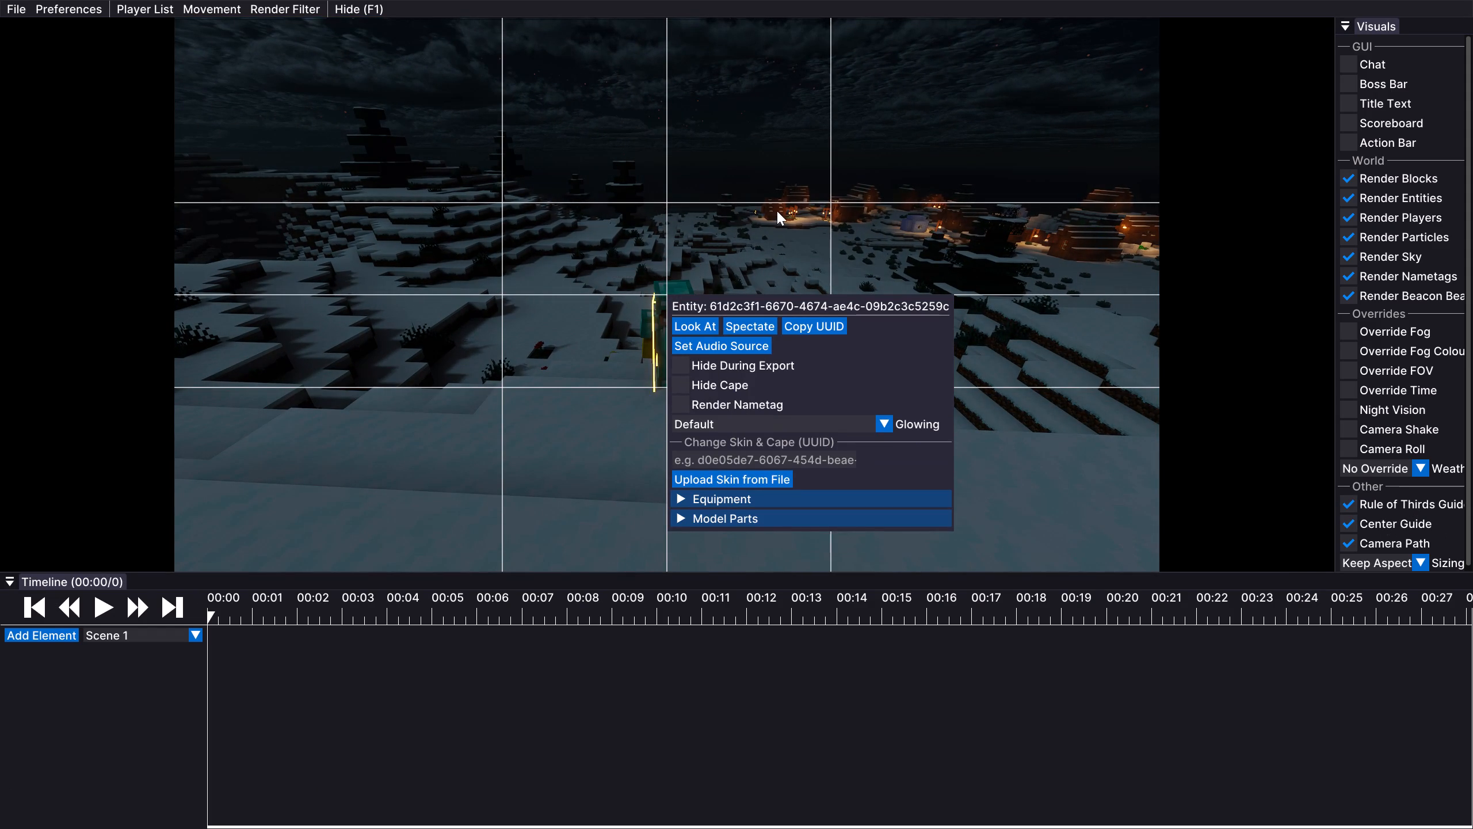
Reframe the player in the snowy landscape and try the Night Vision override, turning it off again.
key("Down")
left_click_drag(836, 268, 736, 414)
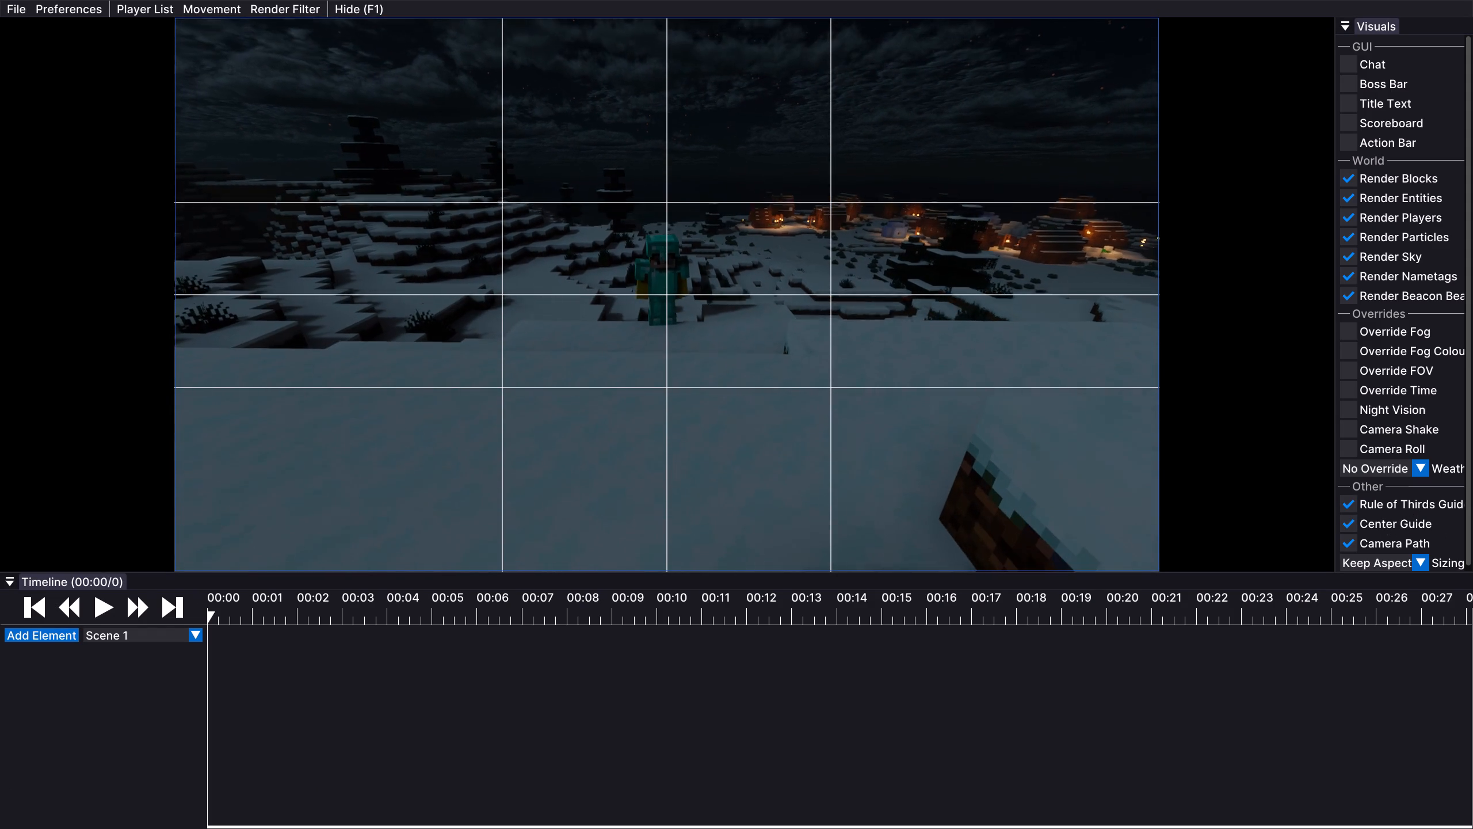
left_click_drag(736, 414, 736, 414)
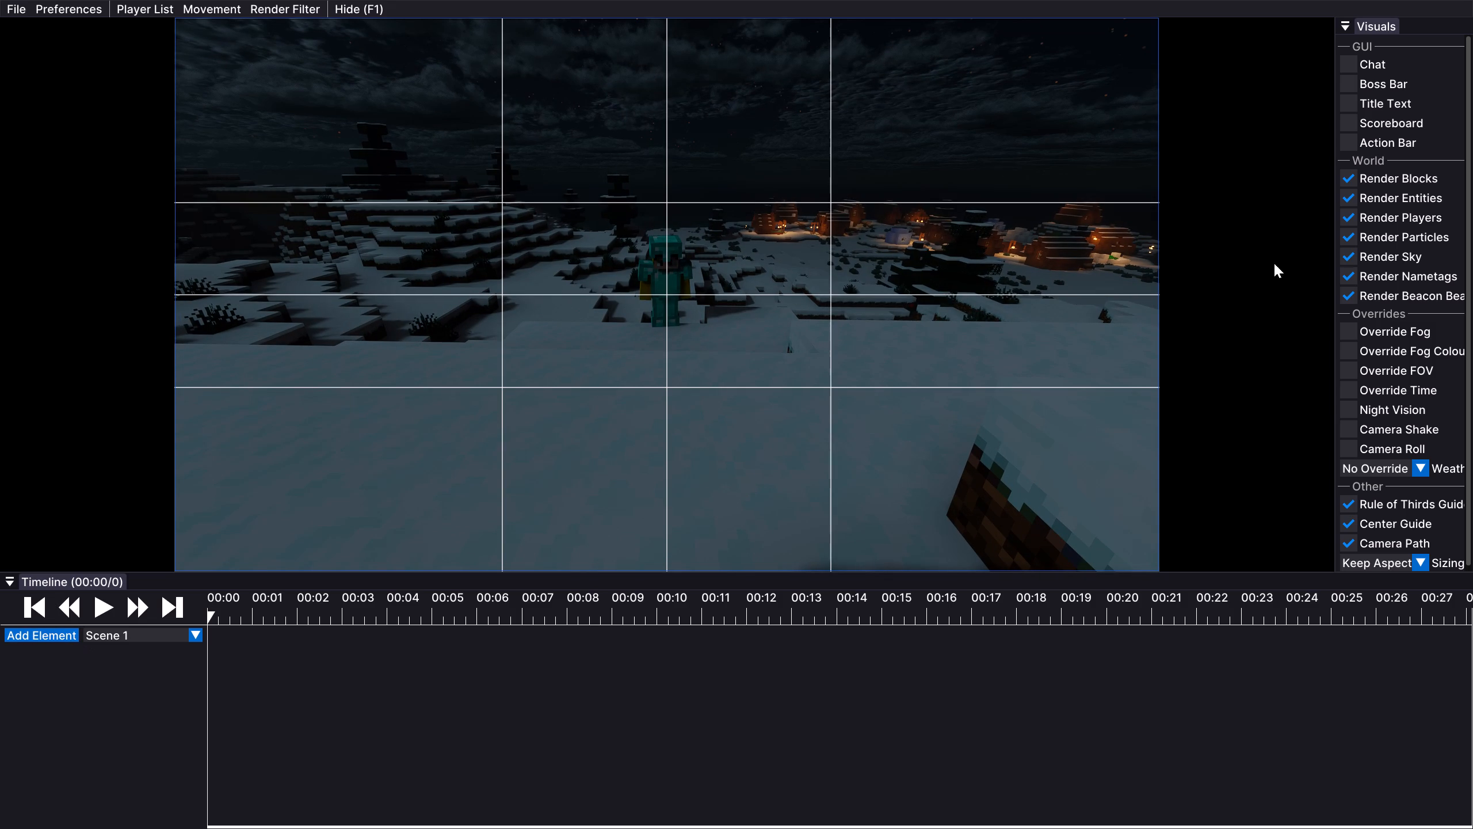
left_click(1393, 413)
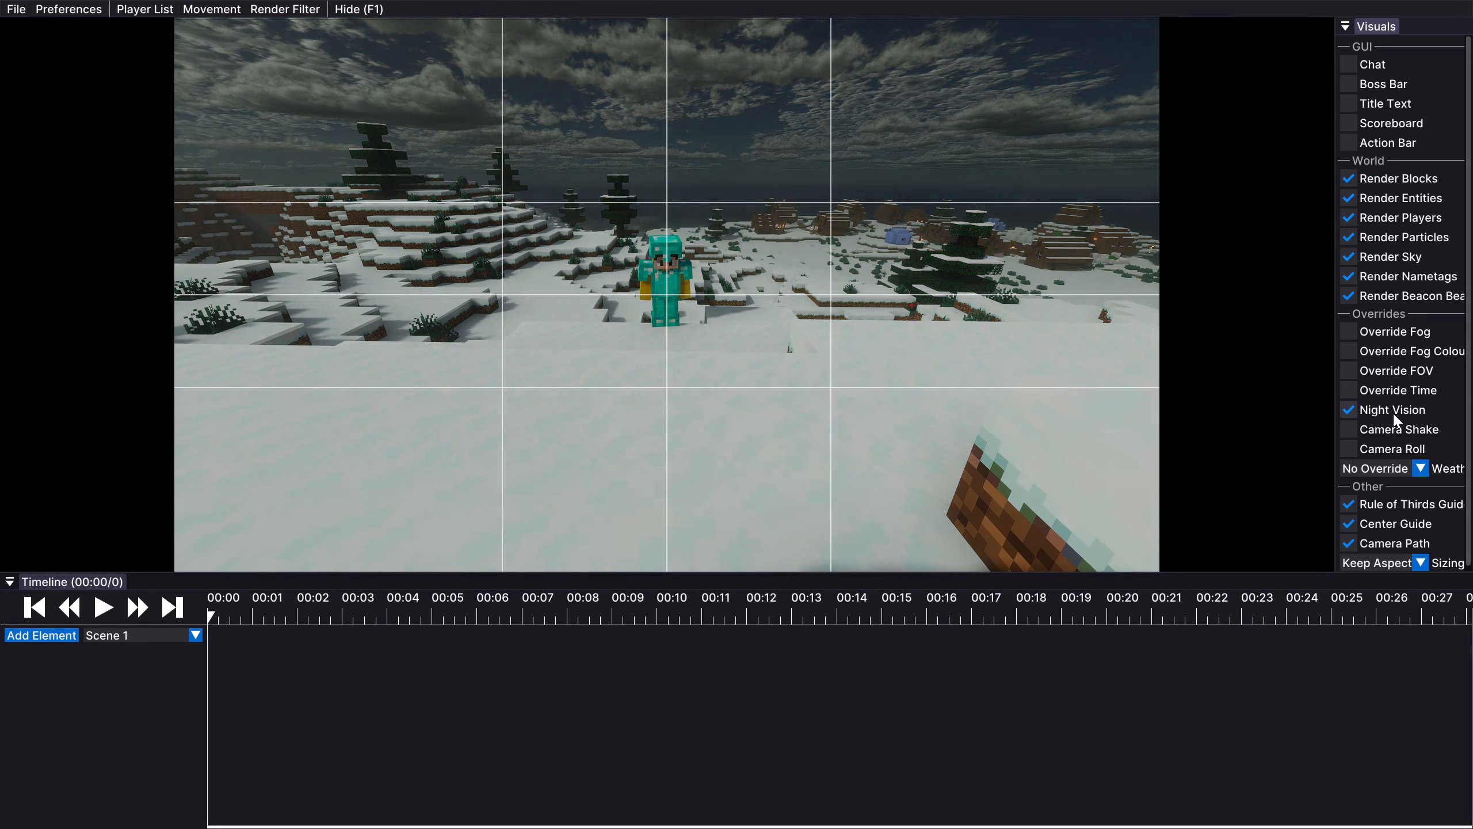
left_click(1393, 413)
Enable the FOV override and set the FOV to 53.5.
left_click(1390, 367)
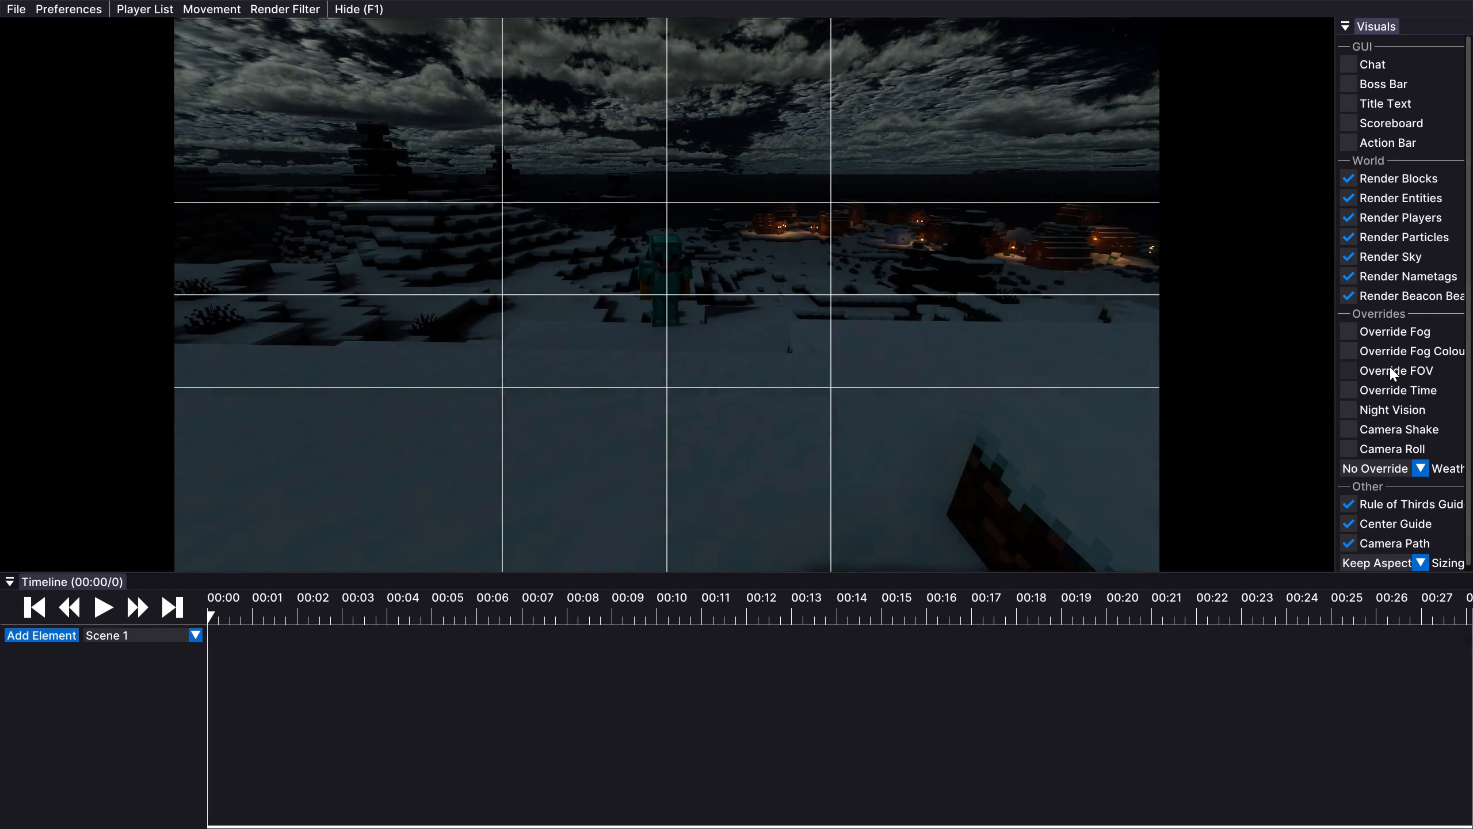
left_click(1390, 367)
left_click(1390, 367)
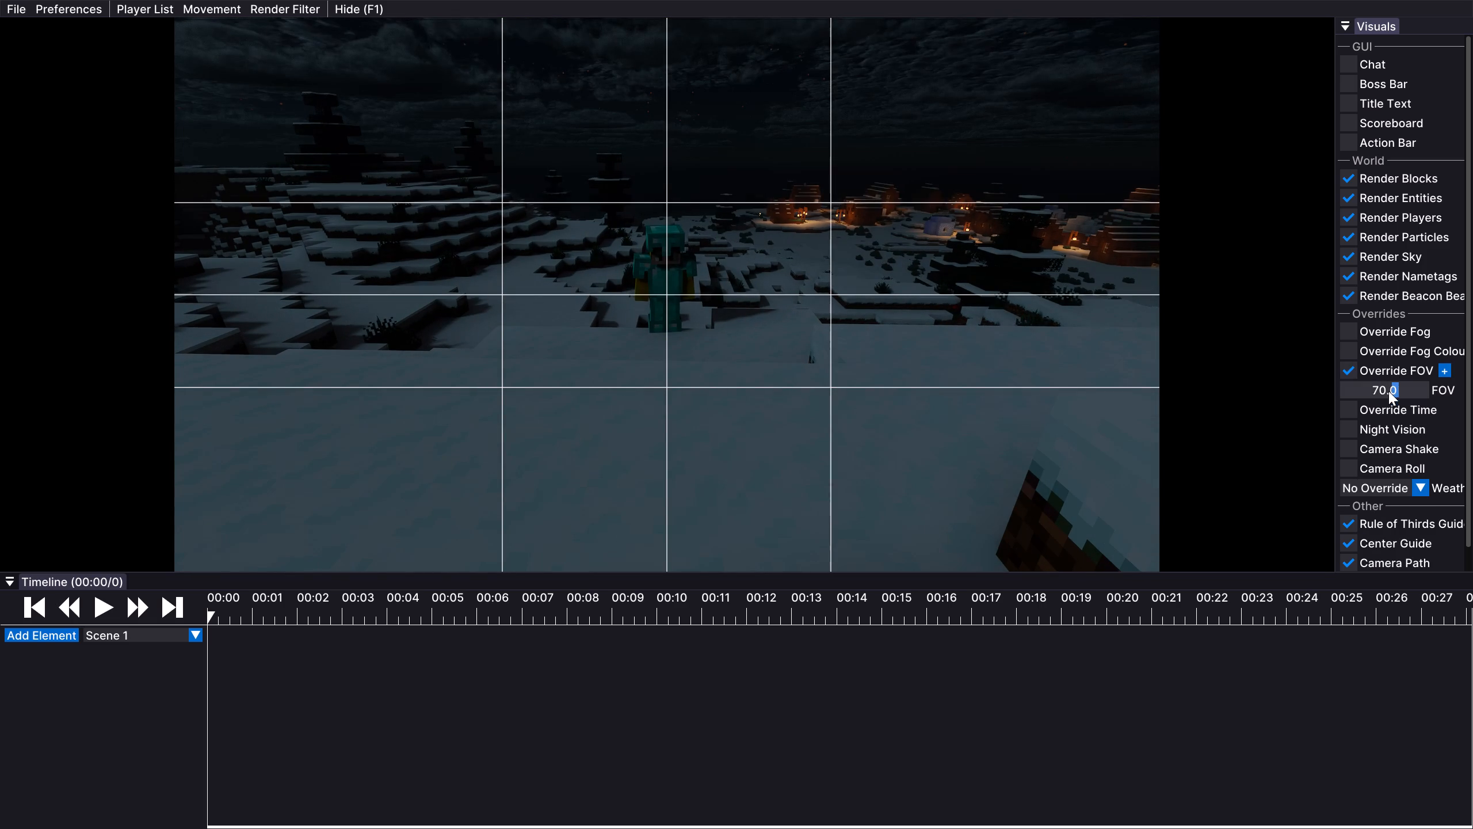
left_click_drag(1392, 393, 1380, 389)
Lower the camera close to the snow and scrub between about 00:09 and 00:04 to check the player's position in frame.
key("Down")
key("Down")
left_click_drag(959, 394, 736, 414)
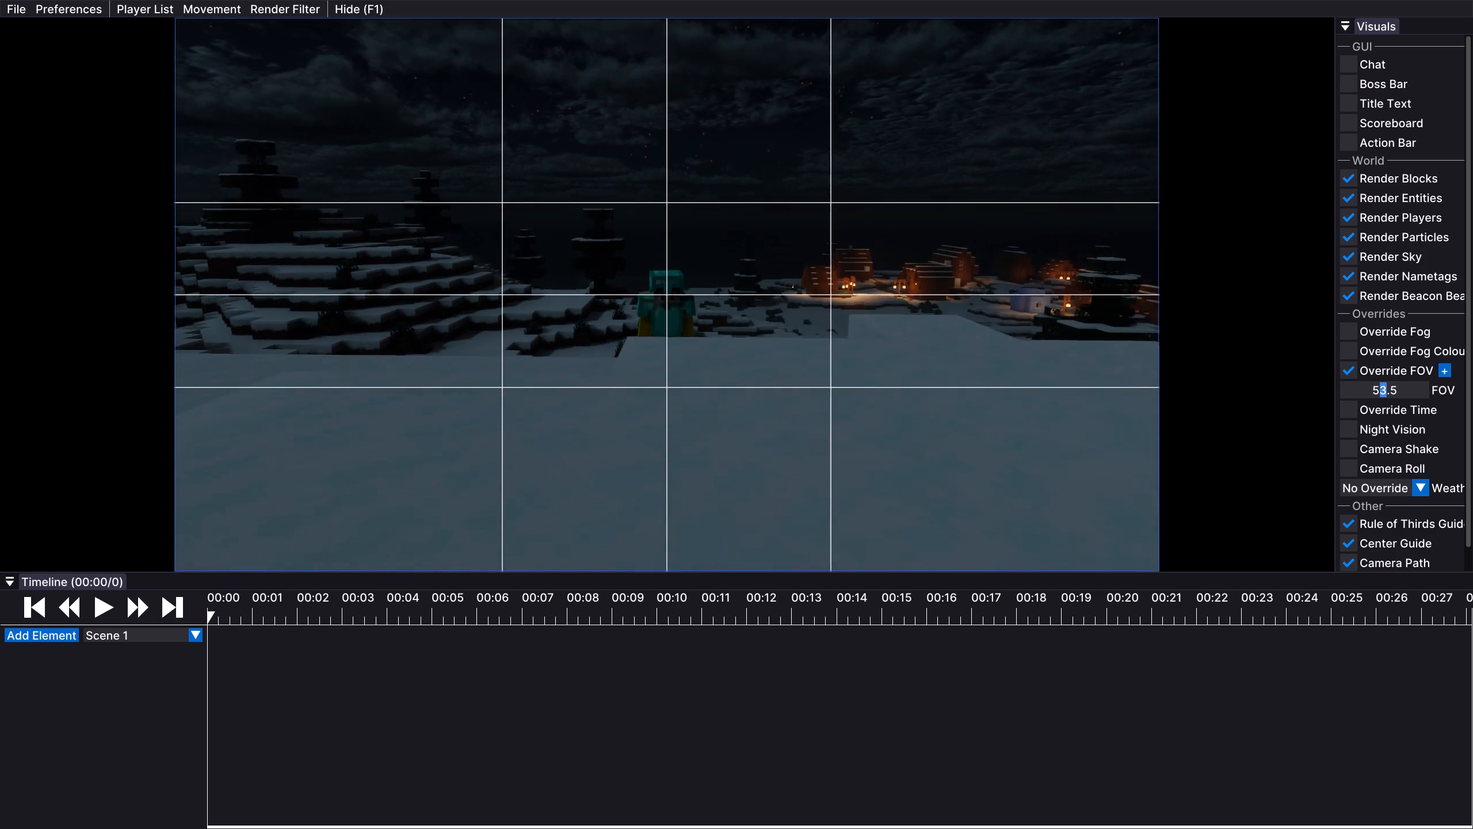
left_click_drag(736, 414, 736, 414)
key("Up")
left_click(343, 613)
left_click_drag(346, 610, 658, 599)
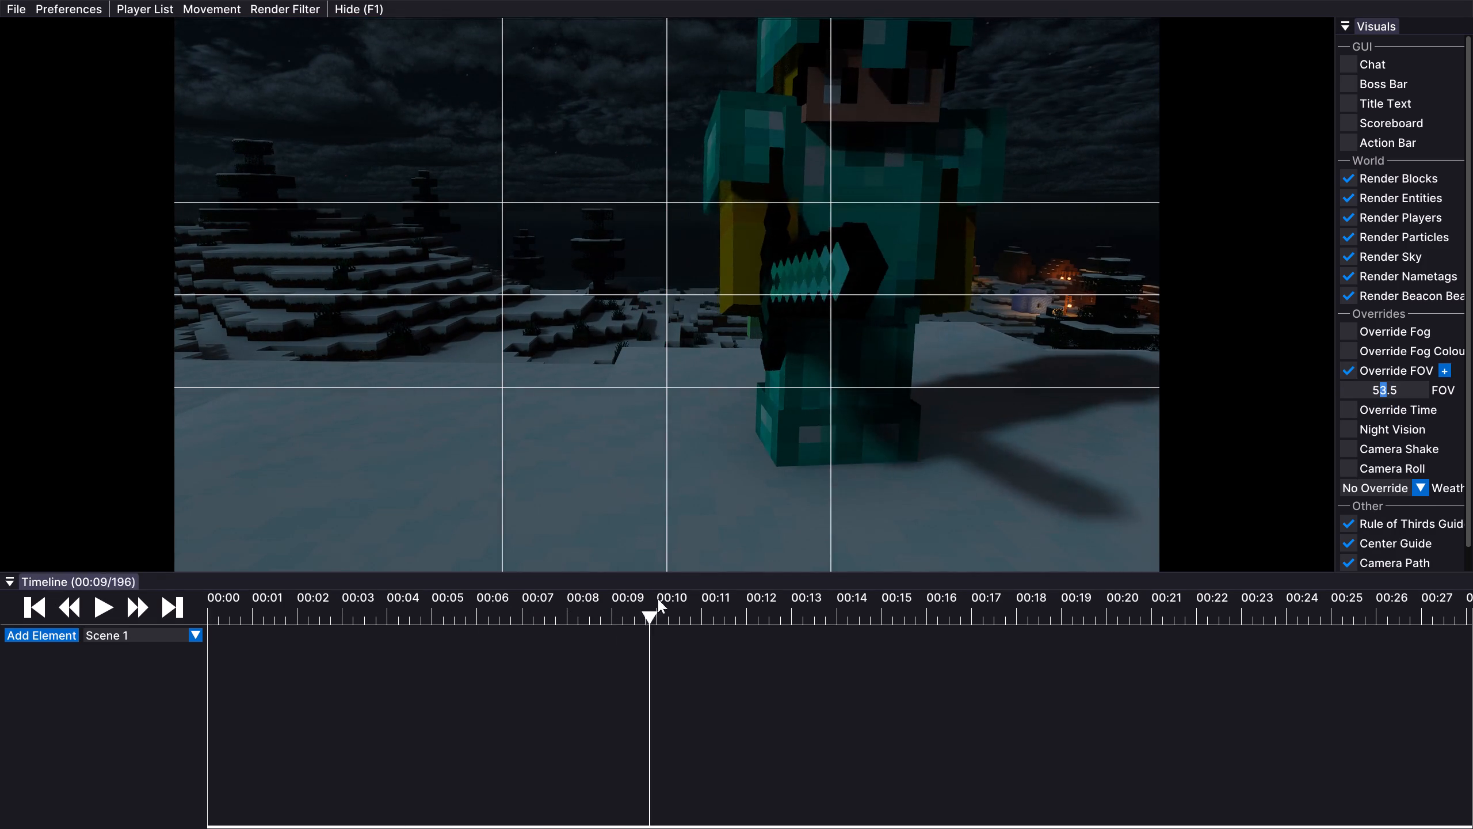
left_click_drag(658, 599, 502, 598)
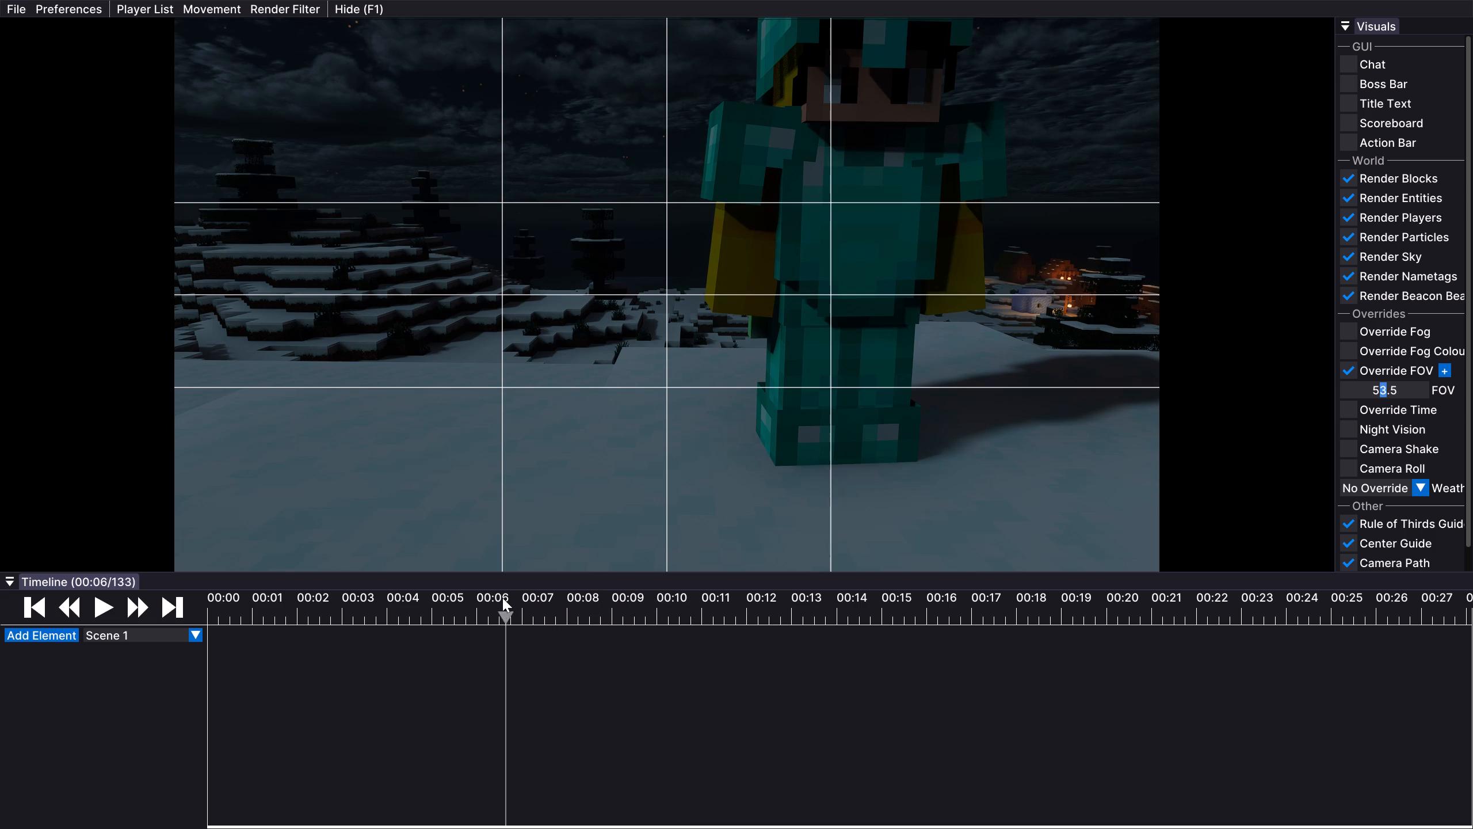
left_click_drag(502, 598, 489, 596)
left_click_drag(490, 615, 396, 613)
At about 00:04 (tick 84), reframe the camera so the player stands near the centre with the lit village behind.
key("Right")
left_click_drag(832, 383, 736, 414)
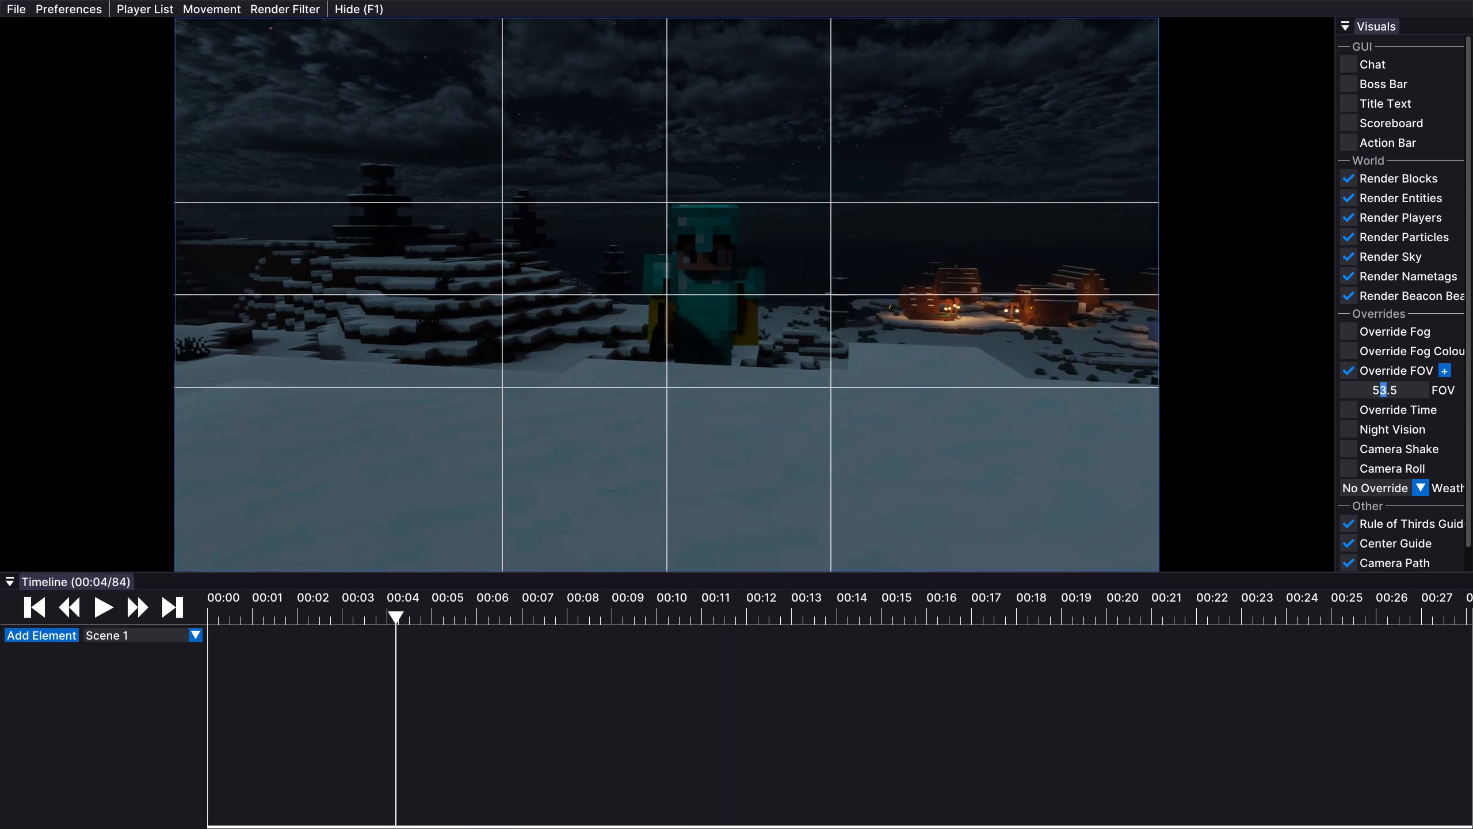
left_click_drag(736, 414, 736, 414)
right_click(667, 294)
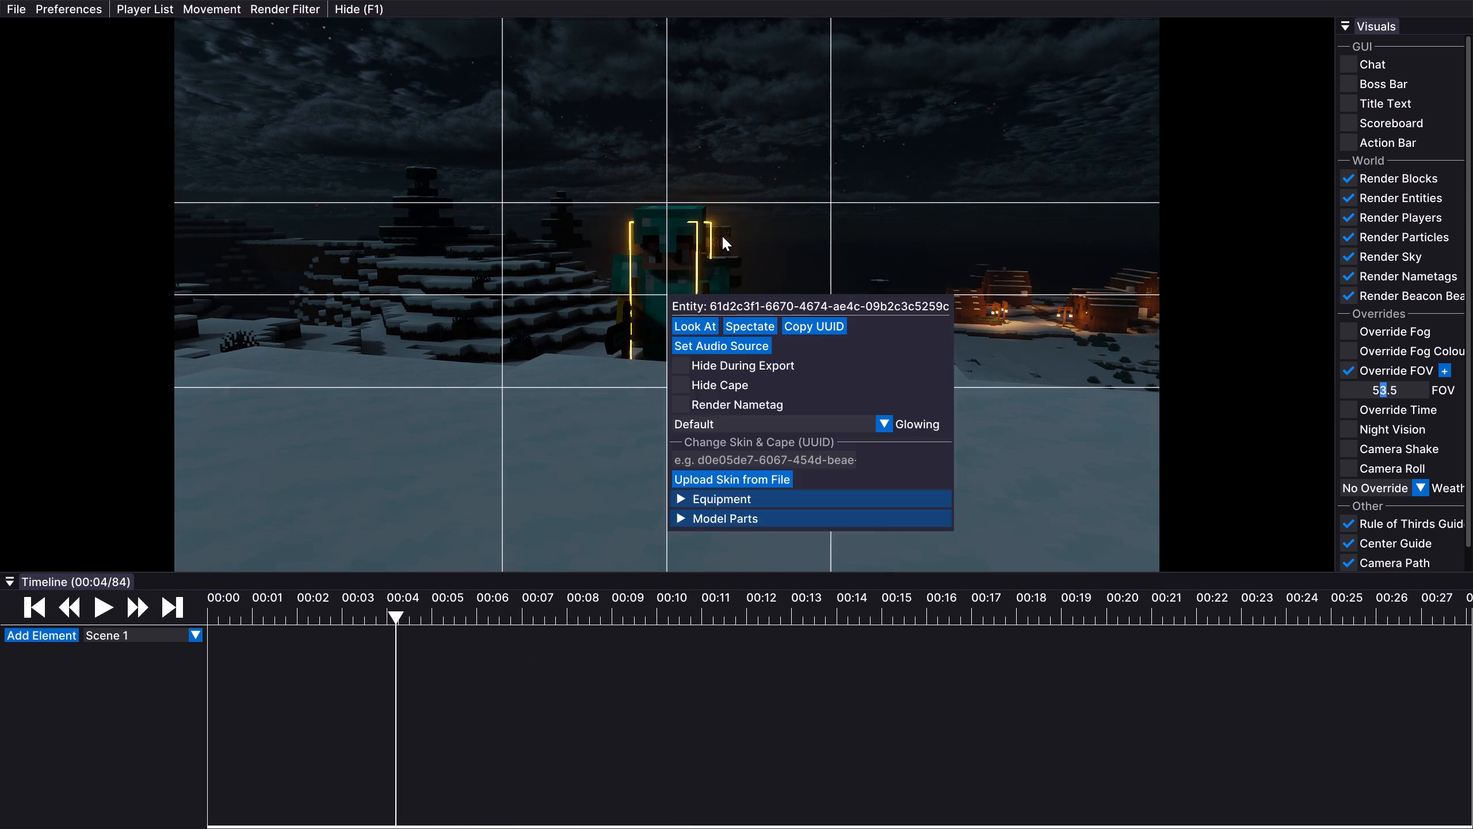
left_click(722, 236)
Add a Camera track and place a keyframe at about 00:02 (tick 45) with the low view of the player and village.
left_click(58, 630)
left_click(75, 645)
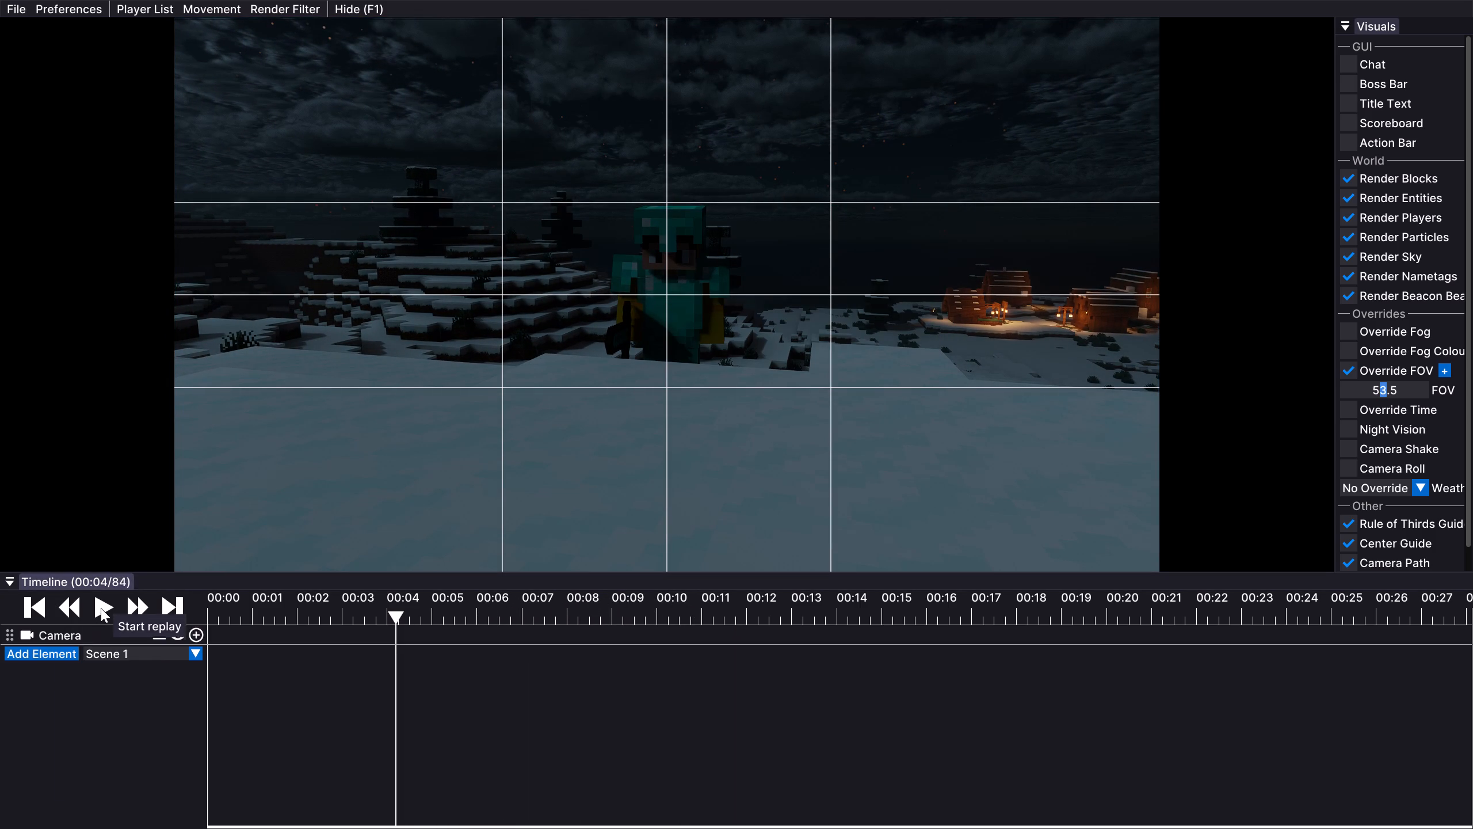
double_click(105, 604)
left_click_drag(405, 610, 348, 613)
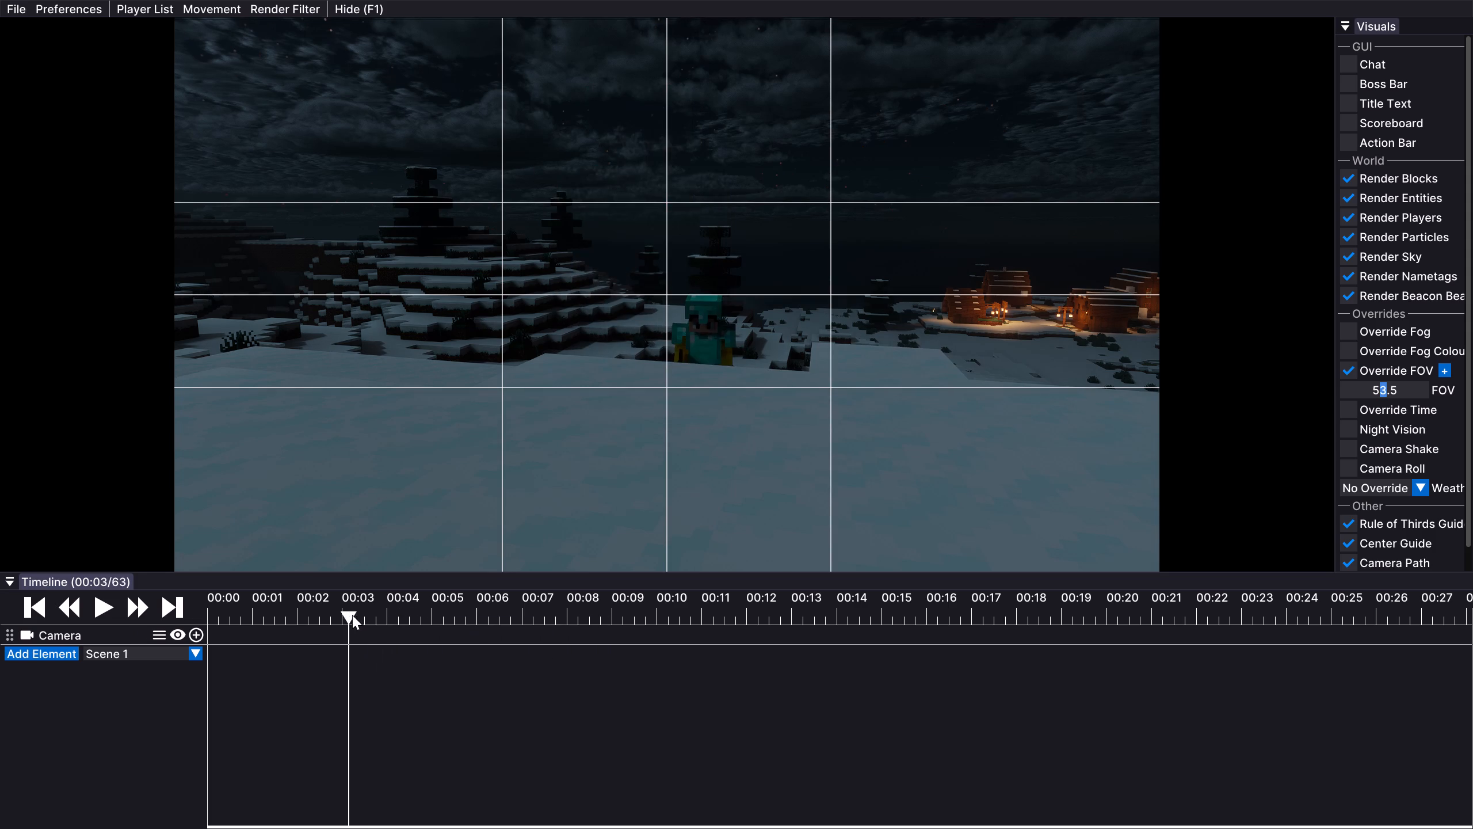
left_click_drag(352, 615, 307, 613)
left_click(194, 632)
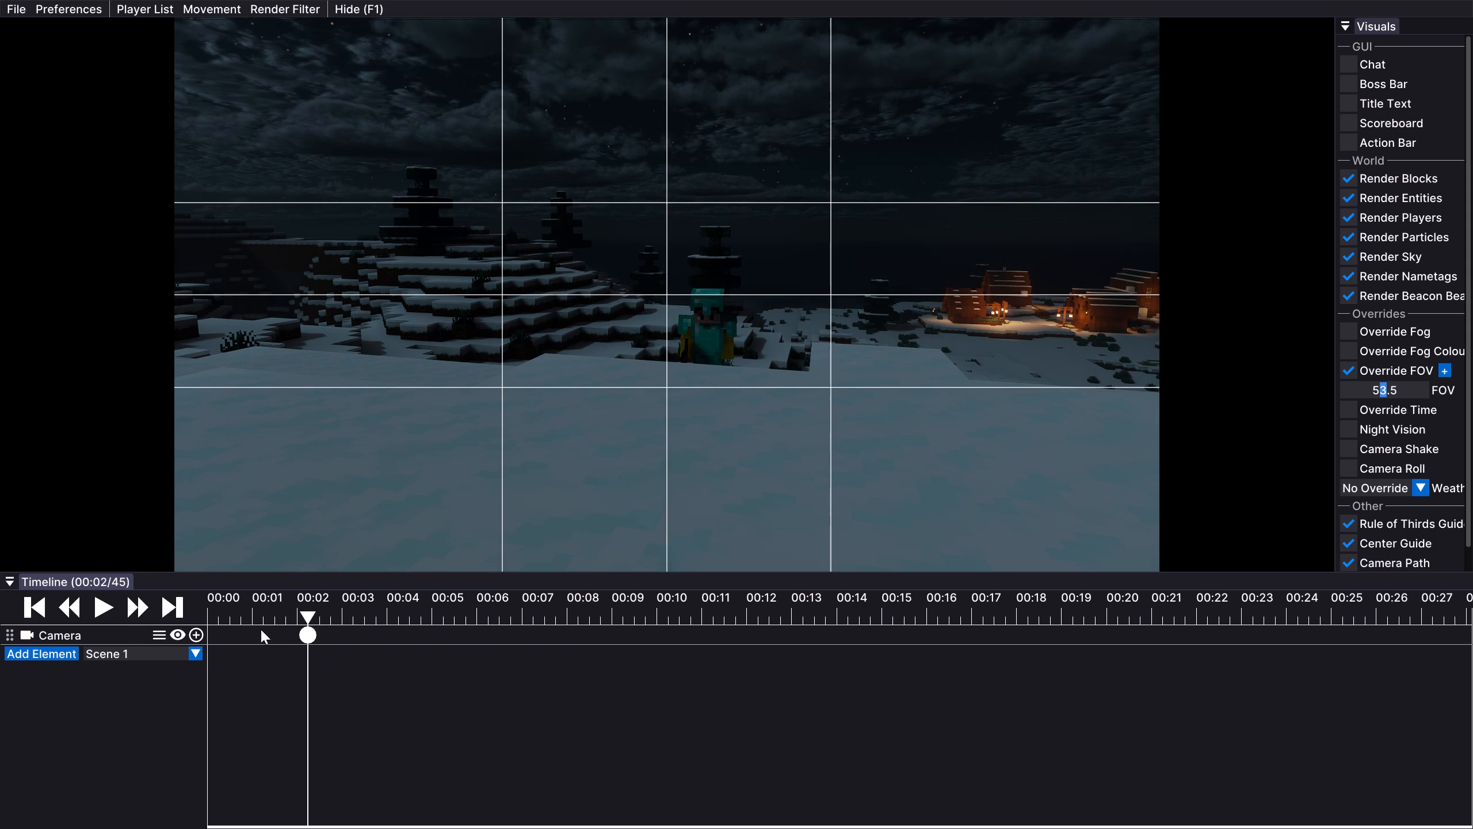
Place a Camera keyframe at the start of the timeline (00:00) using the same low view of the player and village.
left_click_drag(227, 617, 169, 617)
left_click(192, 639)
At about 00:03 (tick 65), raise and tilt the camera down towards the closer player and place a Camera keyframe.
left_click(107, 614)
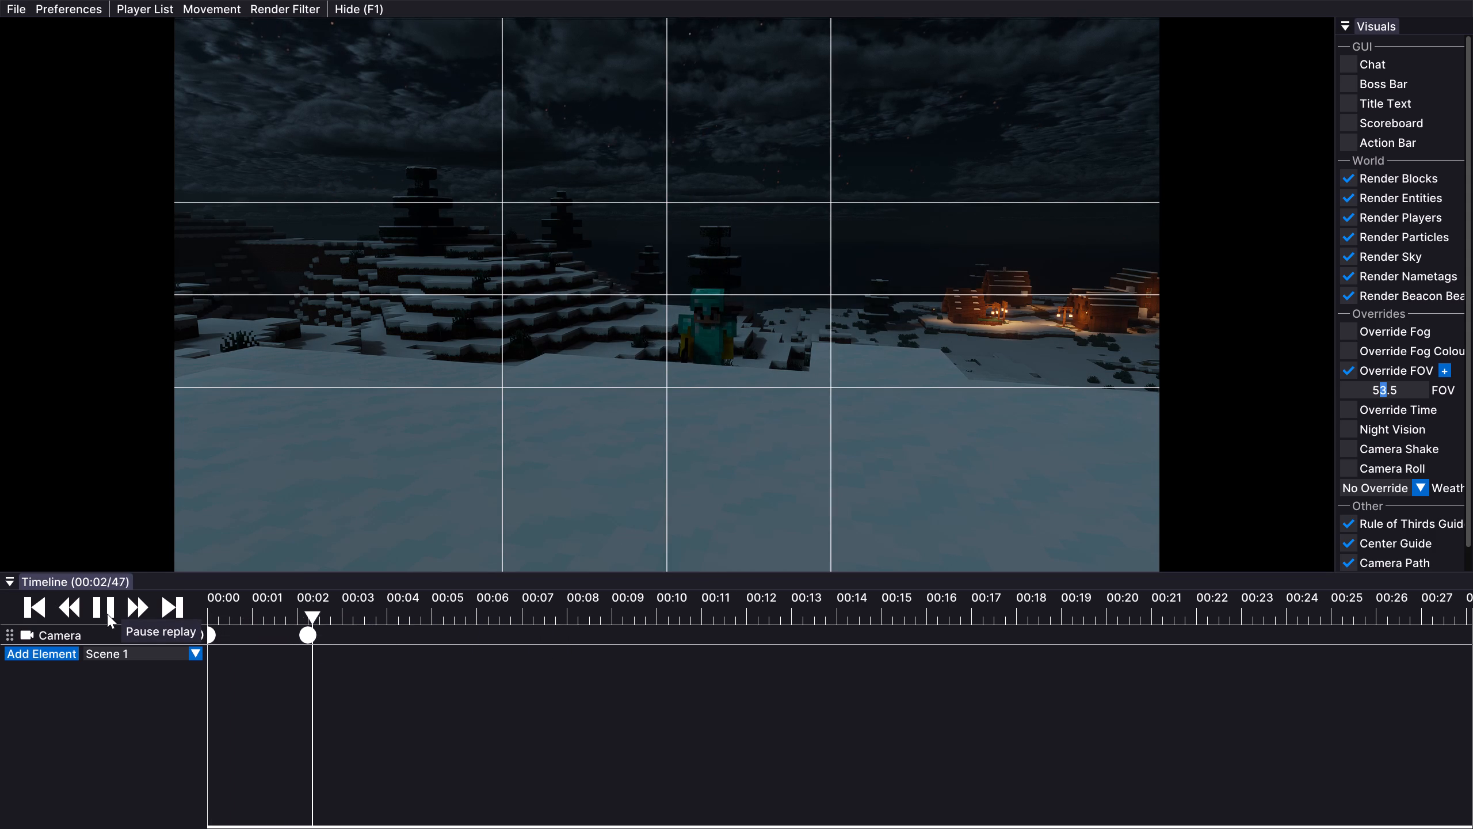
left_click(107, 614)
key("Up")
left_click_drag(906, 358, 737, 414)
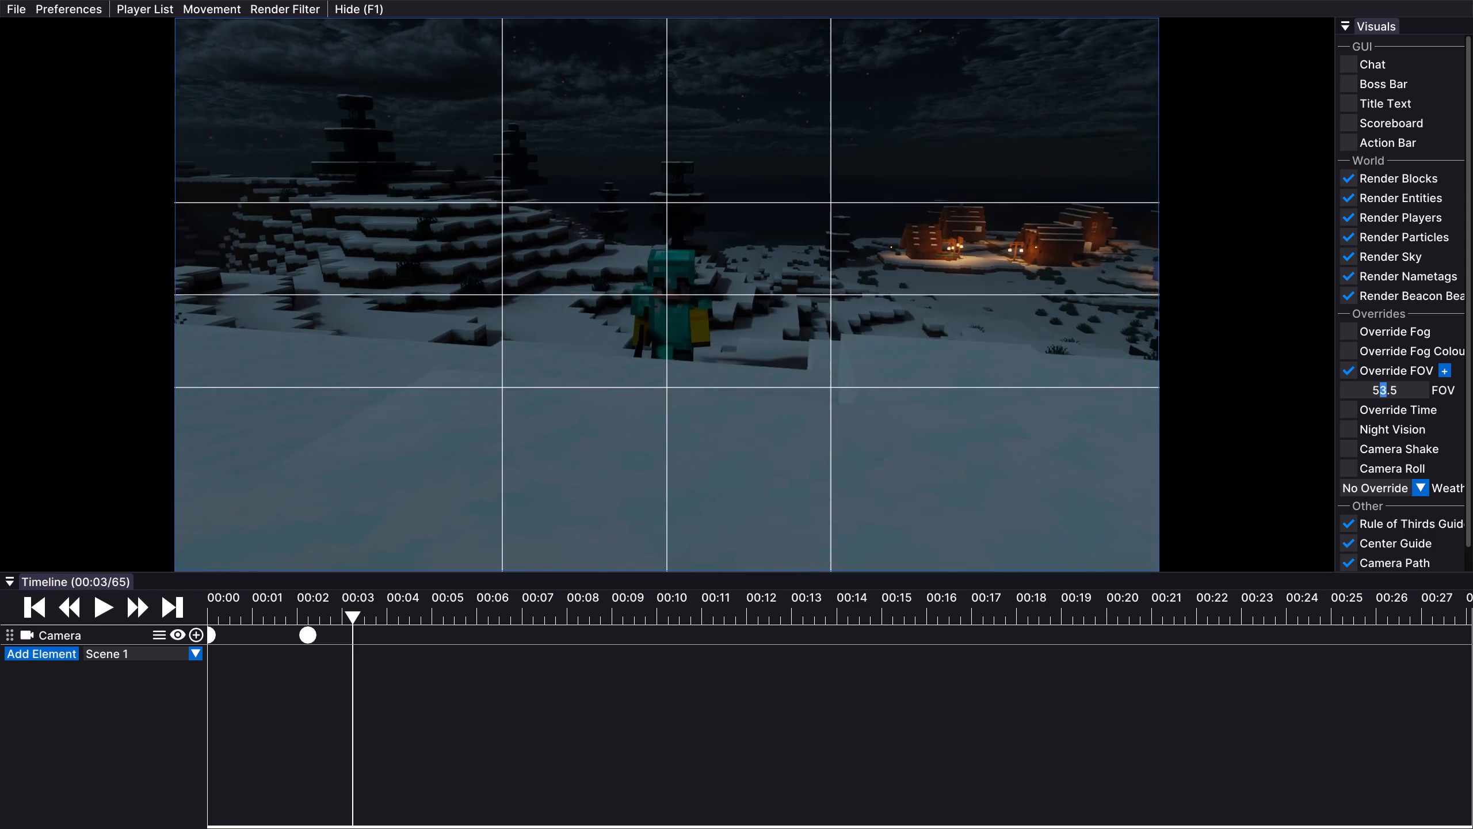
left_click_drag(737, 414, 737, 415)
key("Up")
key("Up")
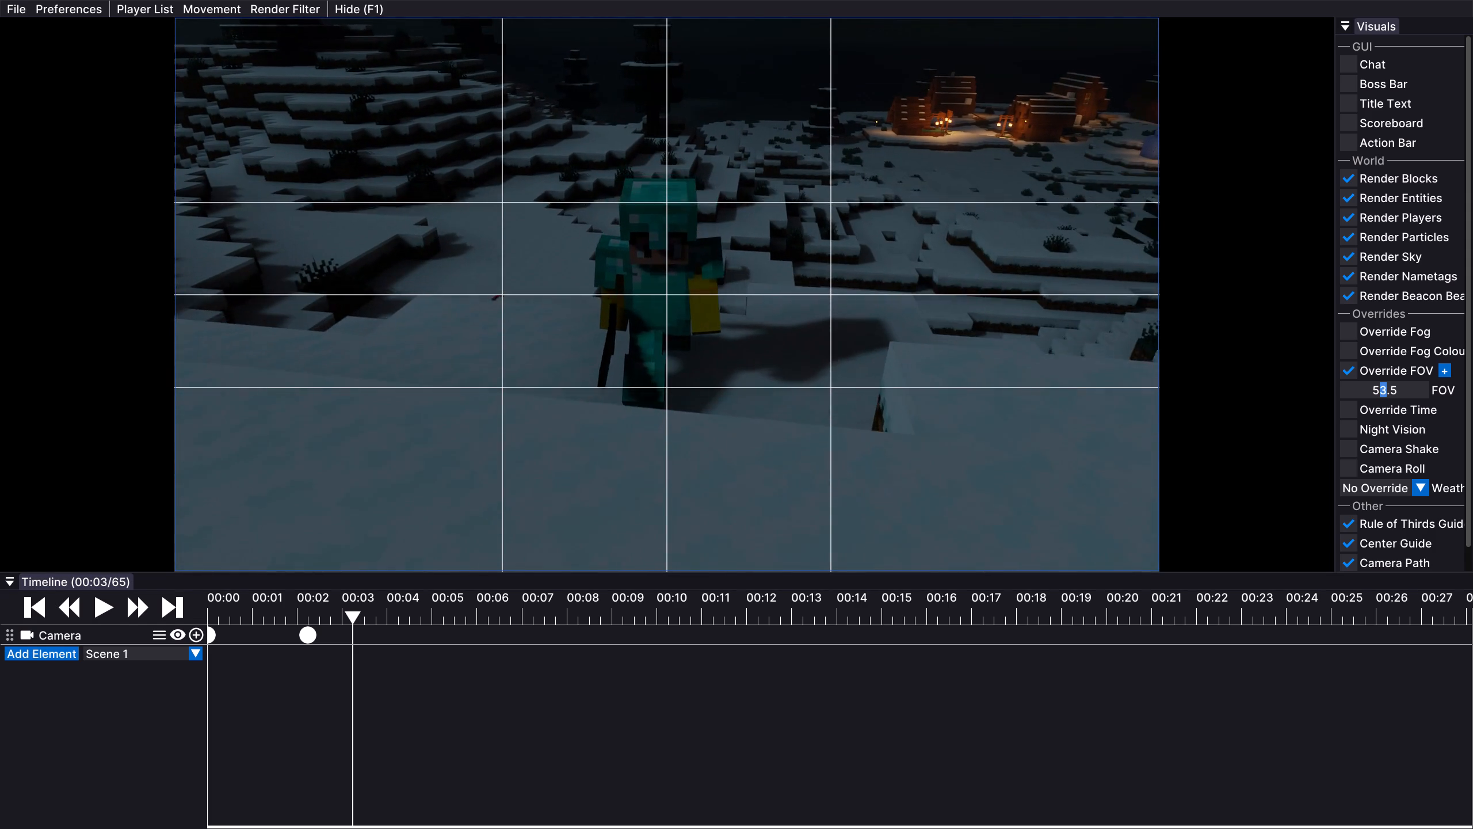
left_click_drag(737, 415, 736, 414)
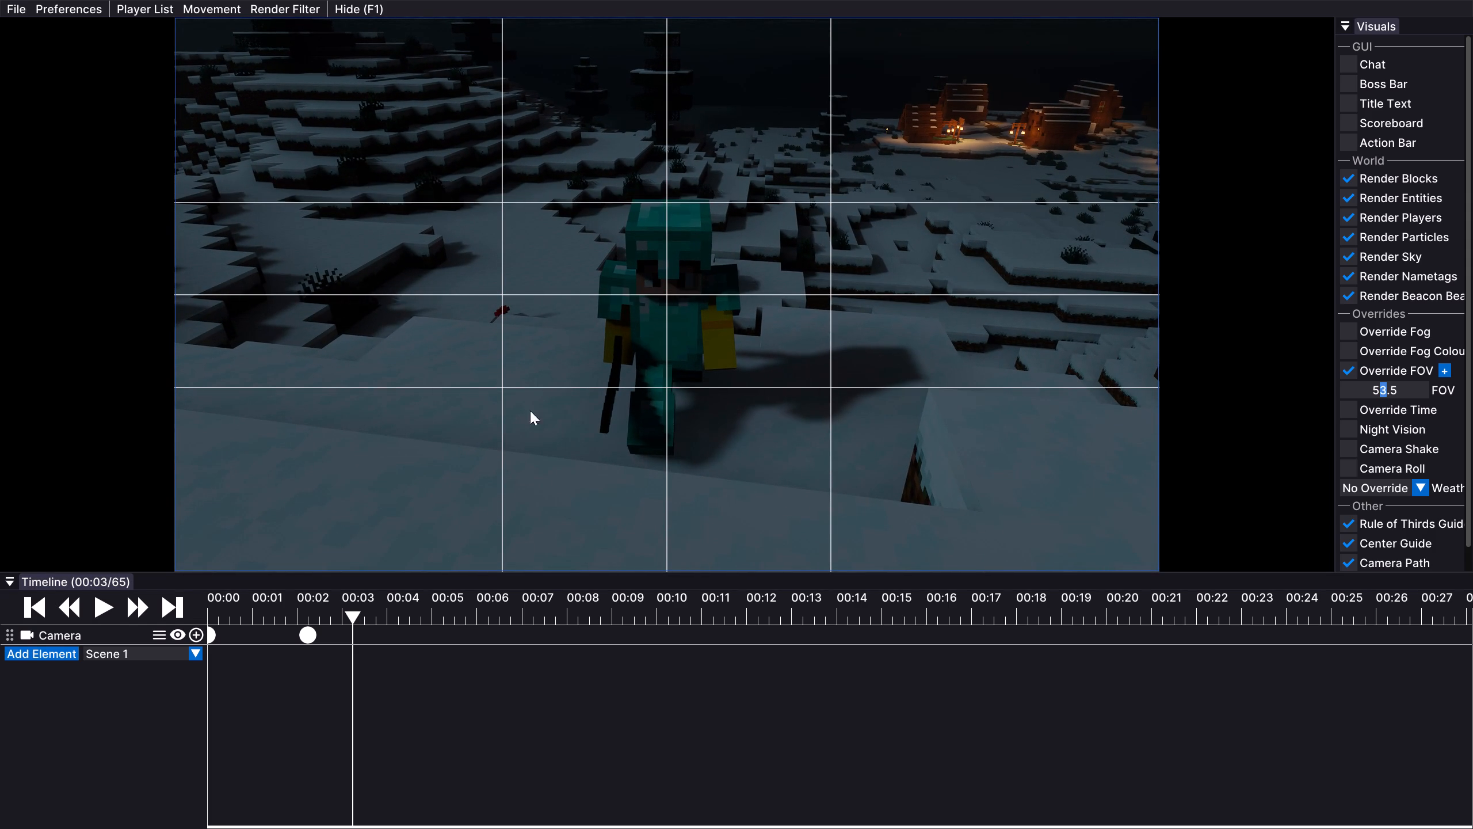
left_click(195, 637)
At about 00:03 (tick 73), pull the camera back so the whole player is centred before the village and place a keyframe.
double_click(106, 600)
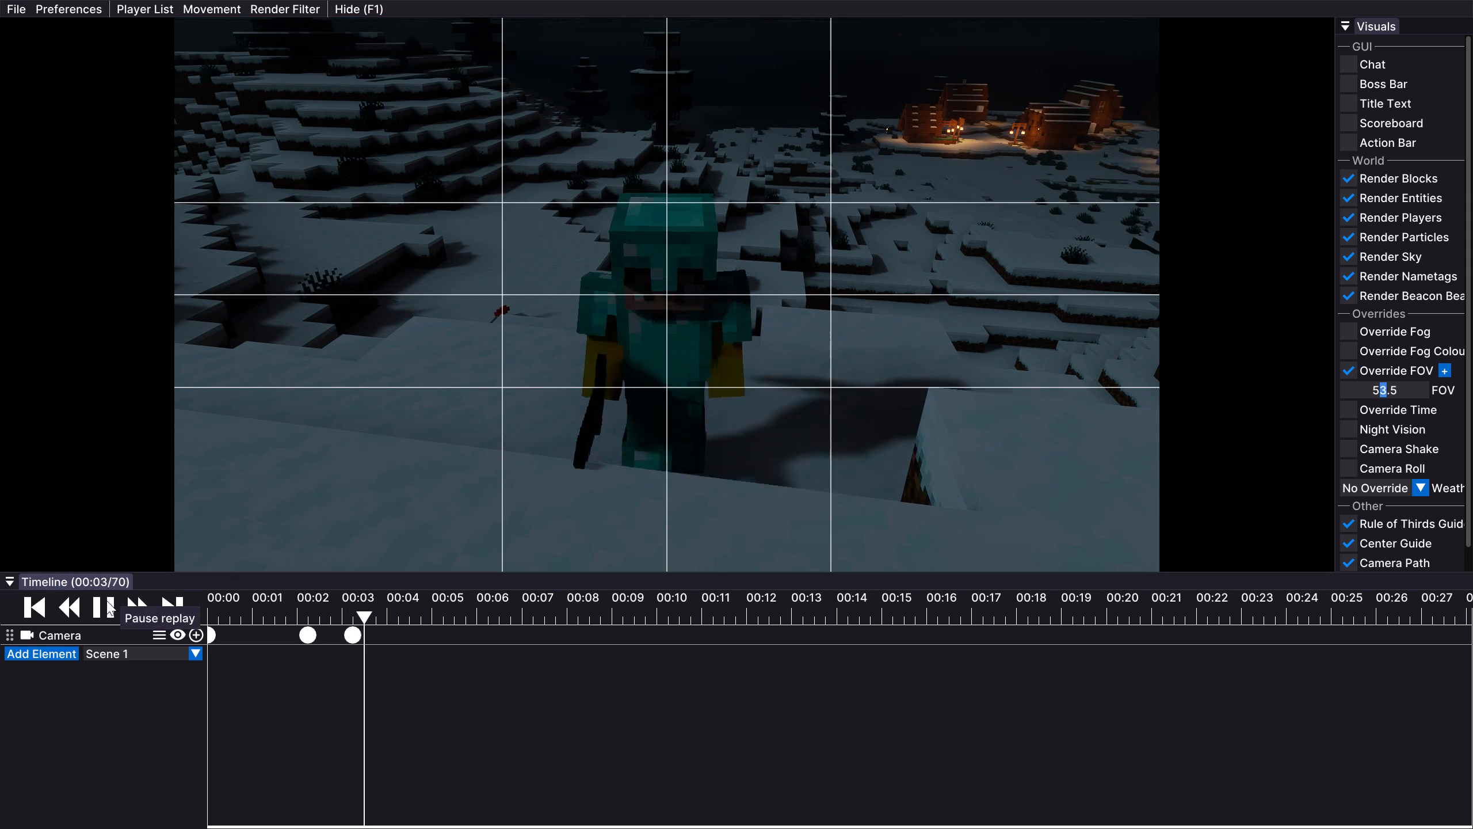
key("Down")
left_click_drag(853, 346, 736, 414)
key("Up")
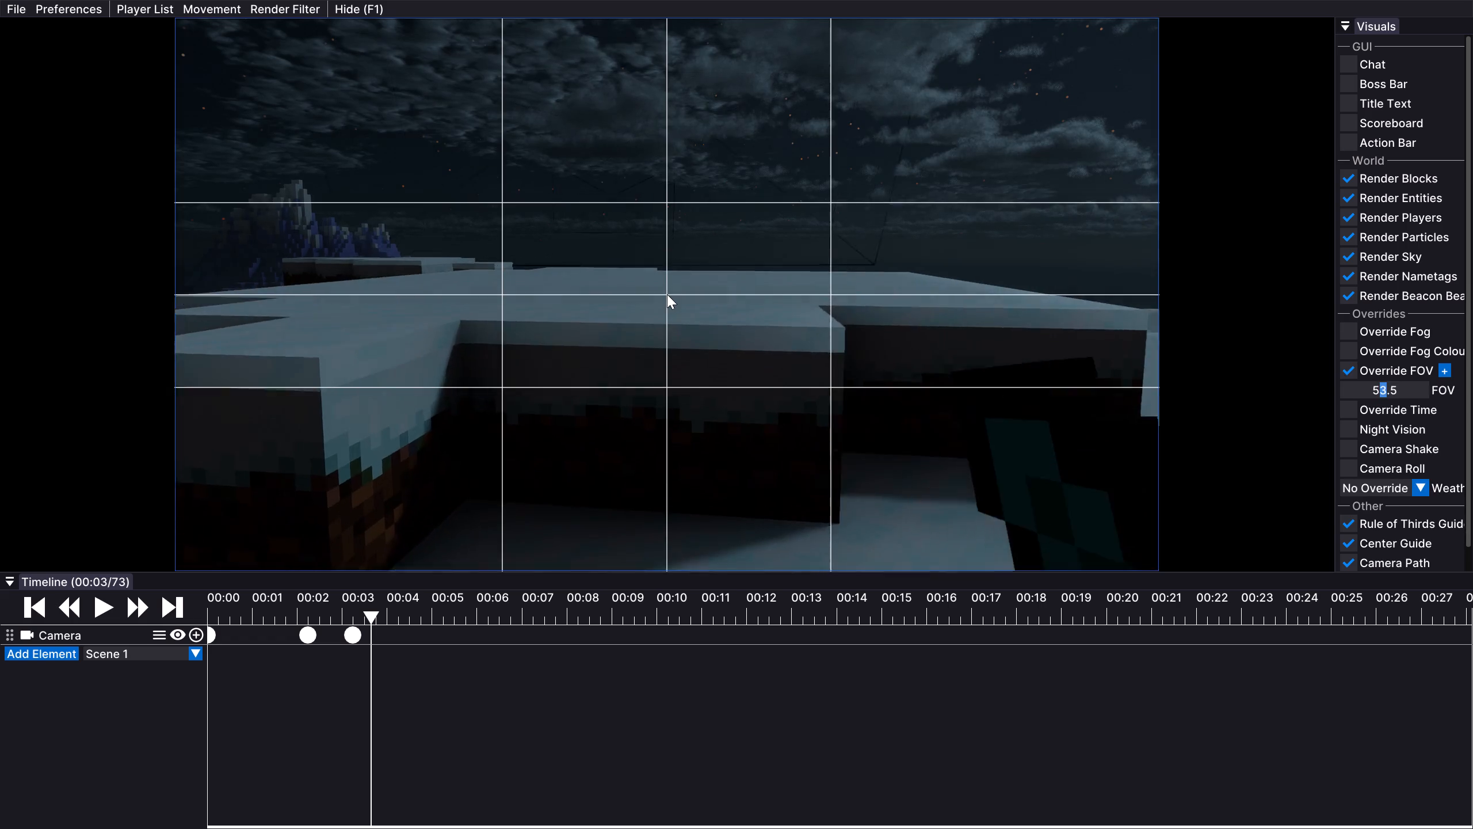
left_click_drag(667, 294, 736, 414)
key("Down")
key("Down")
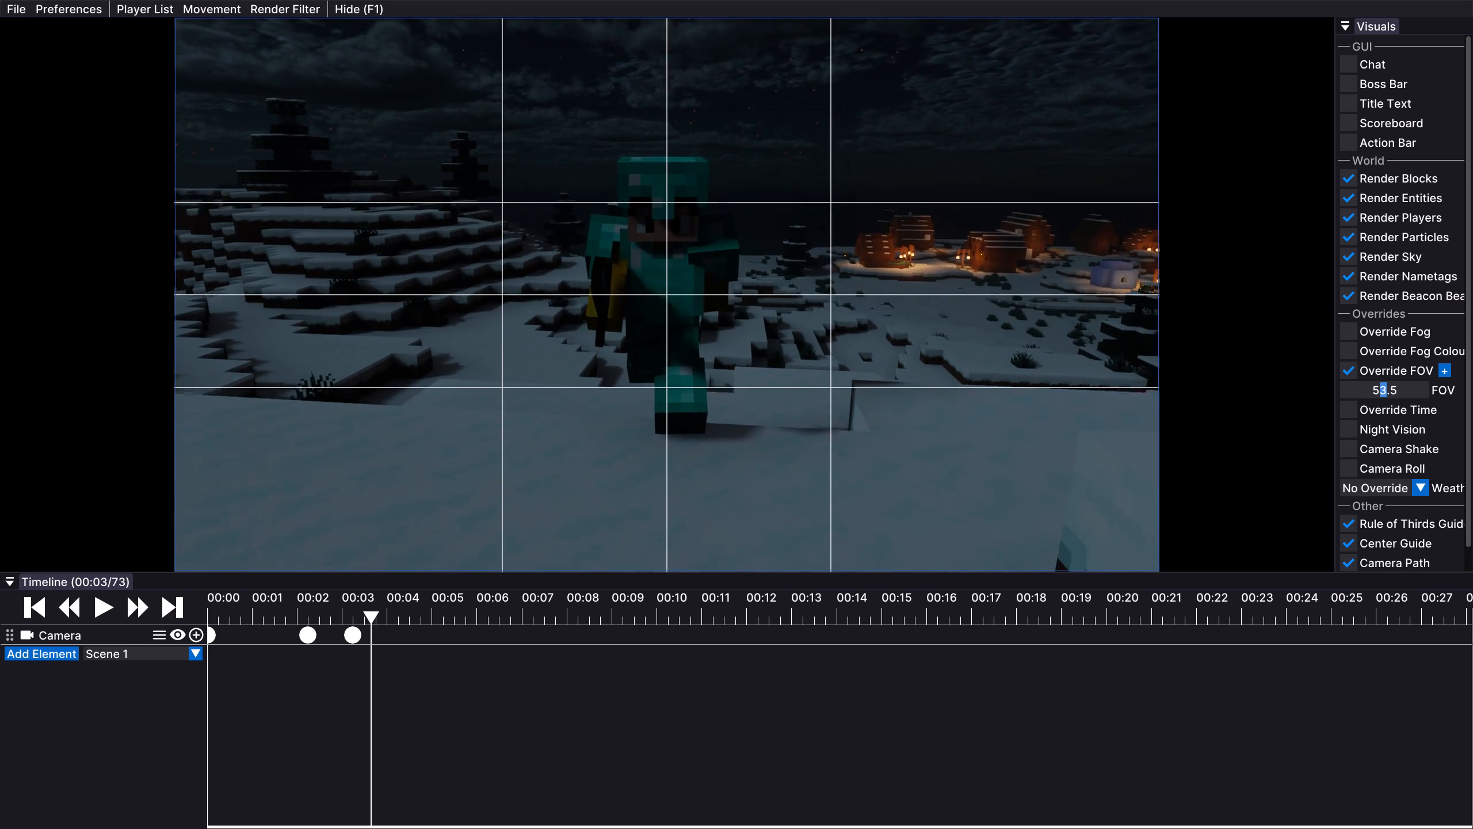
left_click_drag(736, 414, 736, 415)
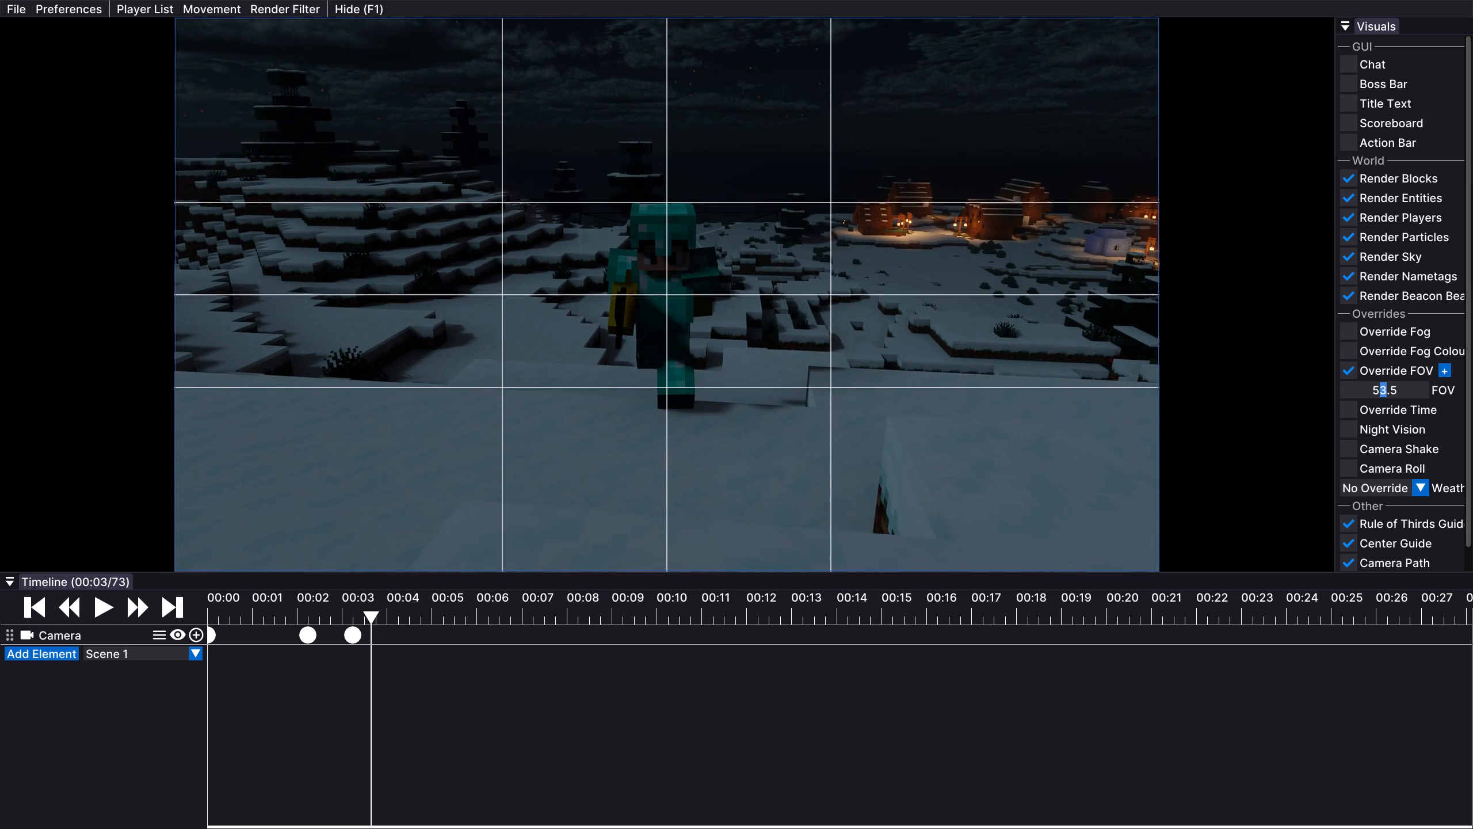
left_click_drag(736, 415, 736, 414)
left_click_drag(669, 295, 736, 414)
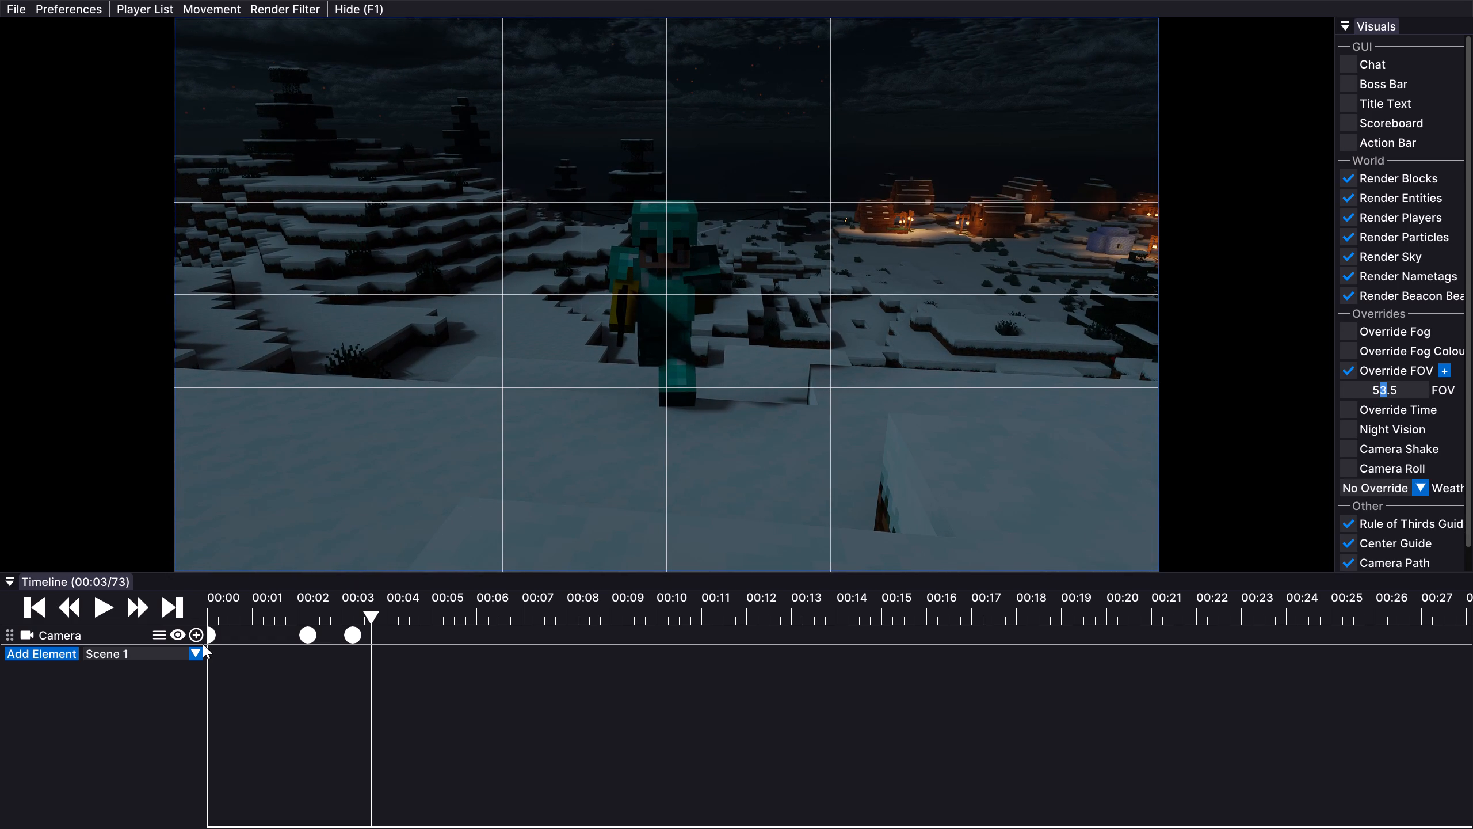
left_click(192, 636)
At about 00:04 (tick 82), move the camera back low over the snow with the player centred and place a keyframe.
left_click(105, 609)
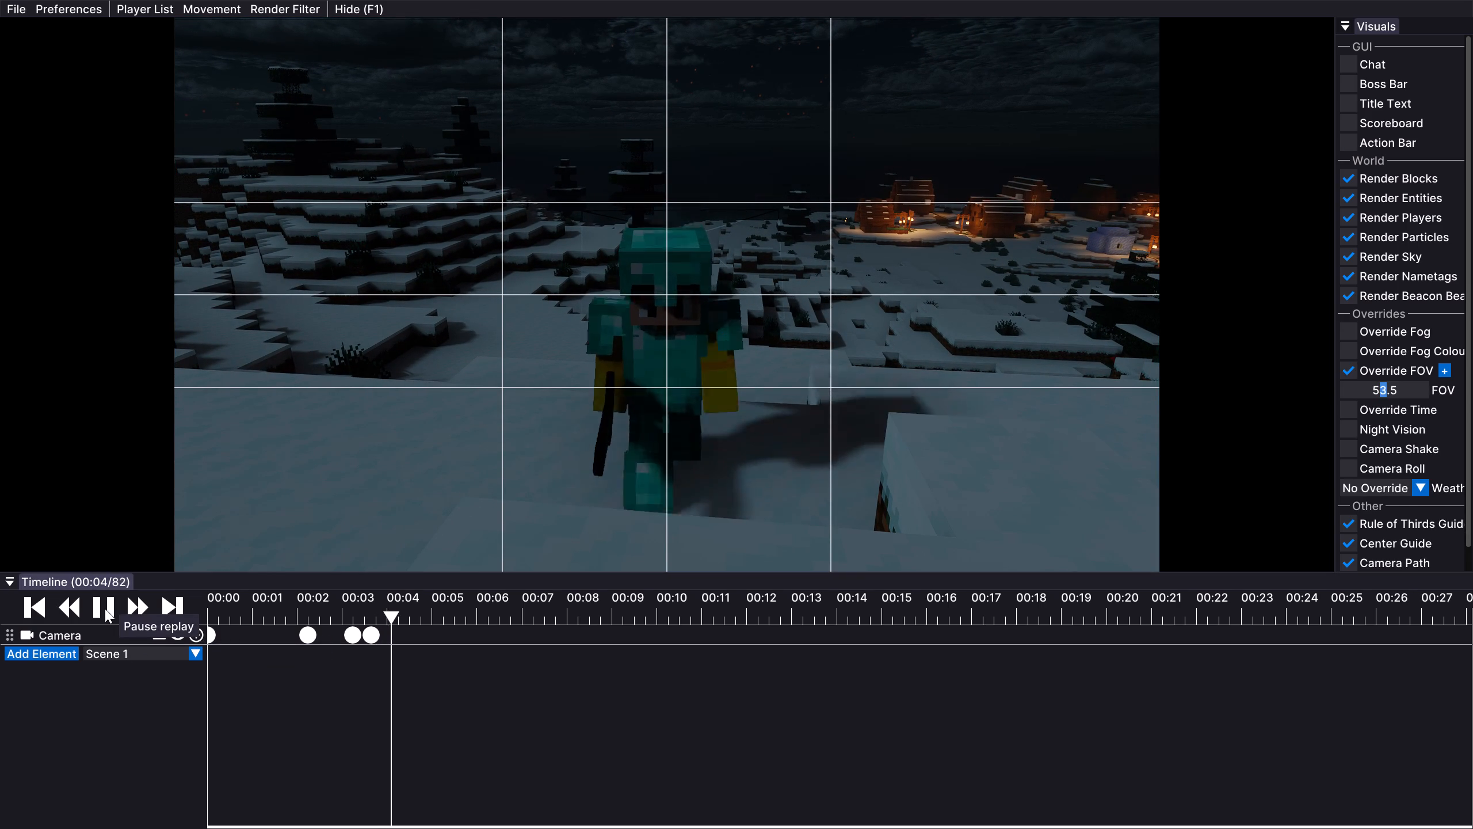
left_click(105, 609)
key("Down")
key("Down")
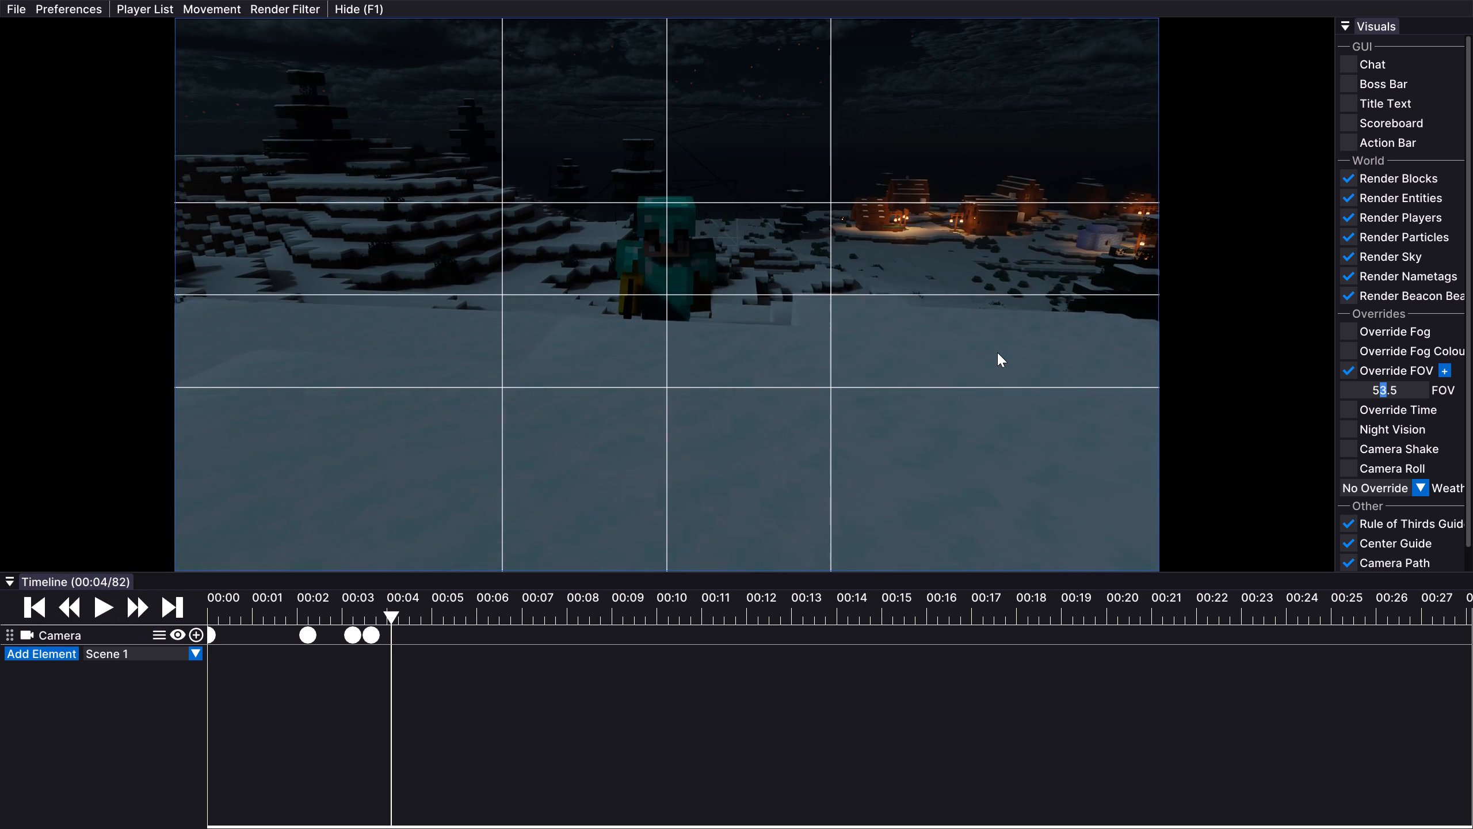
left_click_drag(997, 352, 736, 414)
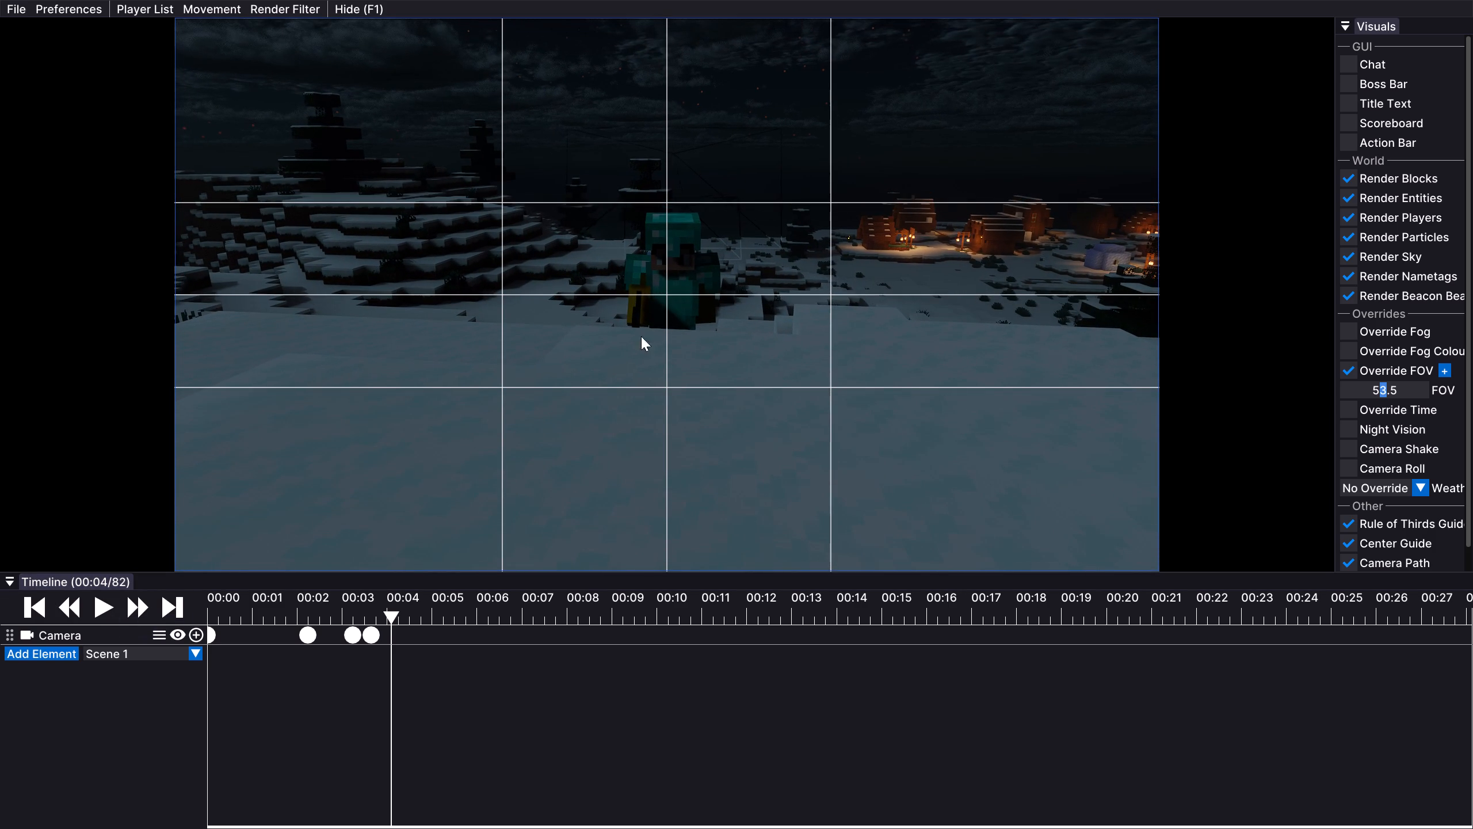
left_click(195, 633)
At about 00:04 (tick 93), reframe the camera low with the player centred beneath more sky and place a keyframe.
left_click(101, 601)
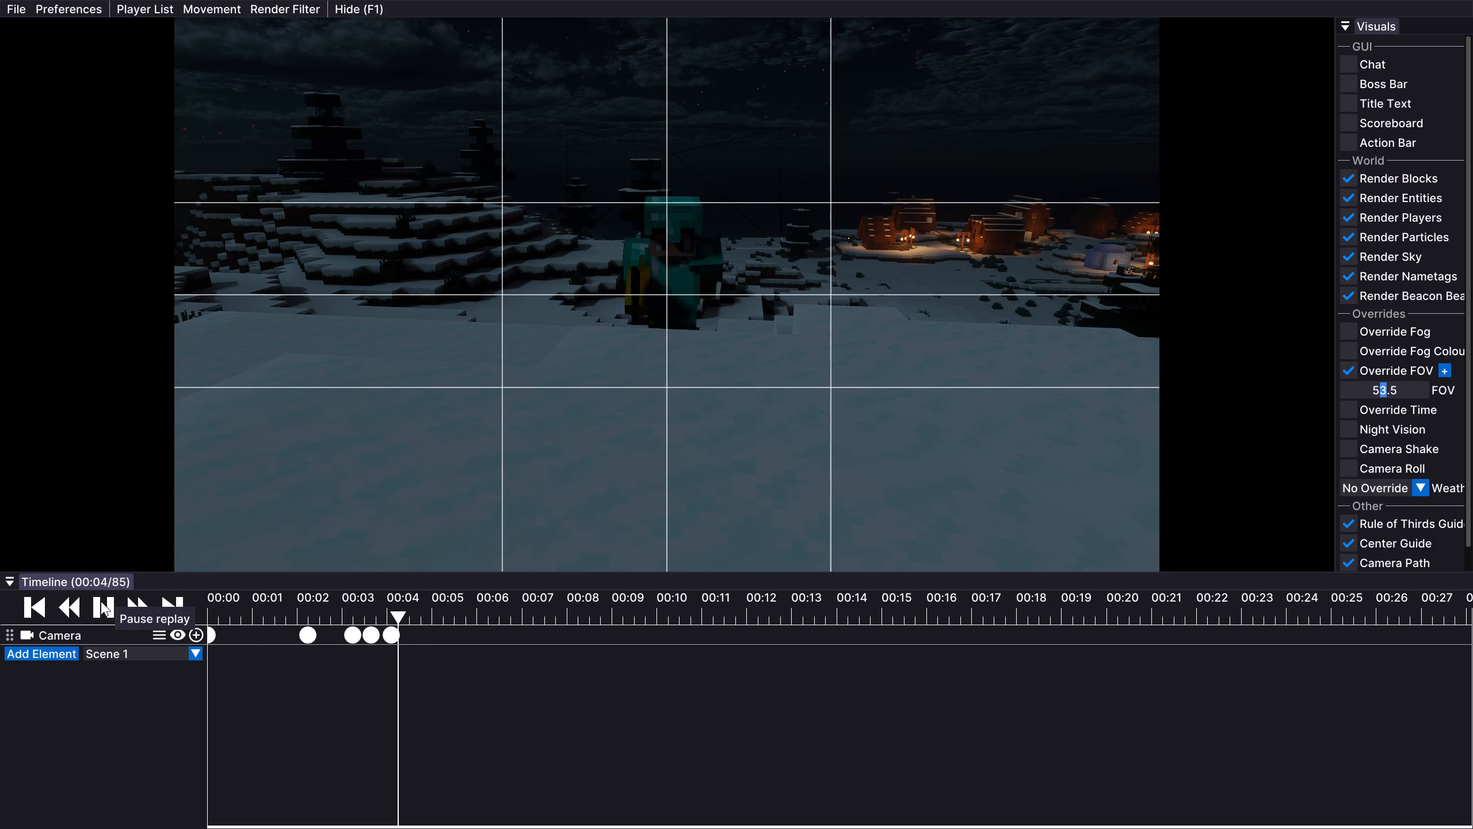
left_click(101, 602)
key("Down")
left_click_drag(942, 328, 736, 414)
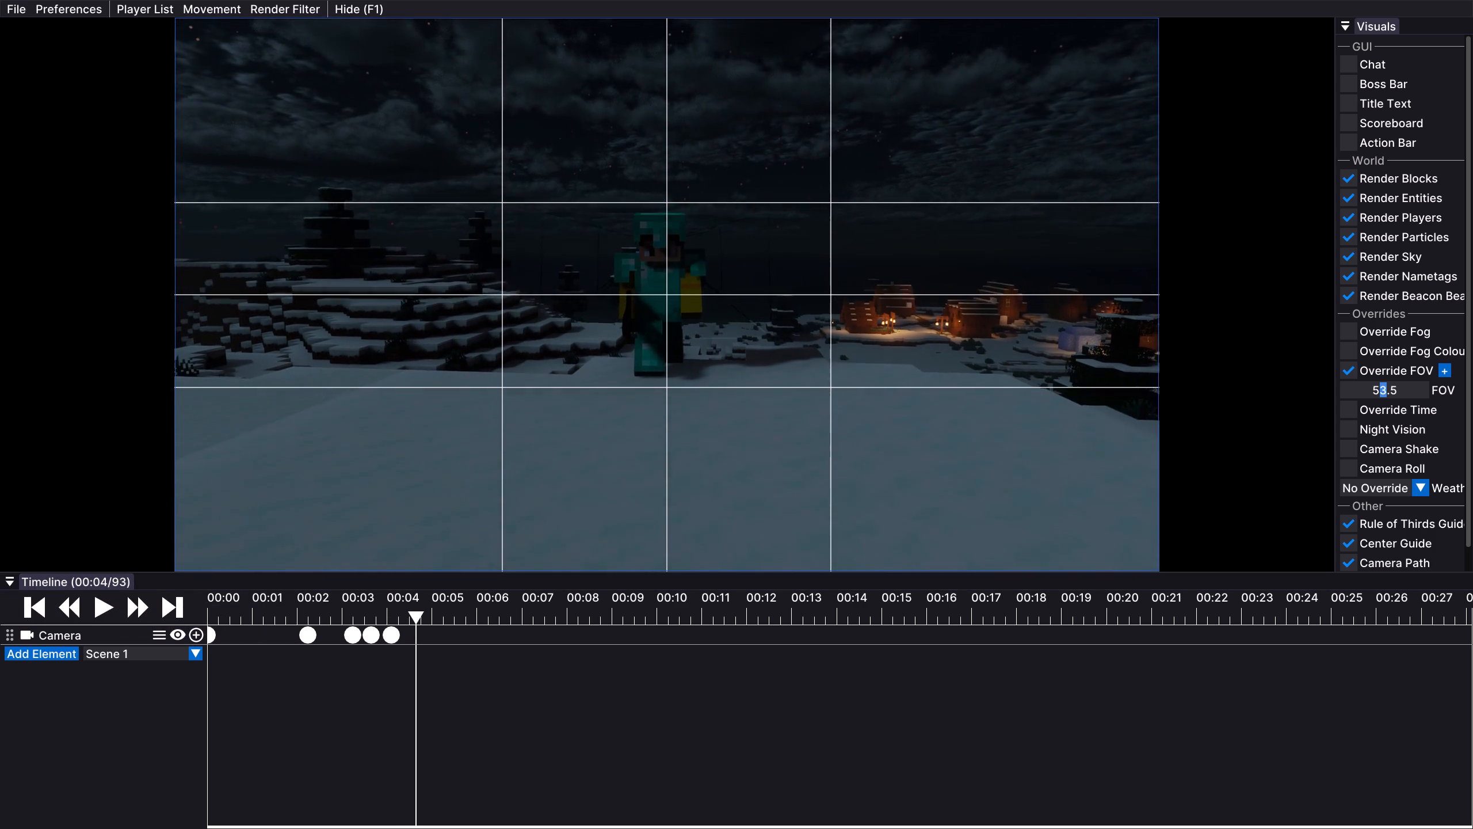
left_click_drag(736, 414, 736, 414)
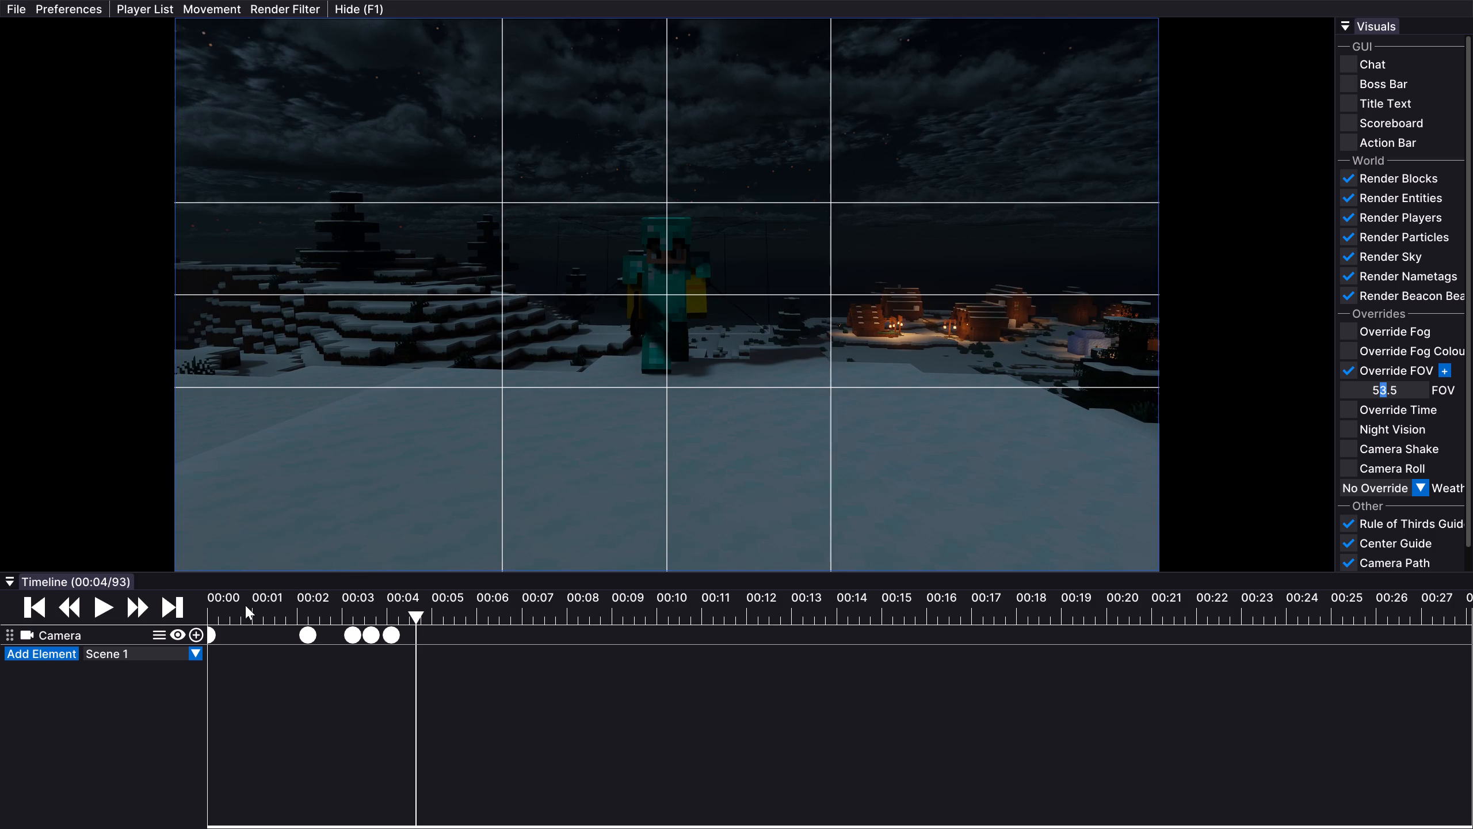
left_click(199, 632)
At about 00:05 (tick 109), frame the player from slightly above, centred on the snow, and place a keyframe.
left_click(97, 607)
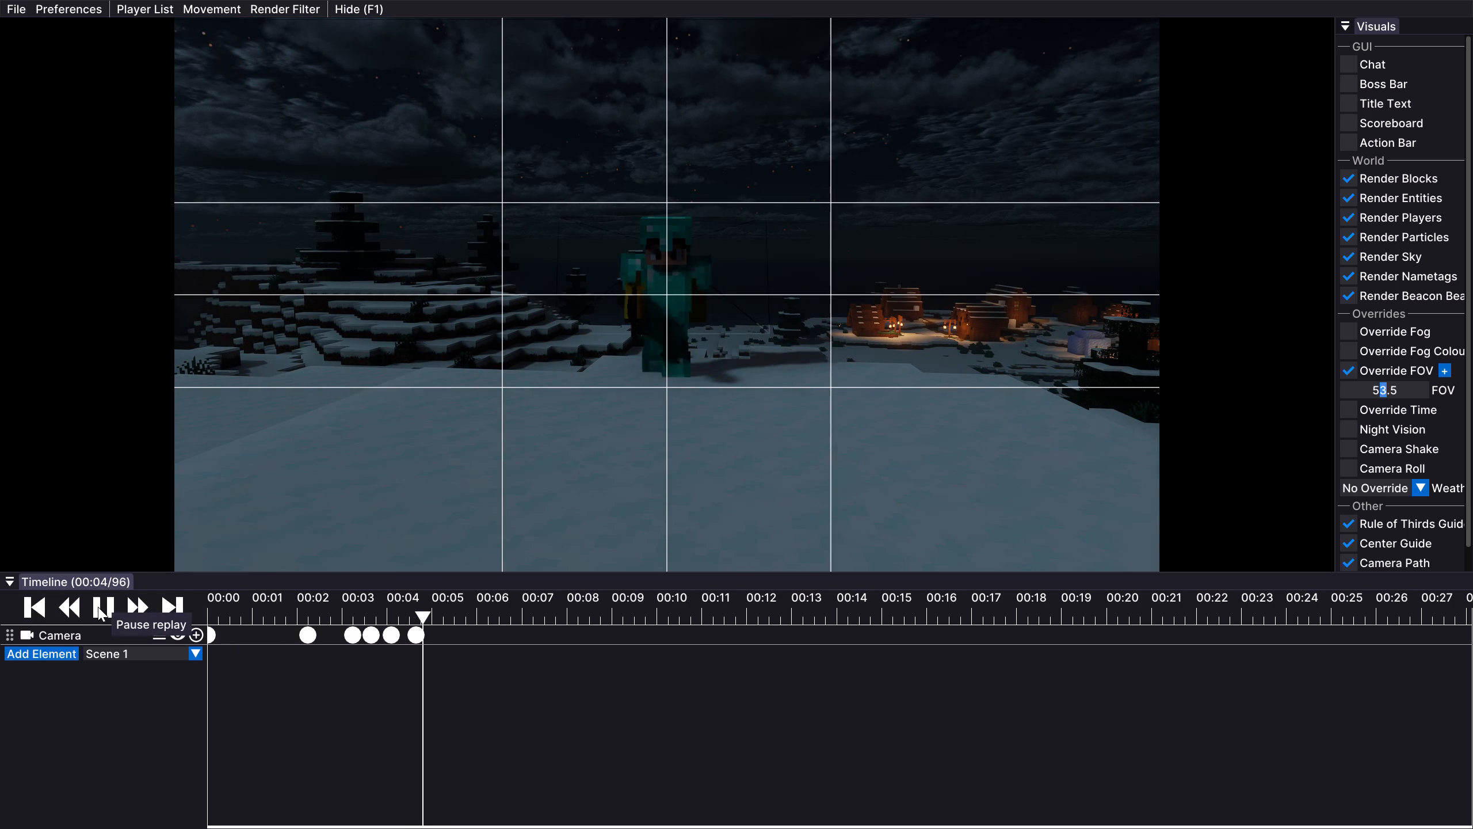
left_click(100, 607)
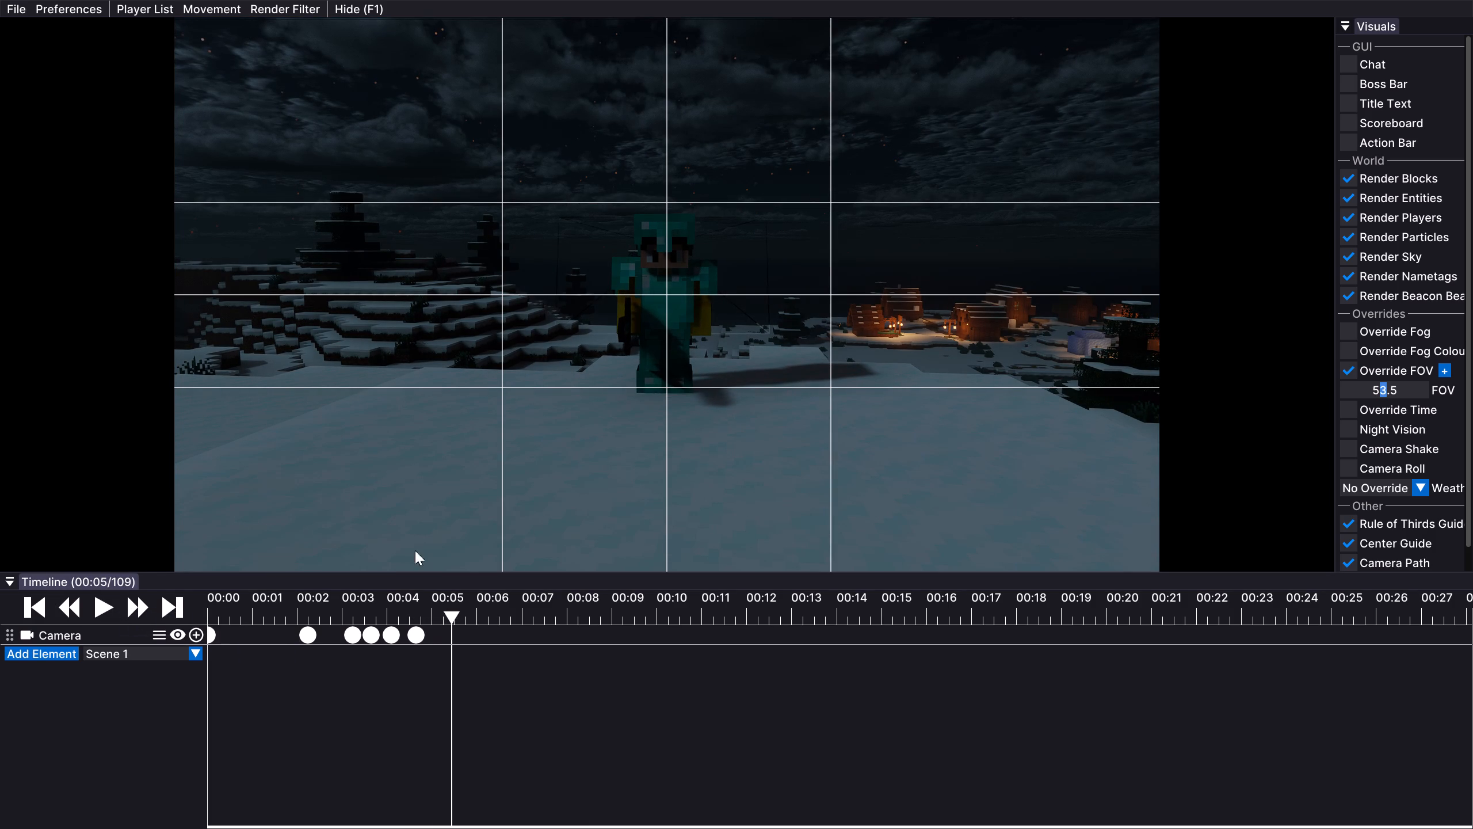
left_click_drag(905, 336, 736, 415)
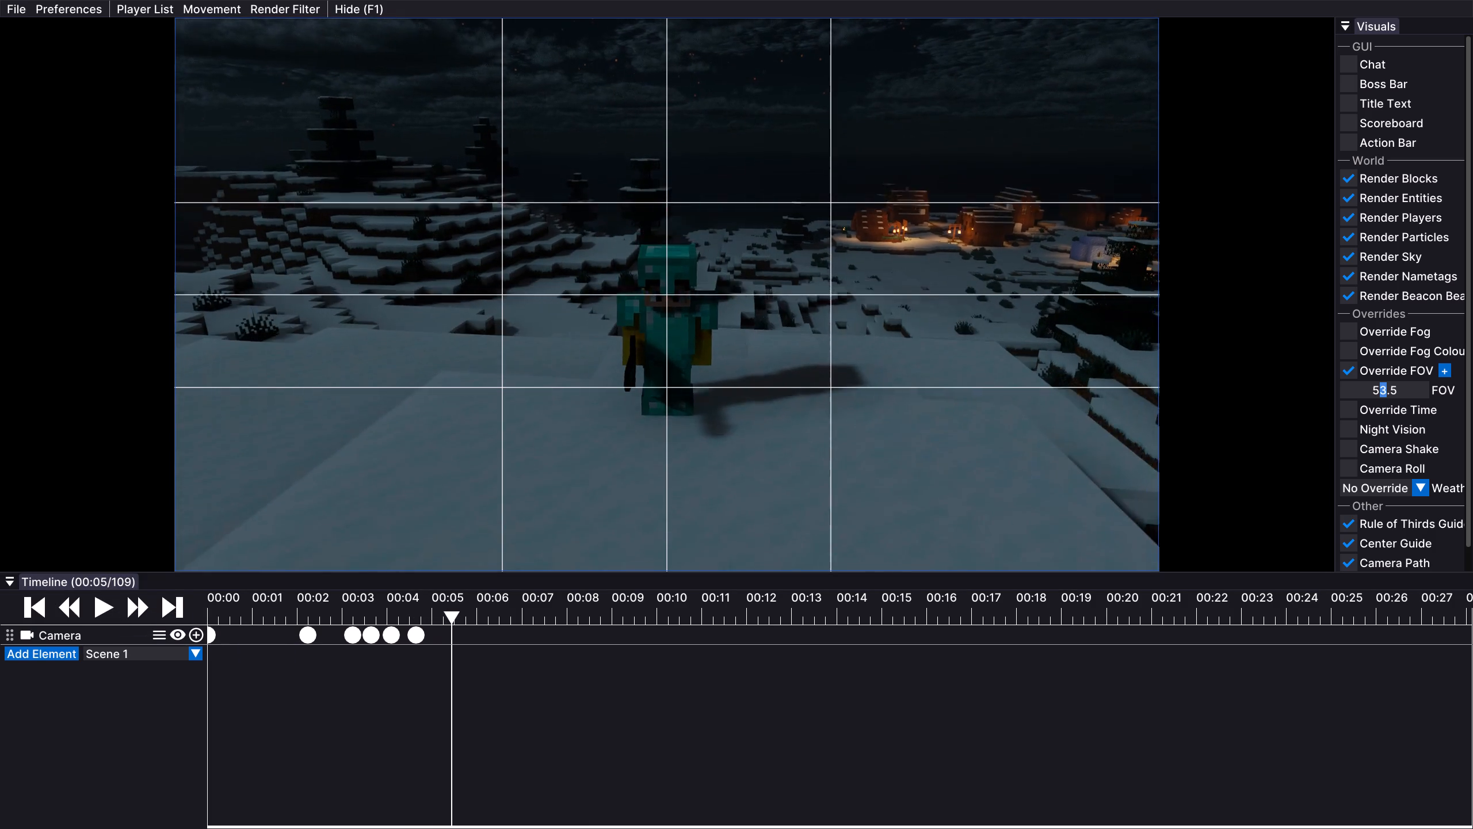
left_click_drag(736, 415, 736, 414)
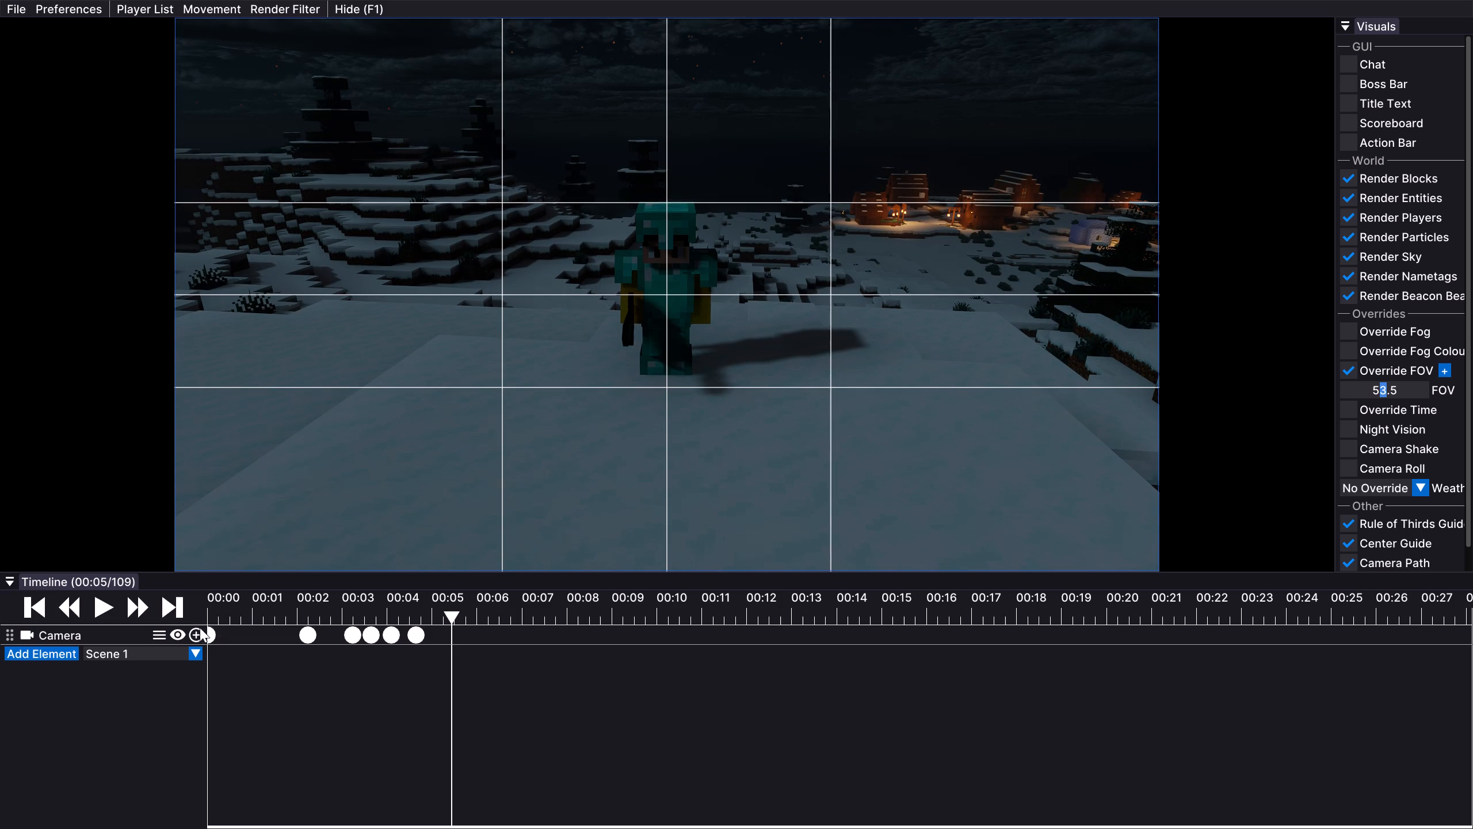
left_click(197, 632)
Play on to about 00:19 (tick 398), add a Camera keyframe with the same view, and move it to about 00:20.
left_click(104, 611)
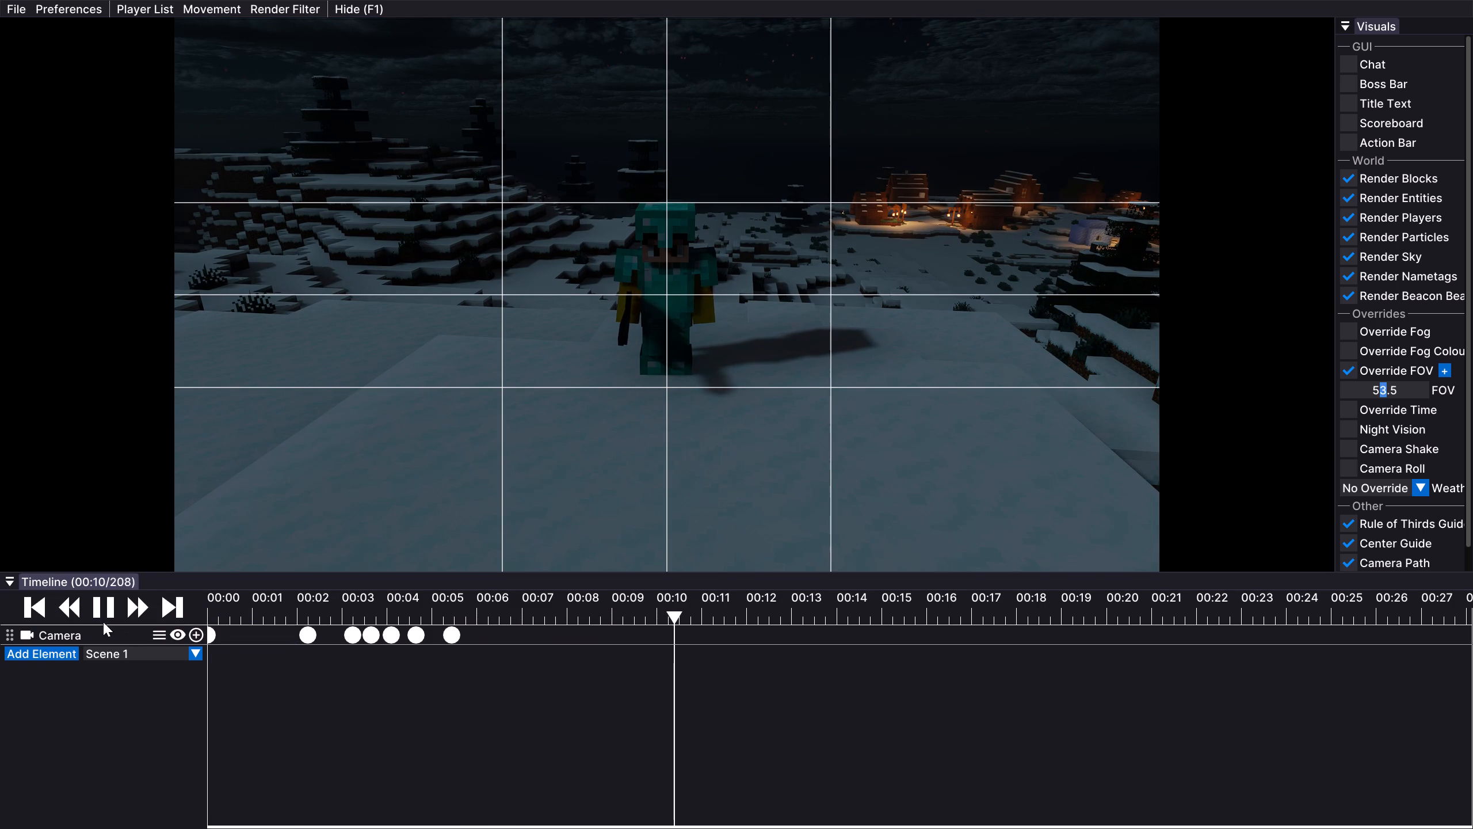
left_click(103, 606)
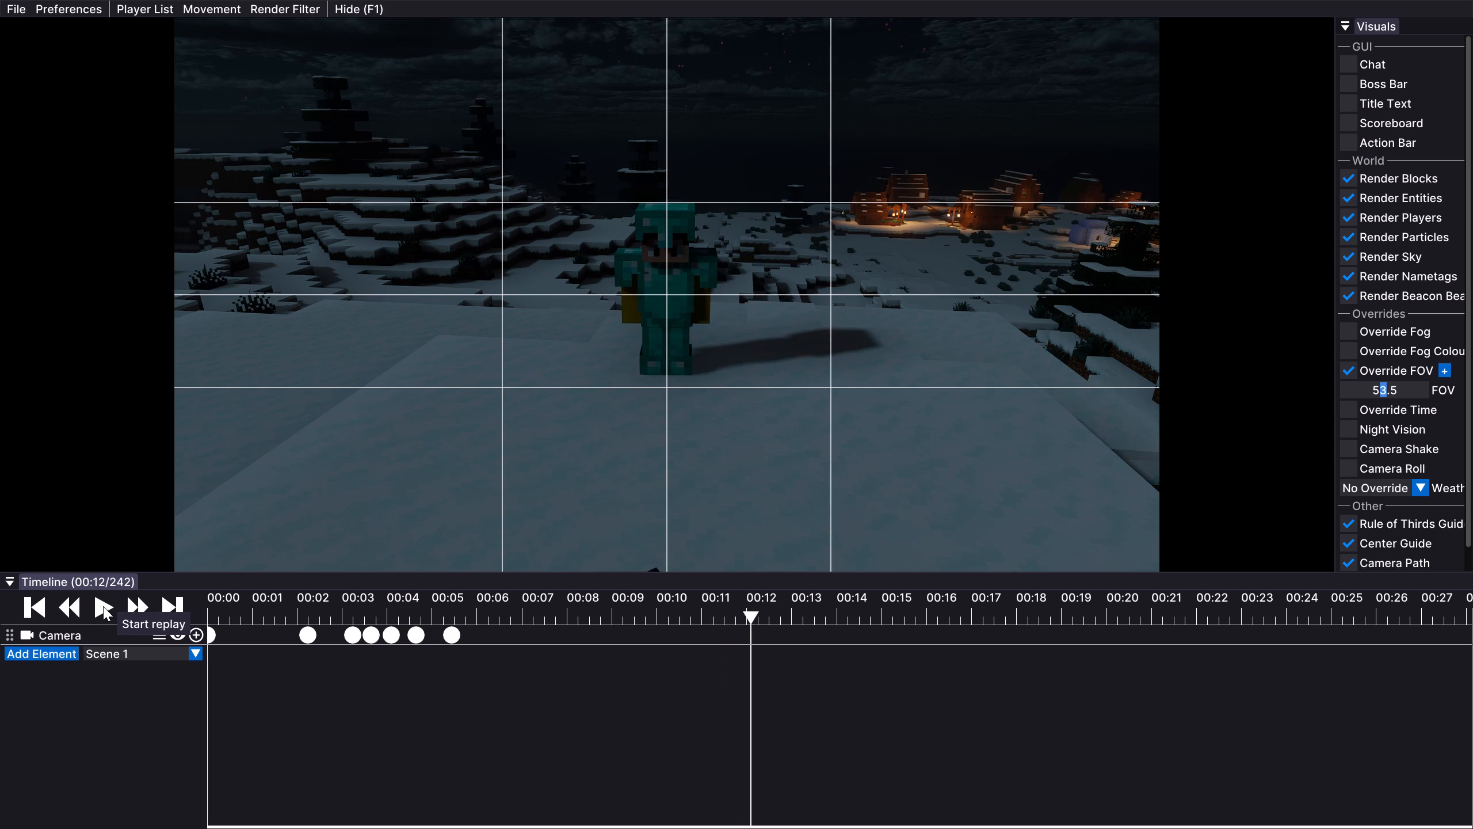
left_click(103, 606)
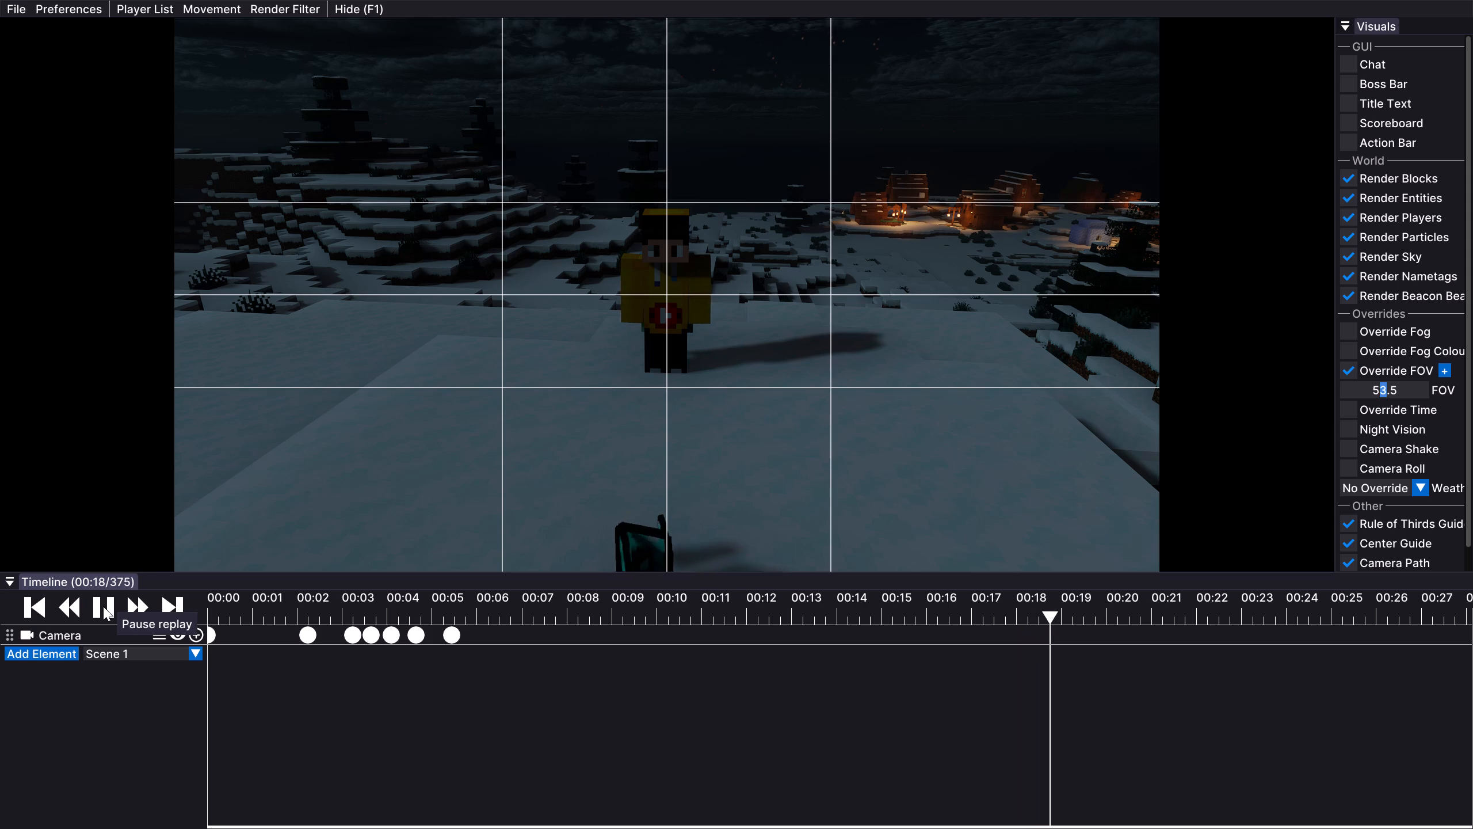
left_click(103, 606)
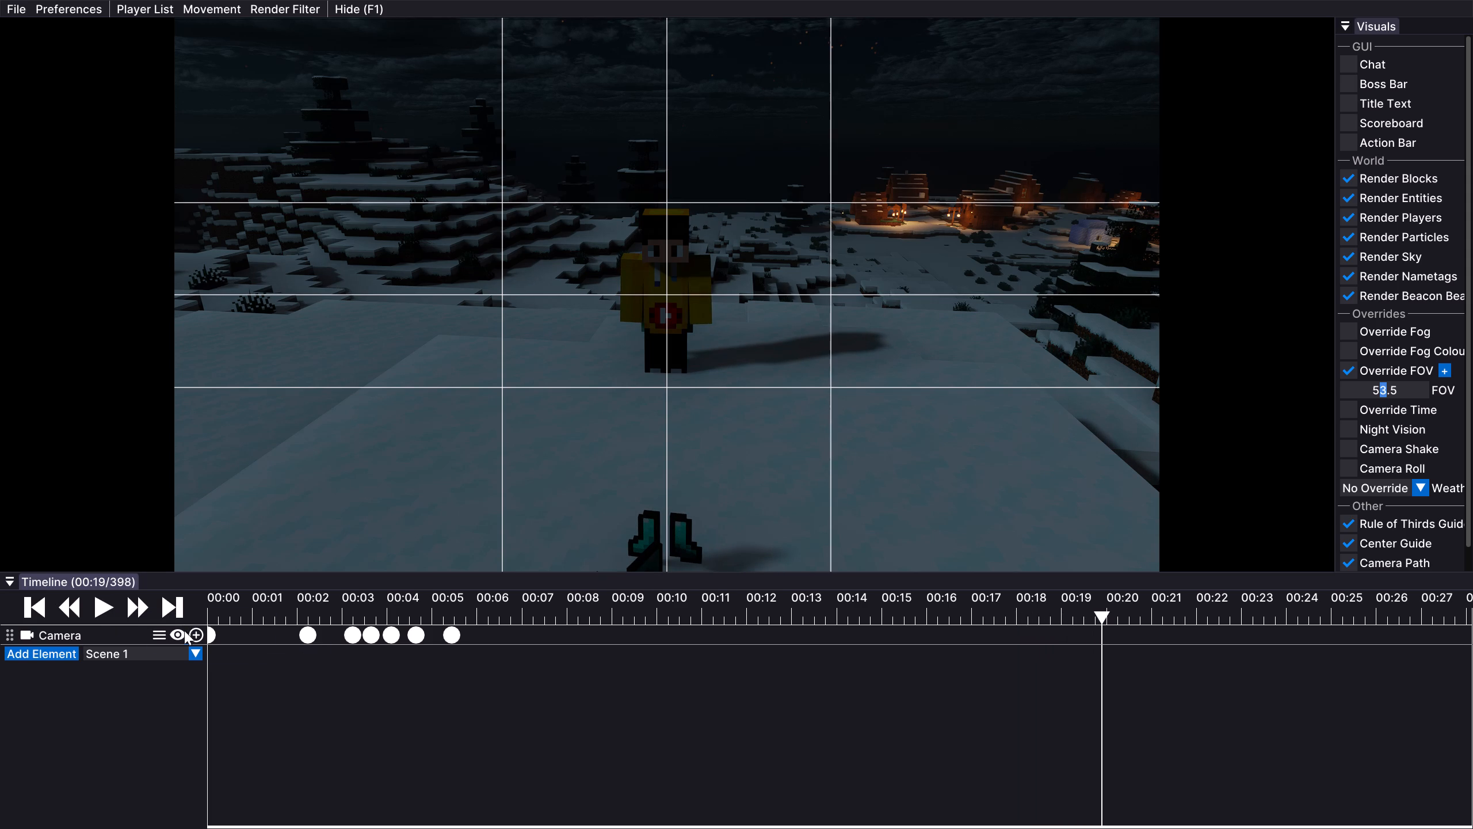
left_click(199, 632)
left_click_drag(1097, 637, 1125, 640)
Export the shot as an MP4 video at 1920 x 1080 and 60 fps with H264 and recorded audio.
left_click(23, 8)
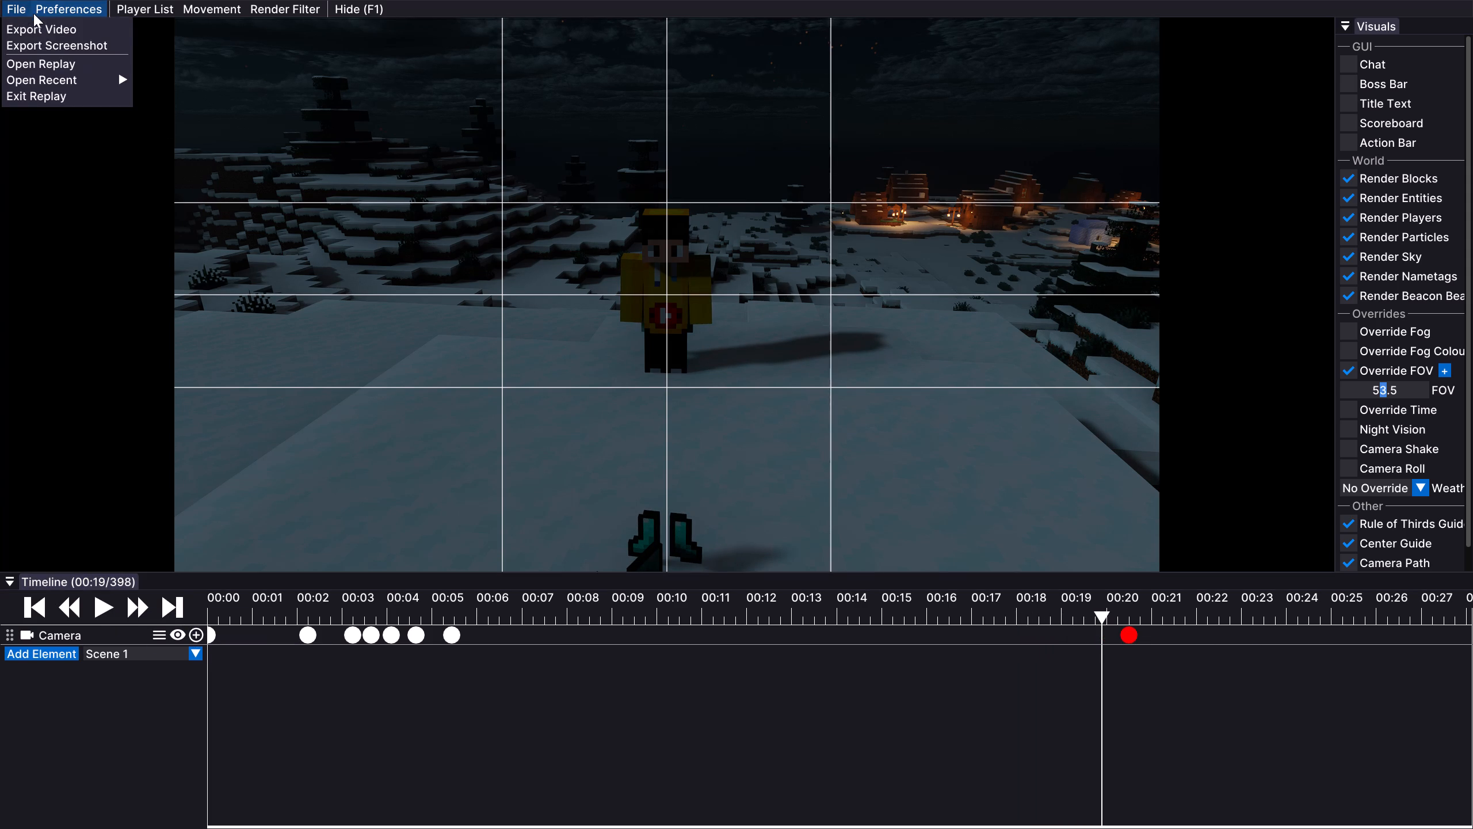
left_click(35, 26)
left_click(694, 564)
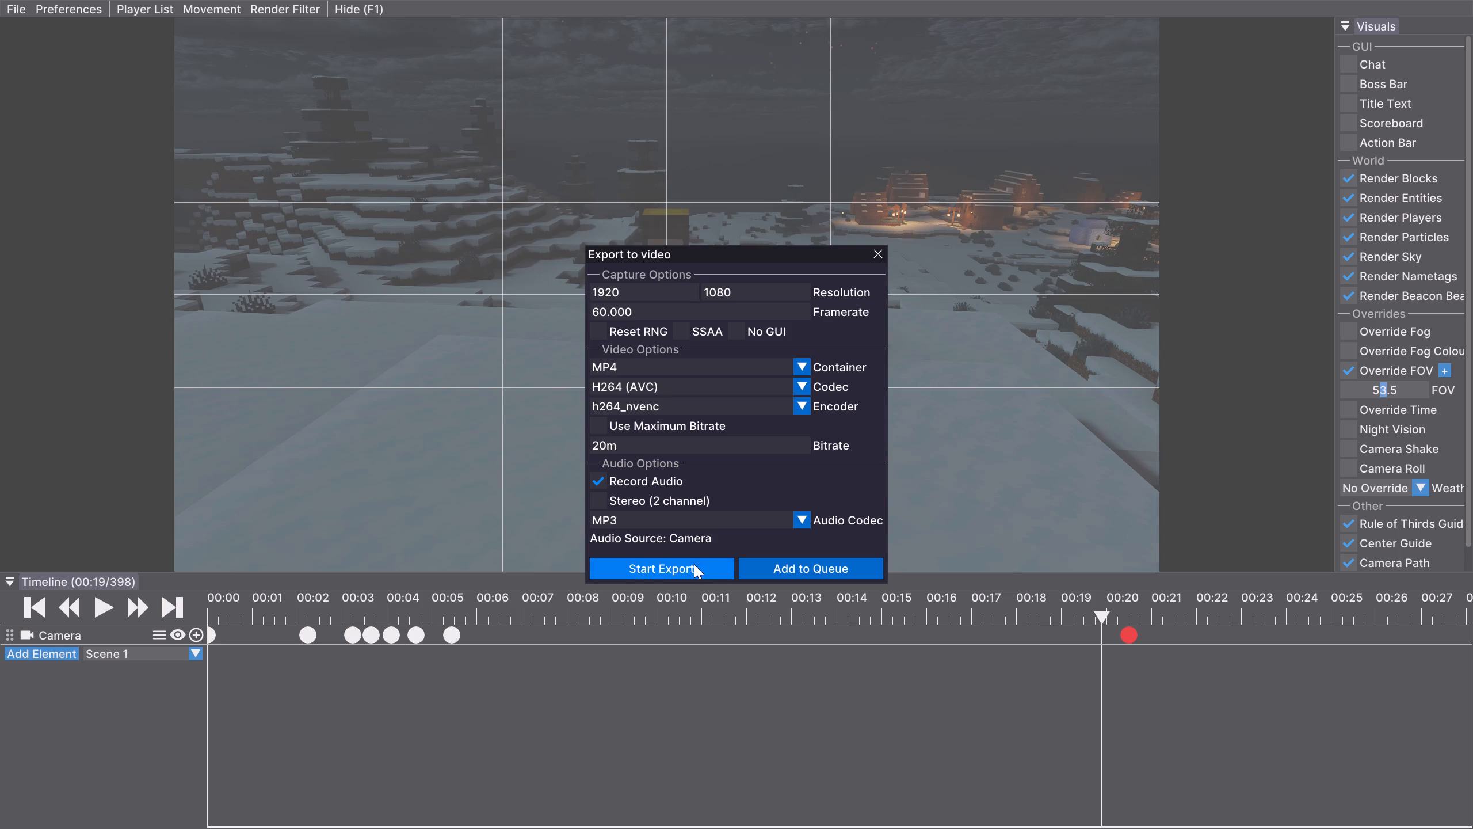
left_click(598, 378)
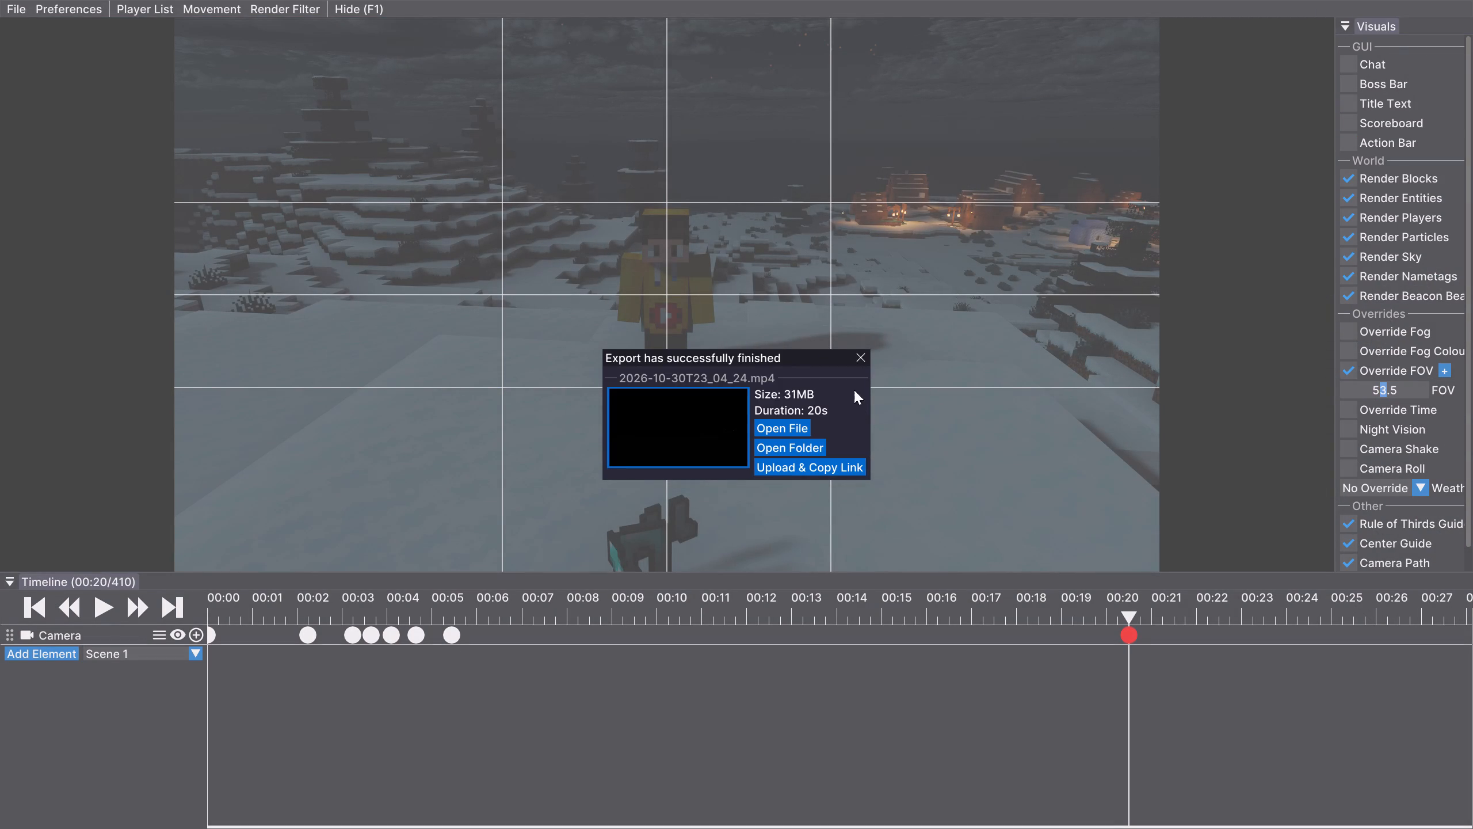
left_click(856, 356)
Exit the current replay and open another one from the replay list.
key("Escape")
left_click(798, 373)
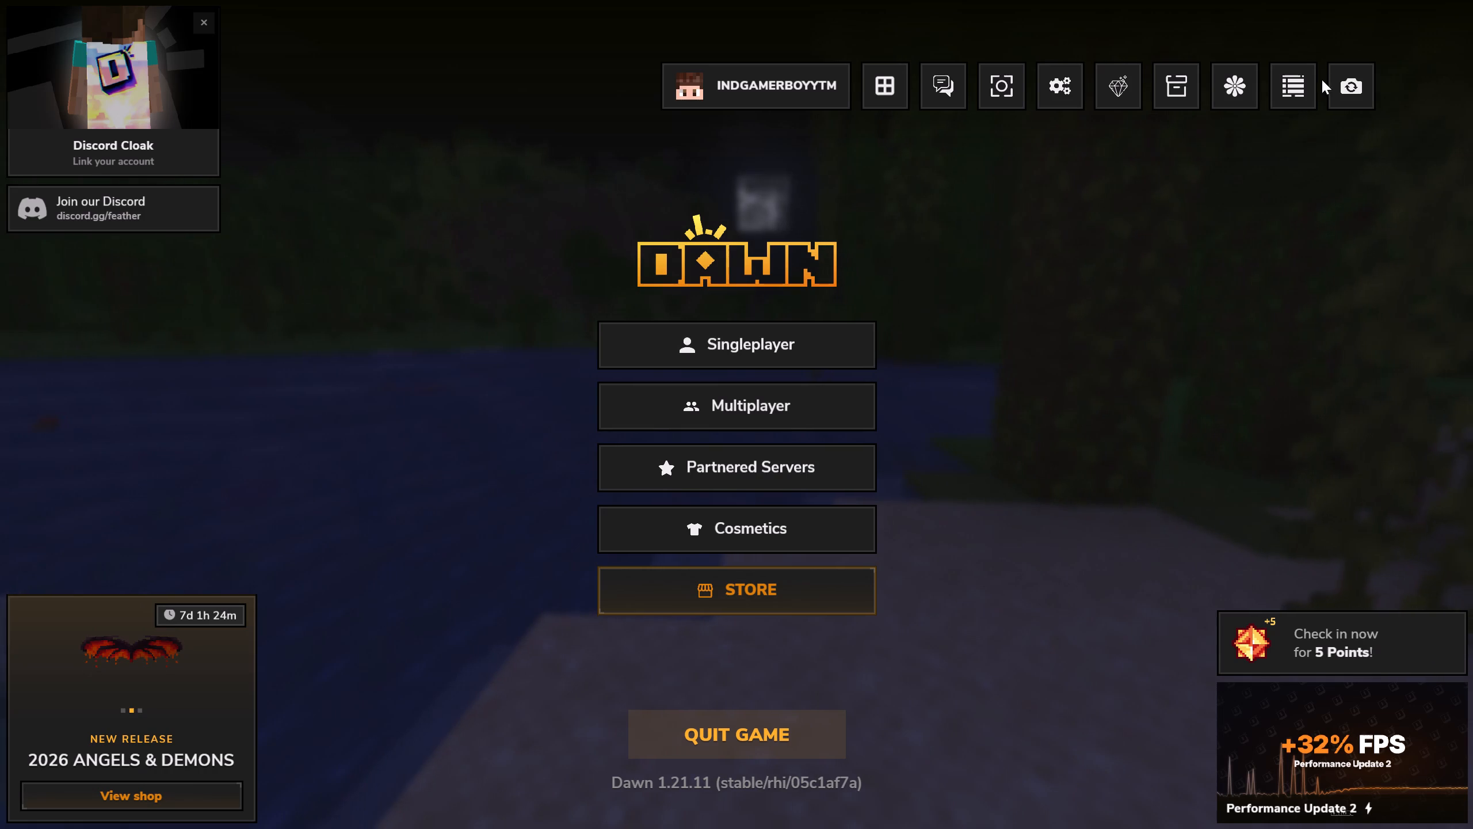
left_click(1336, 85)
double_click(772, 198)
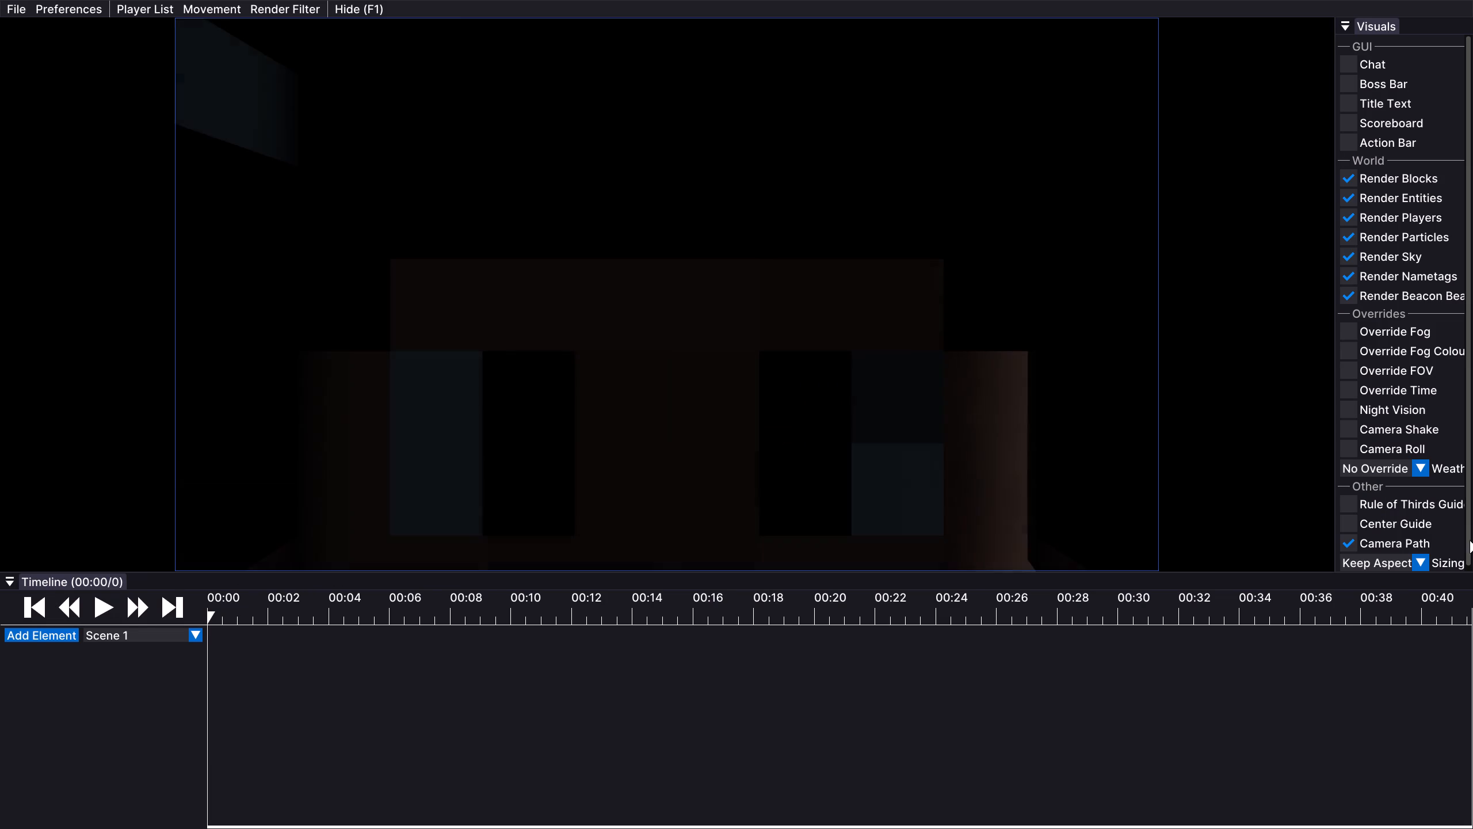
Enable the rule of thirds guide and the center guide.
left_click(1369, 505)
left_click(1369, 527)
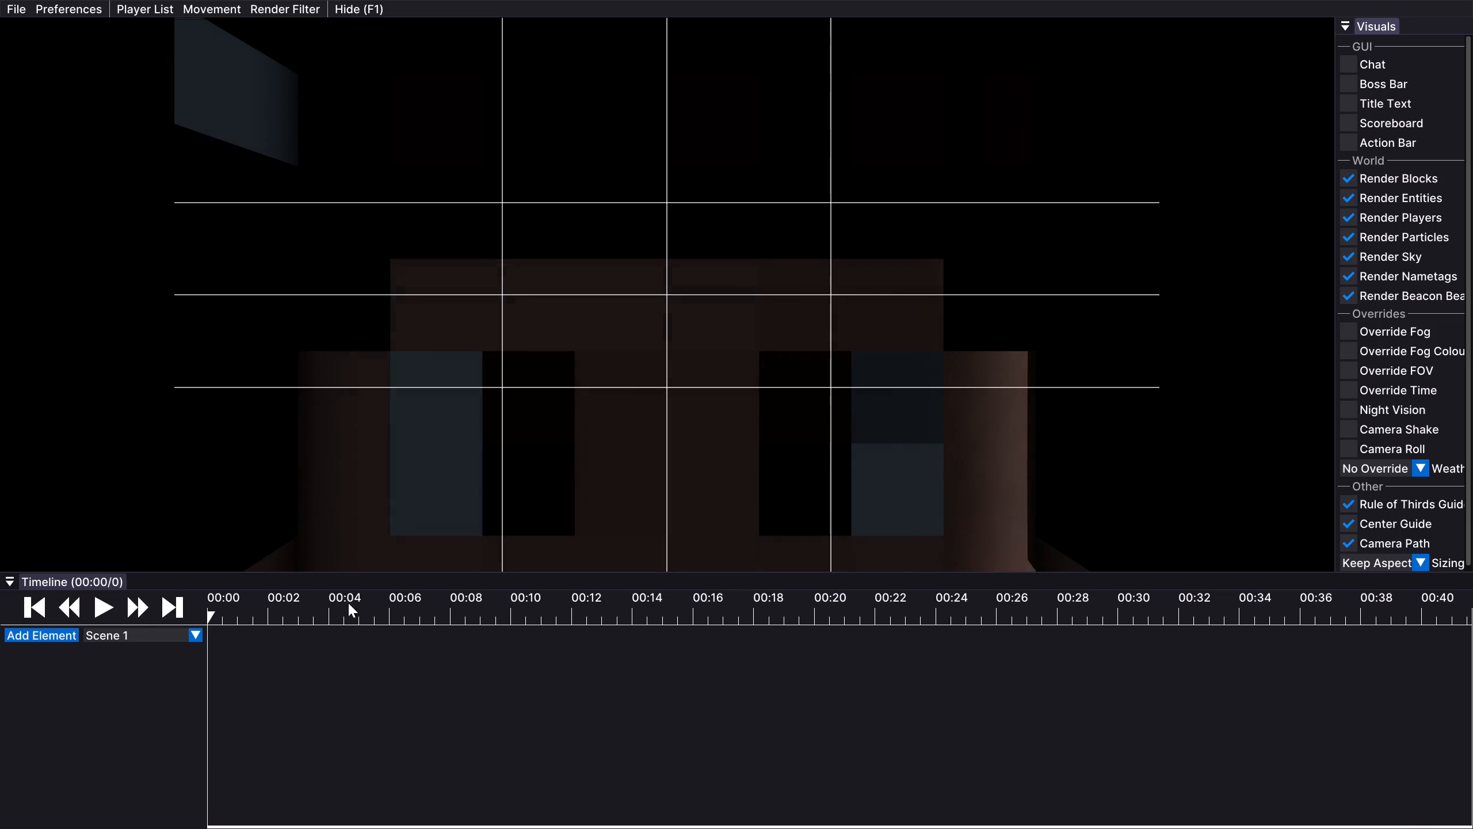
Add a Camera track to the timeline.
left_click(63, 641)
left_click(99, 644)
left_click(105, 659)
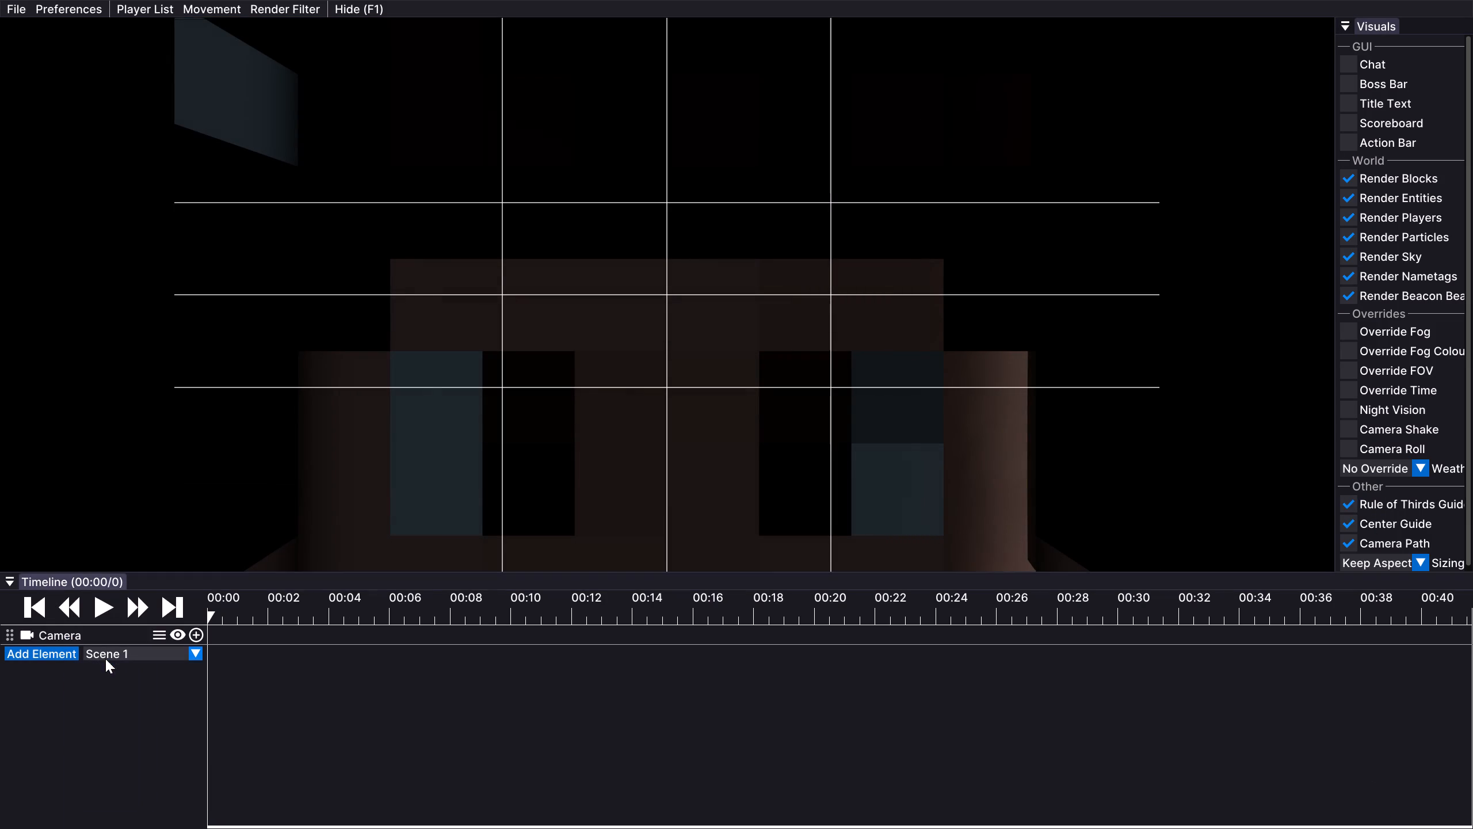
Fly the camera out in front of the player on the snowy ridge, centring the player with the moon above.
key("Down")
key("Up")
key("Up")
left_click_drag(468, 477, 732, 412)
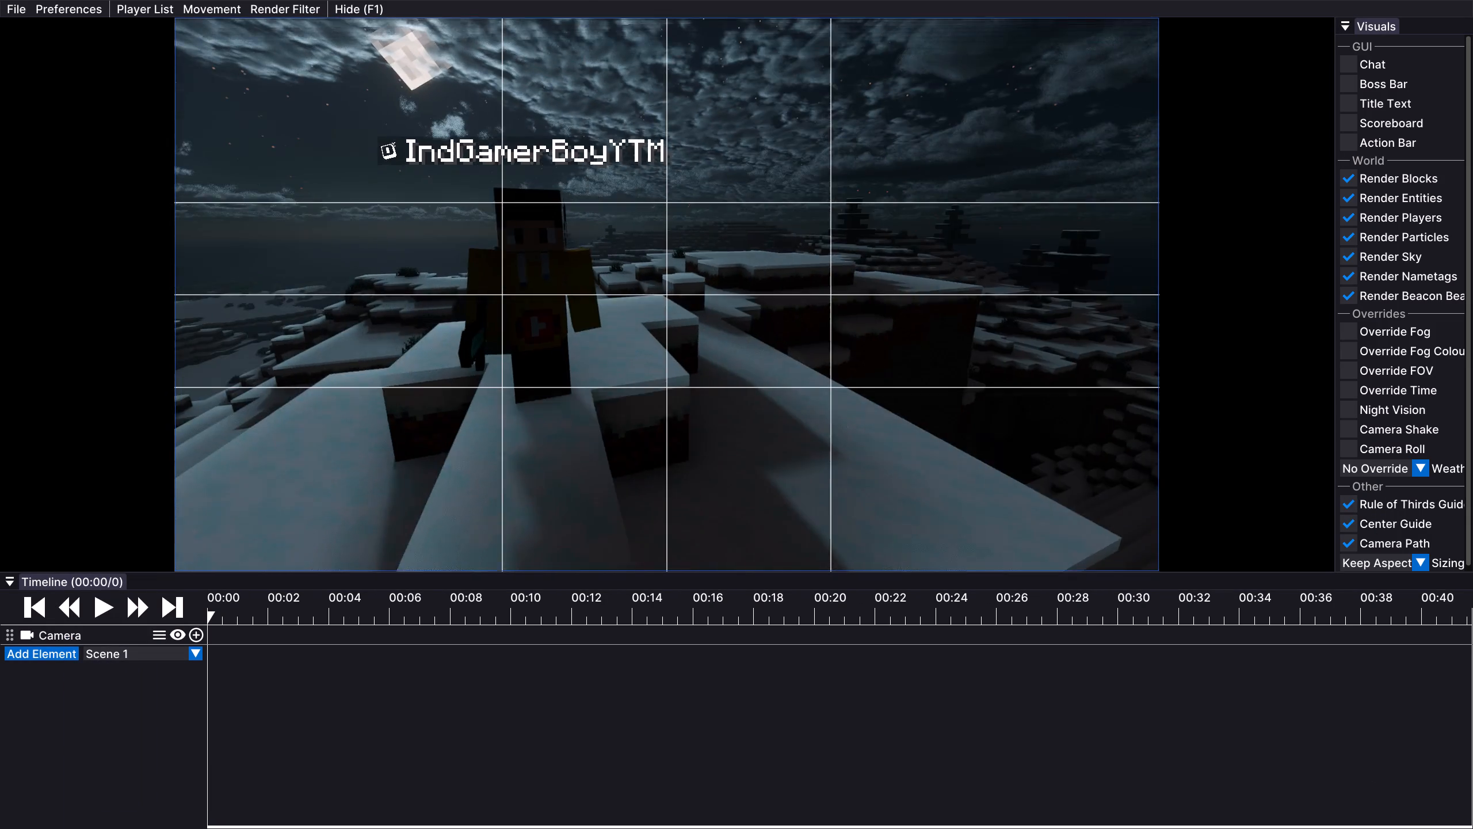
left_click_drag(732, 412, 736, 414)
key("Left")
right_click(667, 294)
left_click(770, 223)
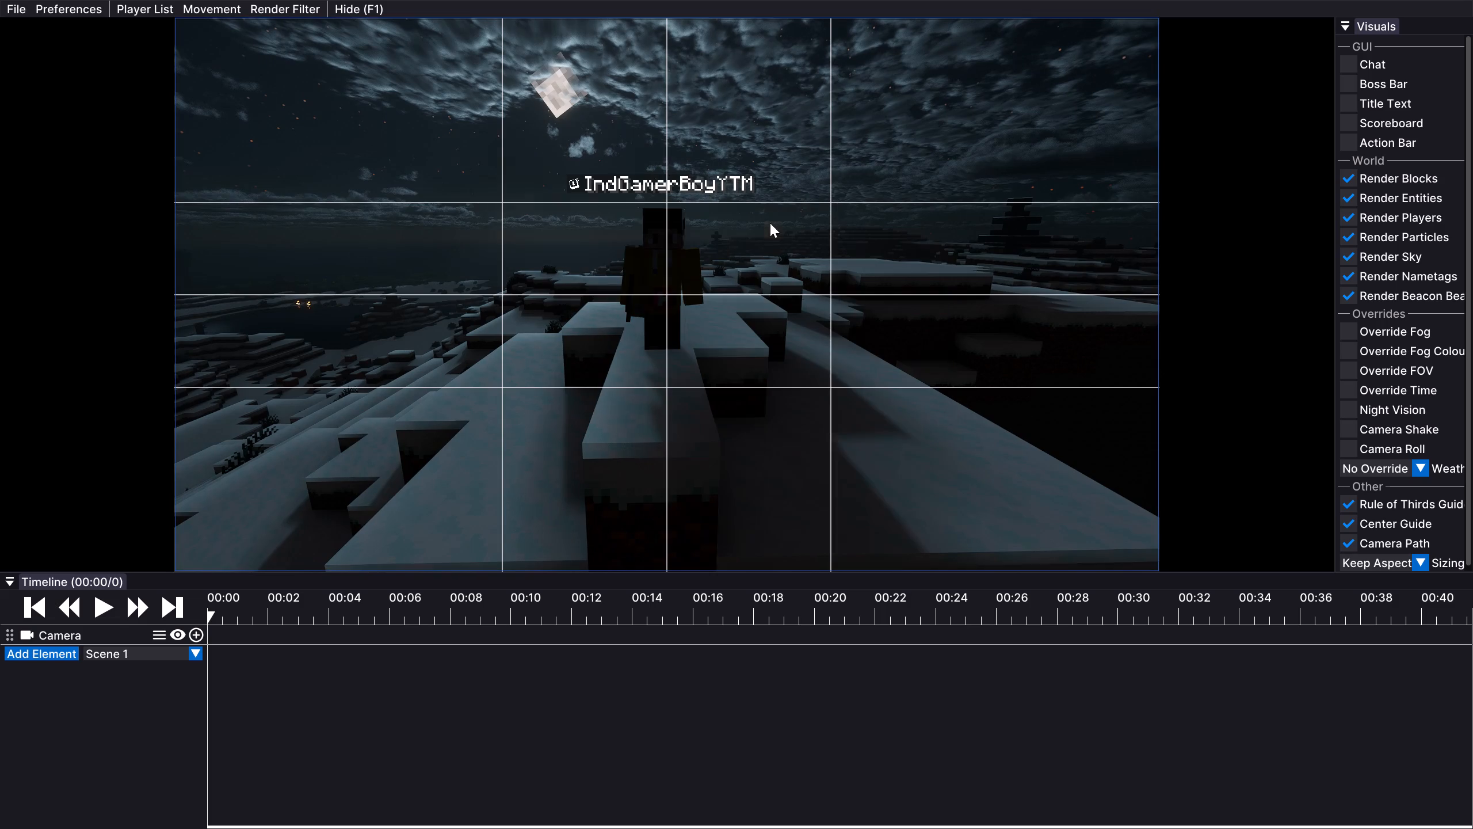
left_click_drag(820, 279, 736, 414)
Turn off nametag rendering for the player.
right_click(655, 269)
left_click(682, 377)
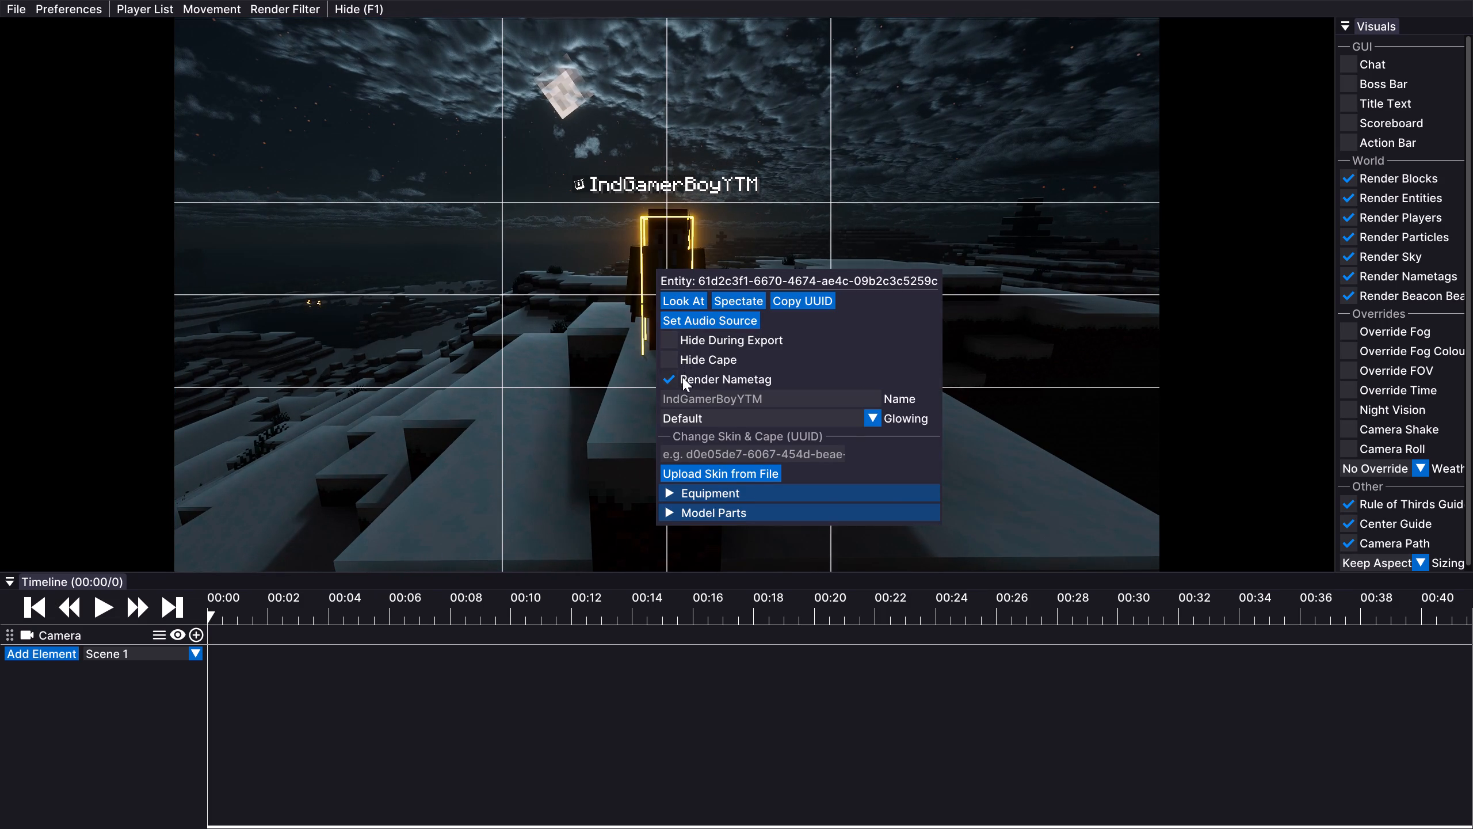
left_click(820, 201)
Check the video settings in the game options and return to the replay.
key("Escape")
left_click(625, 332)
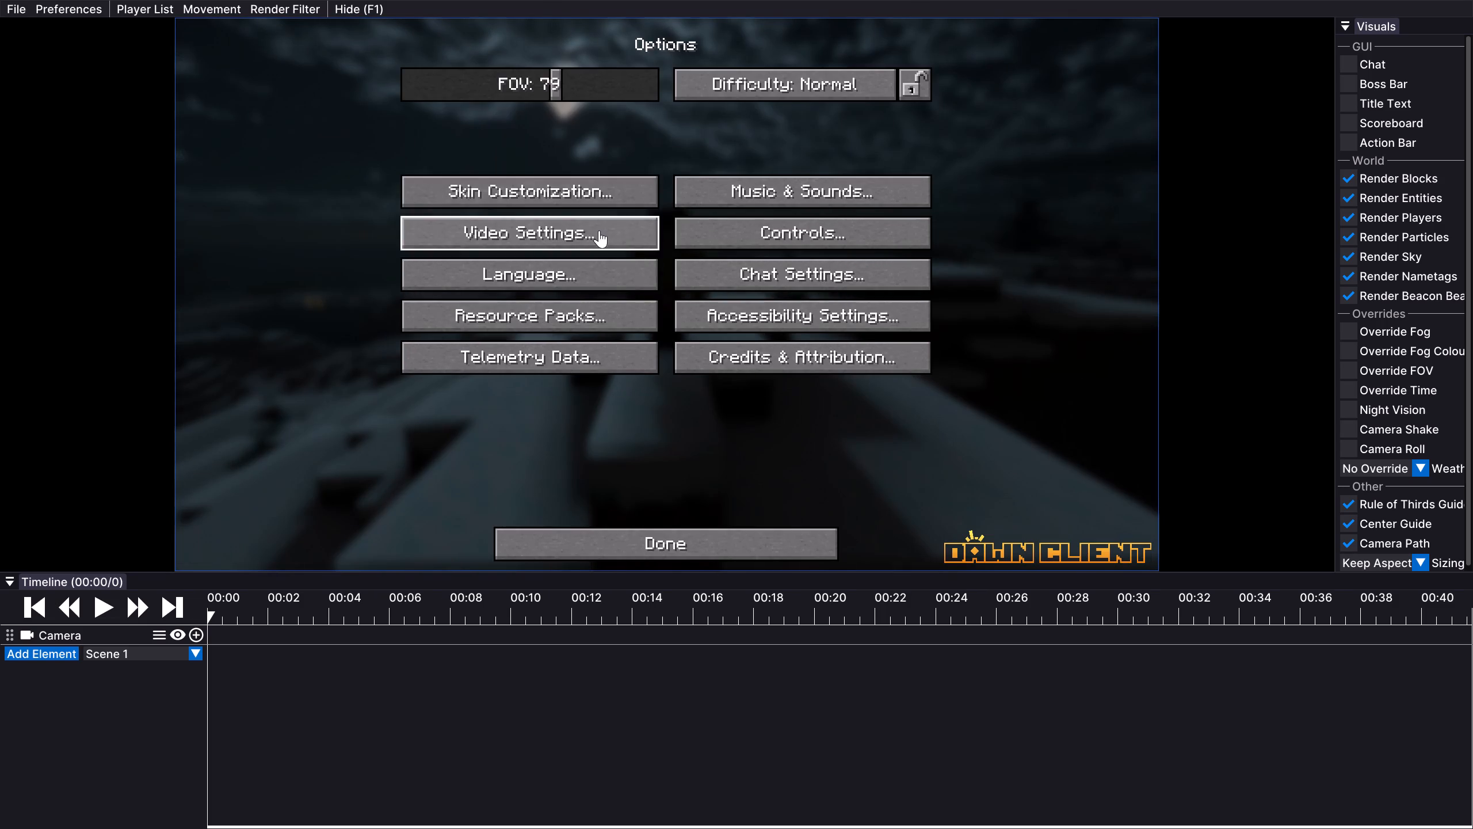
left_click(599, 230)
left_click_drag(711, 212, 790, 215)
key("Escape")
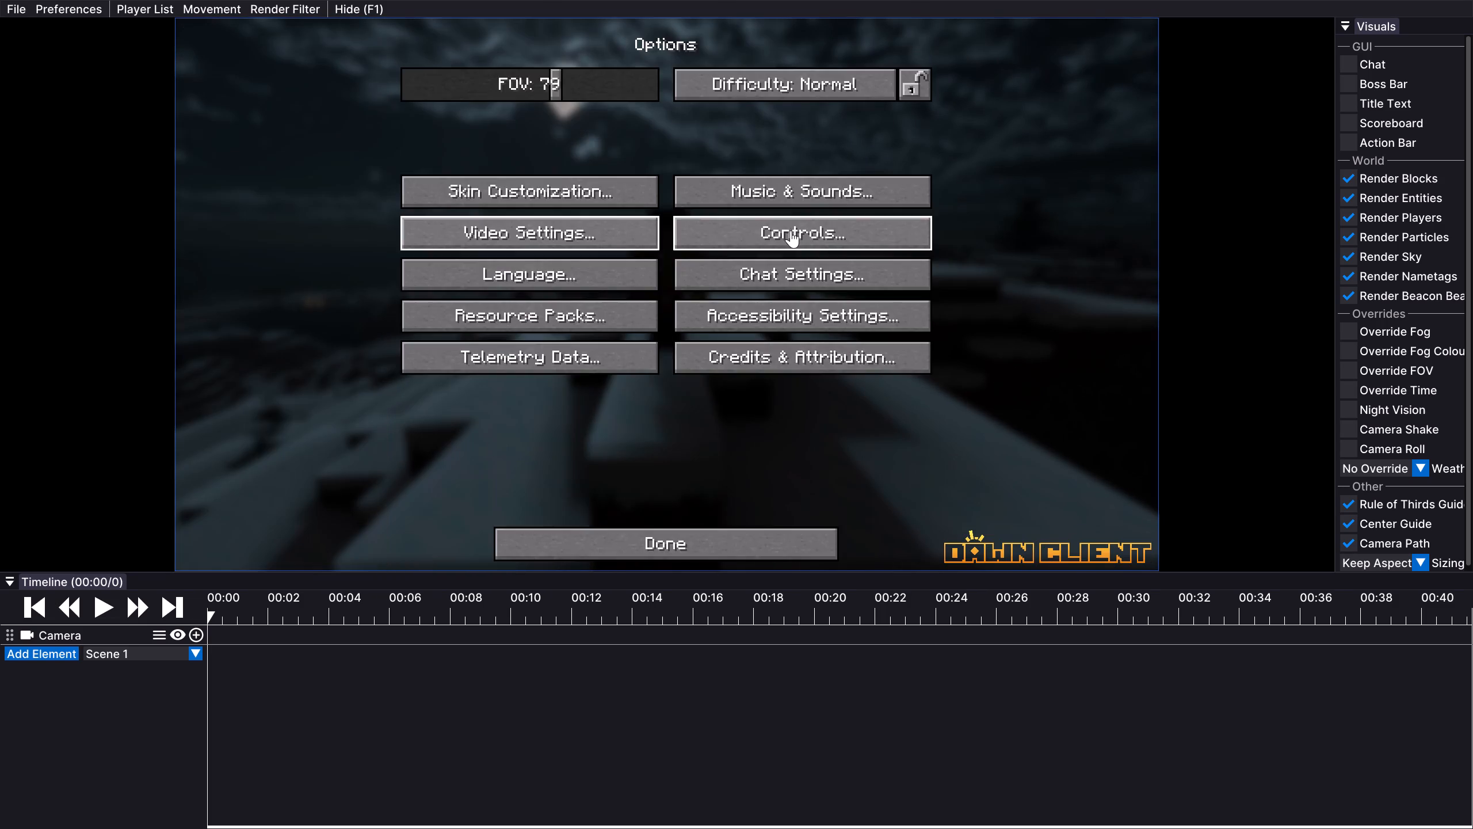
key("Escape")
key("Escape")
key("Escape")
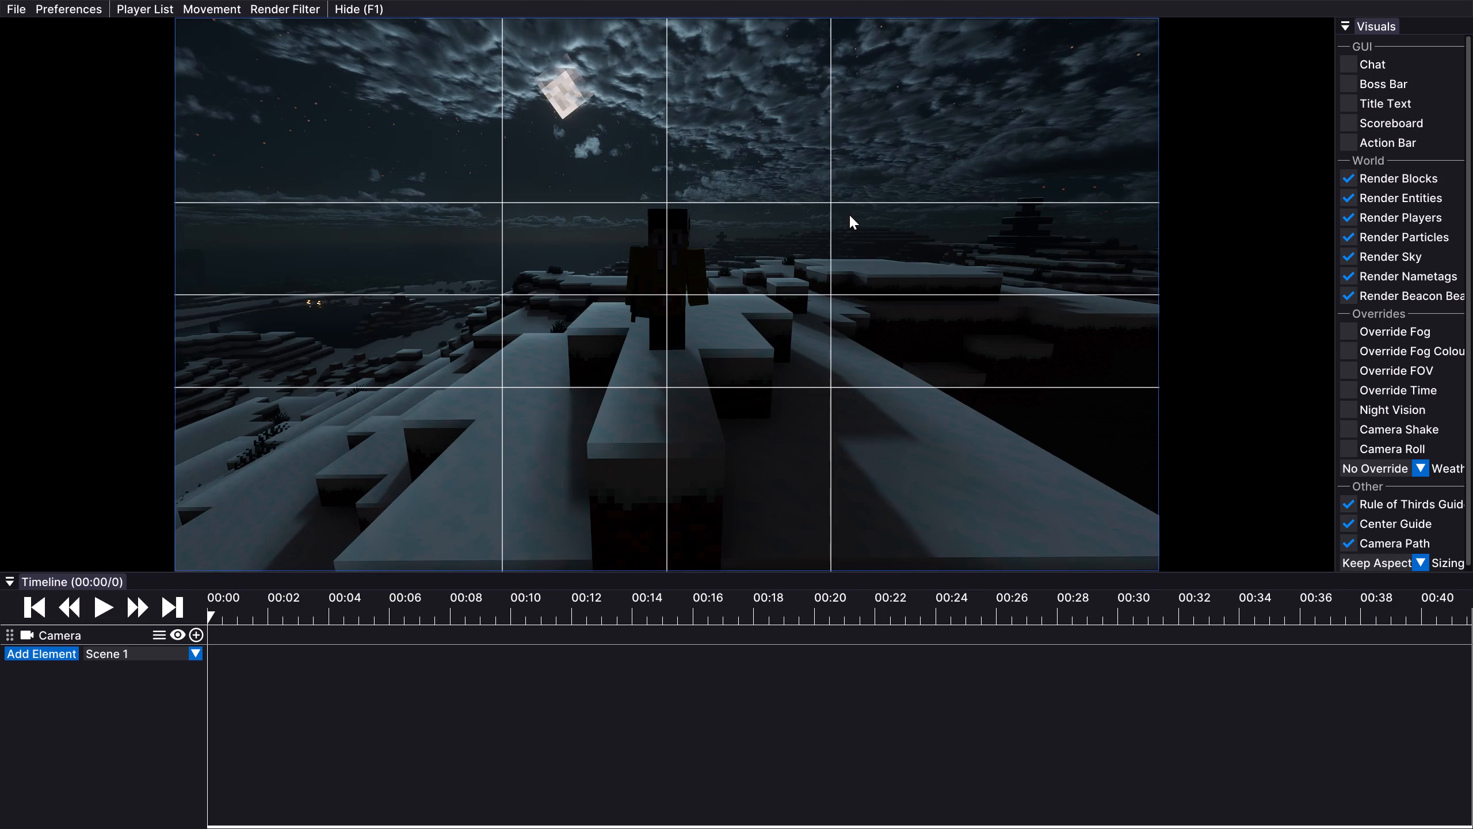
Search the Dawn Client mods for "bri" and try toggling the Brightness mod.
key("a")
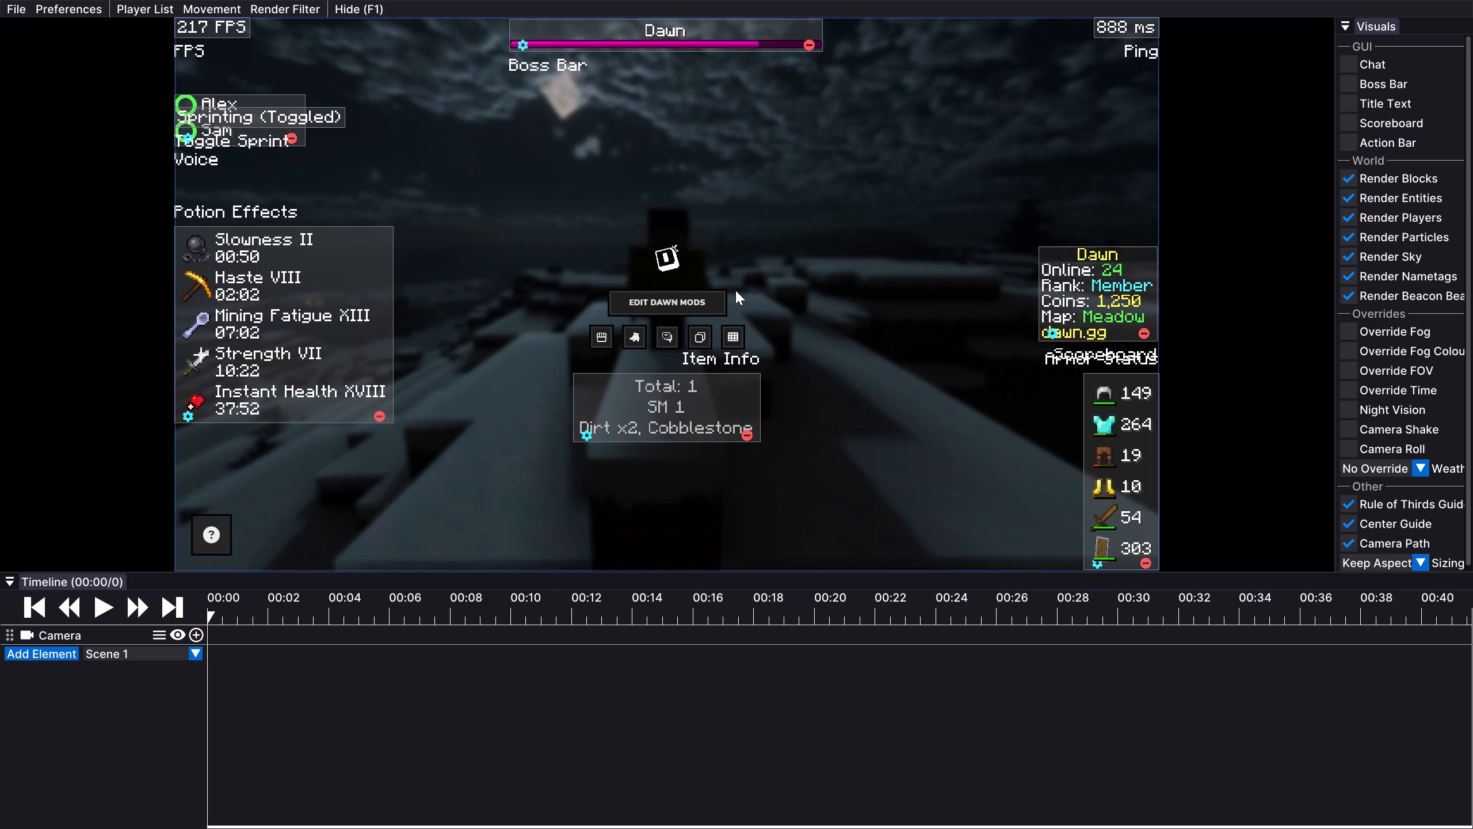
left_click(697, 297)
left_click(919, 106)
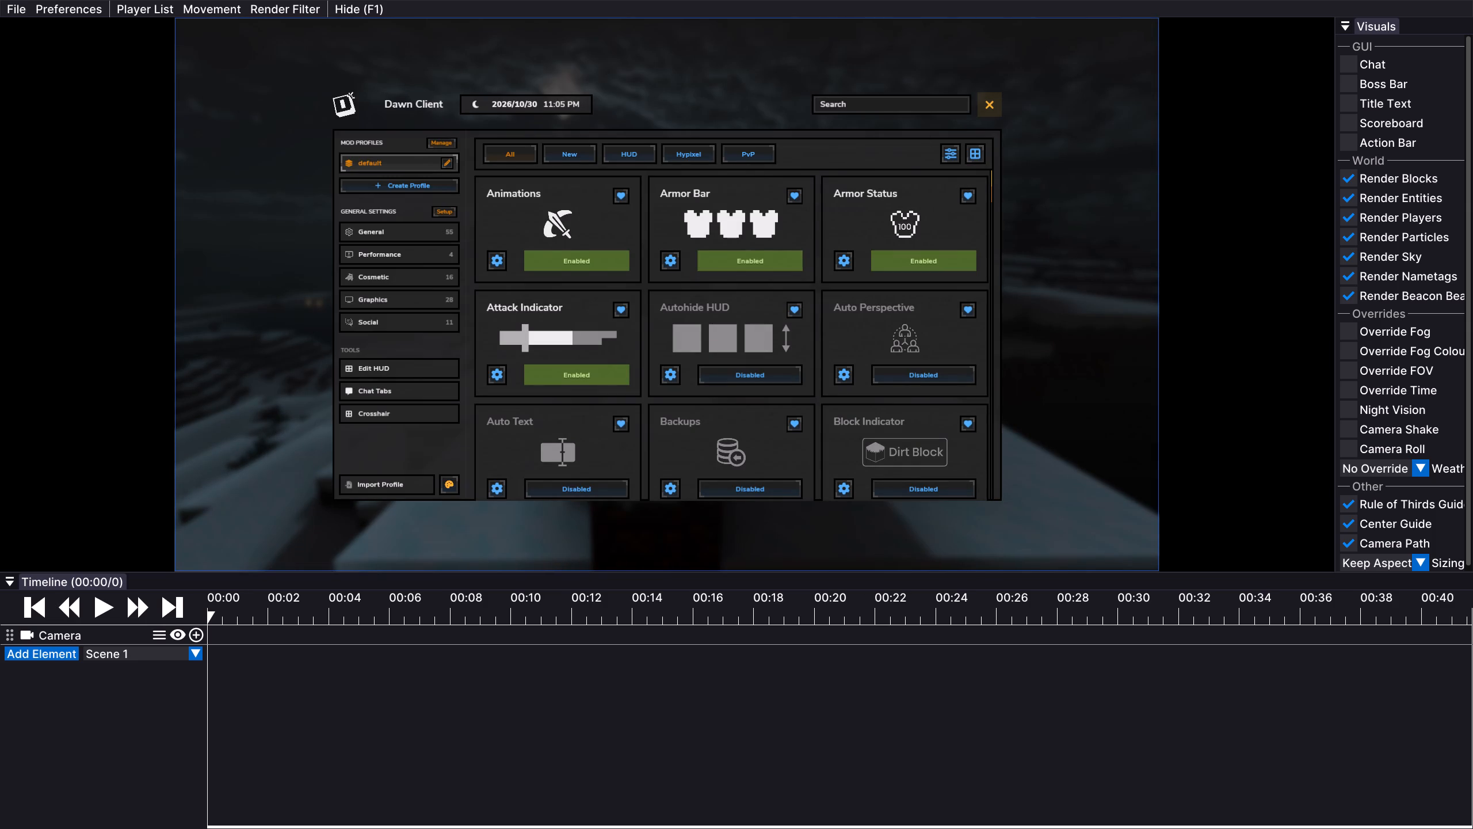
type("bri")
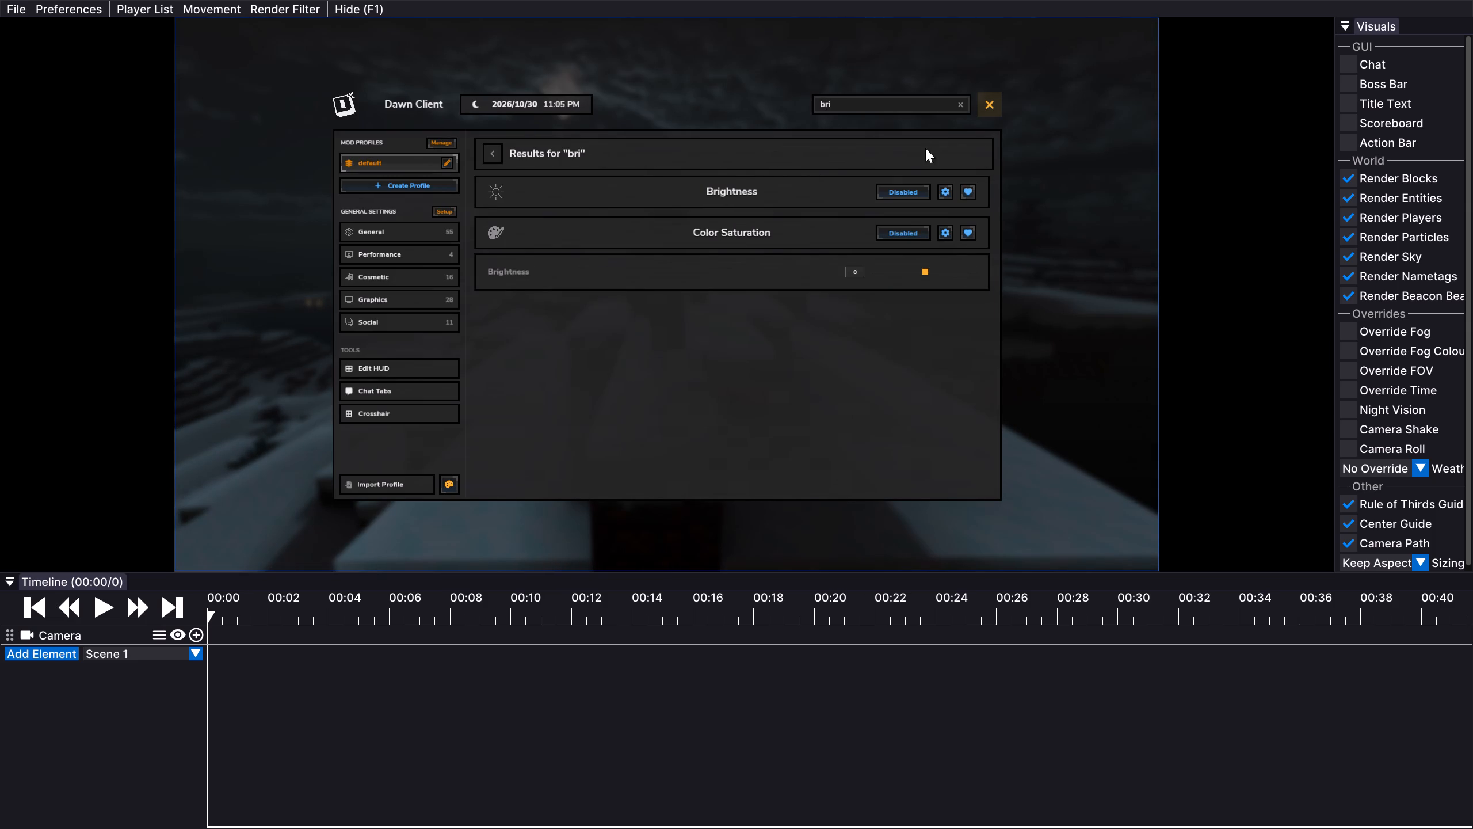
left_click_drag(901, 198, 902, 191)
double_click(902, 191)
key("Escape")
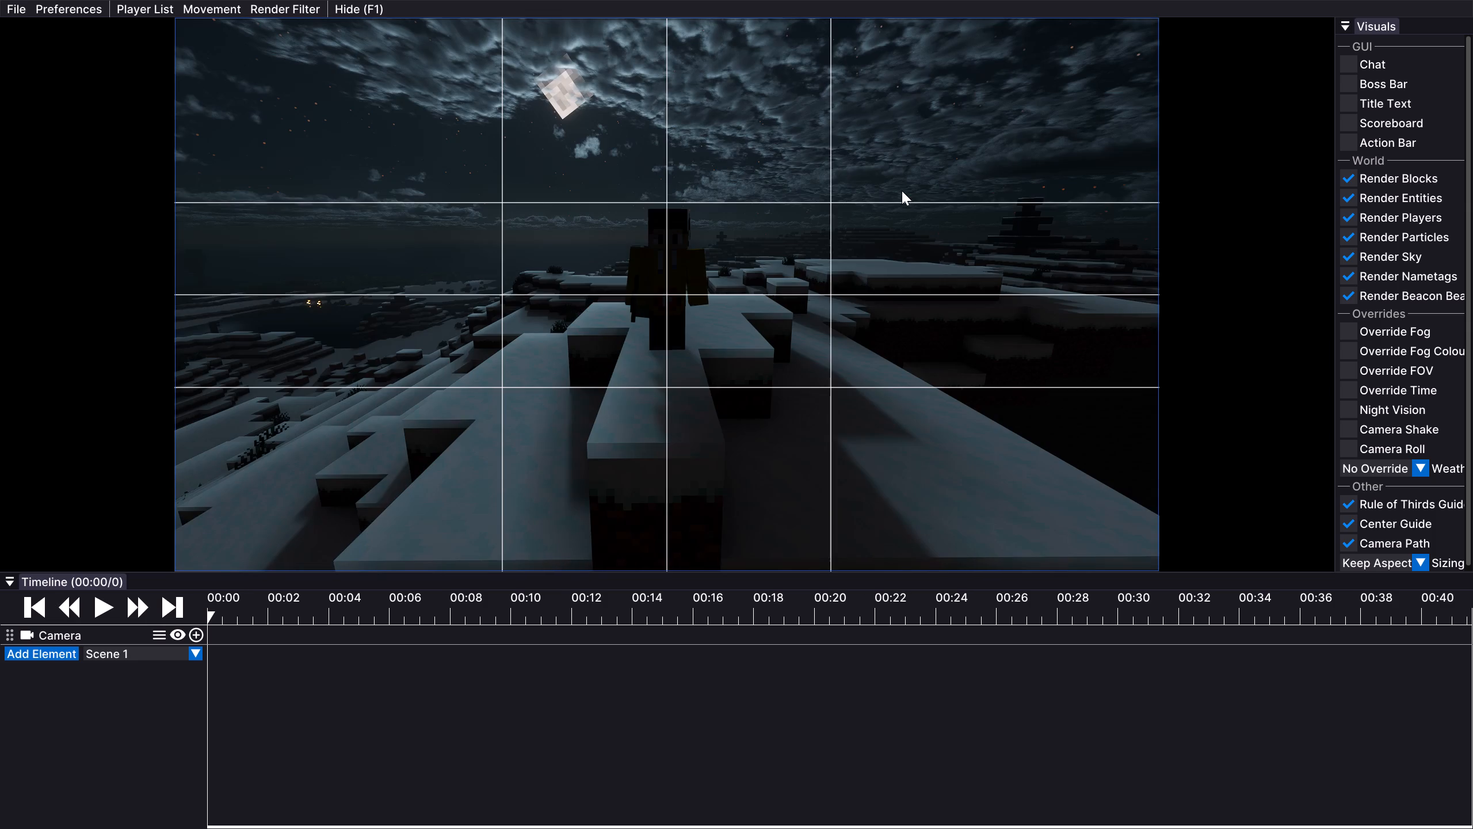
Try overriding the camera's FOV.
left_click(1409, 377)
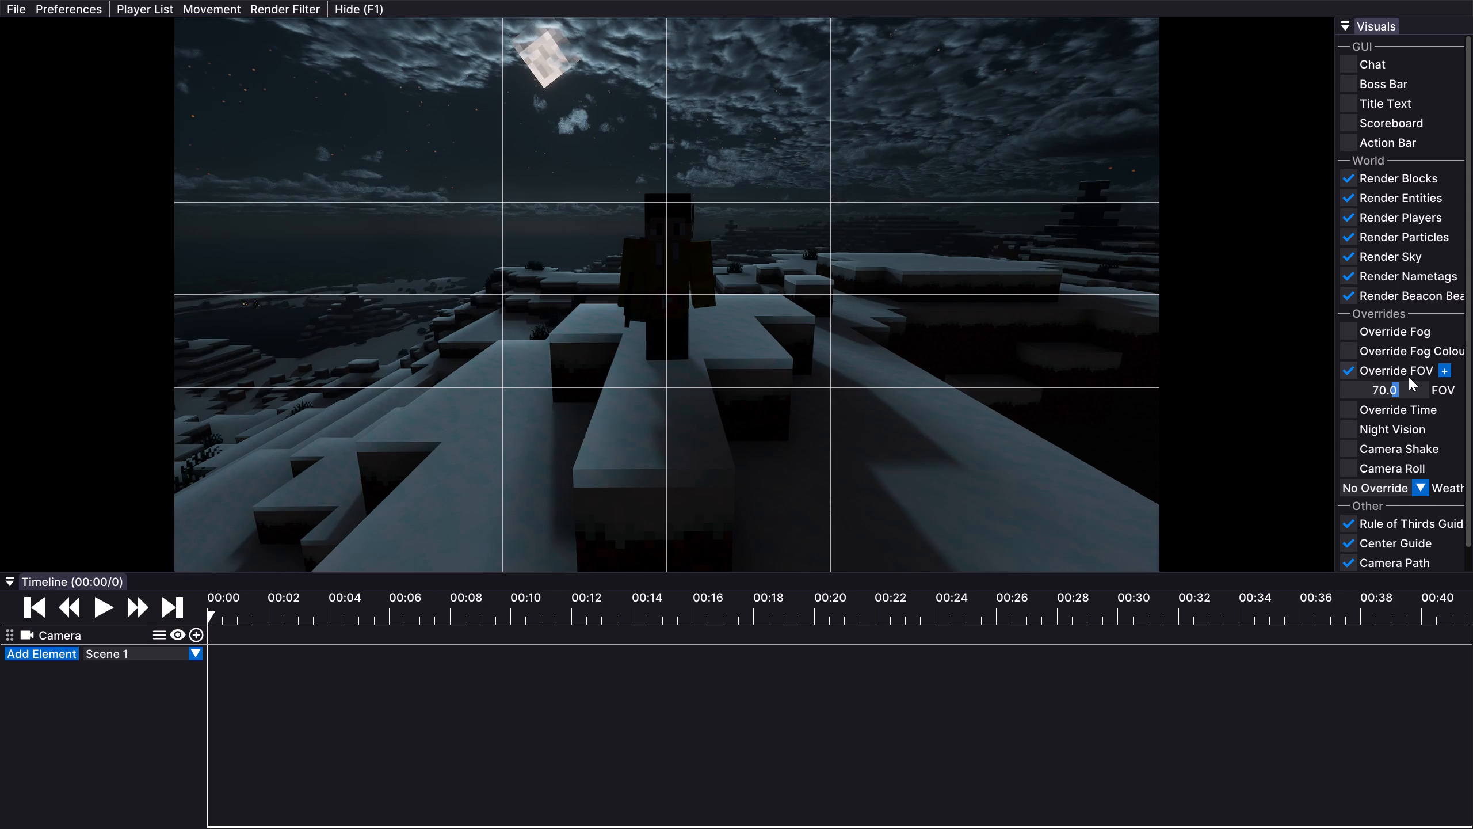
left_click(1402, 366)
Fly the camera around the player on the snowy ridge, reframing the player on the vertical center guide from a new angle.
left_click_drag(1072, 298, 736, 414)
left_click_drag(667, 294, 736, 414)
key("Right")
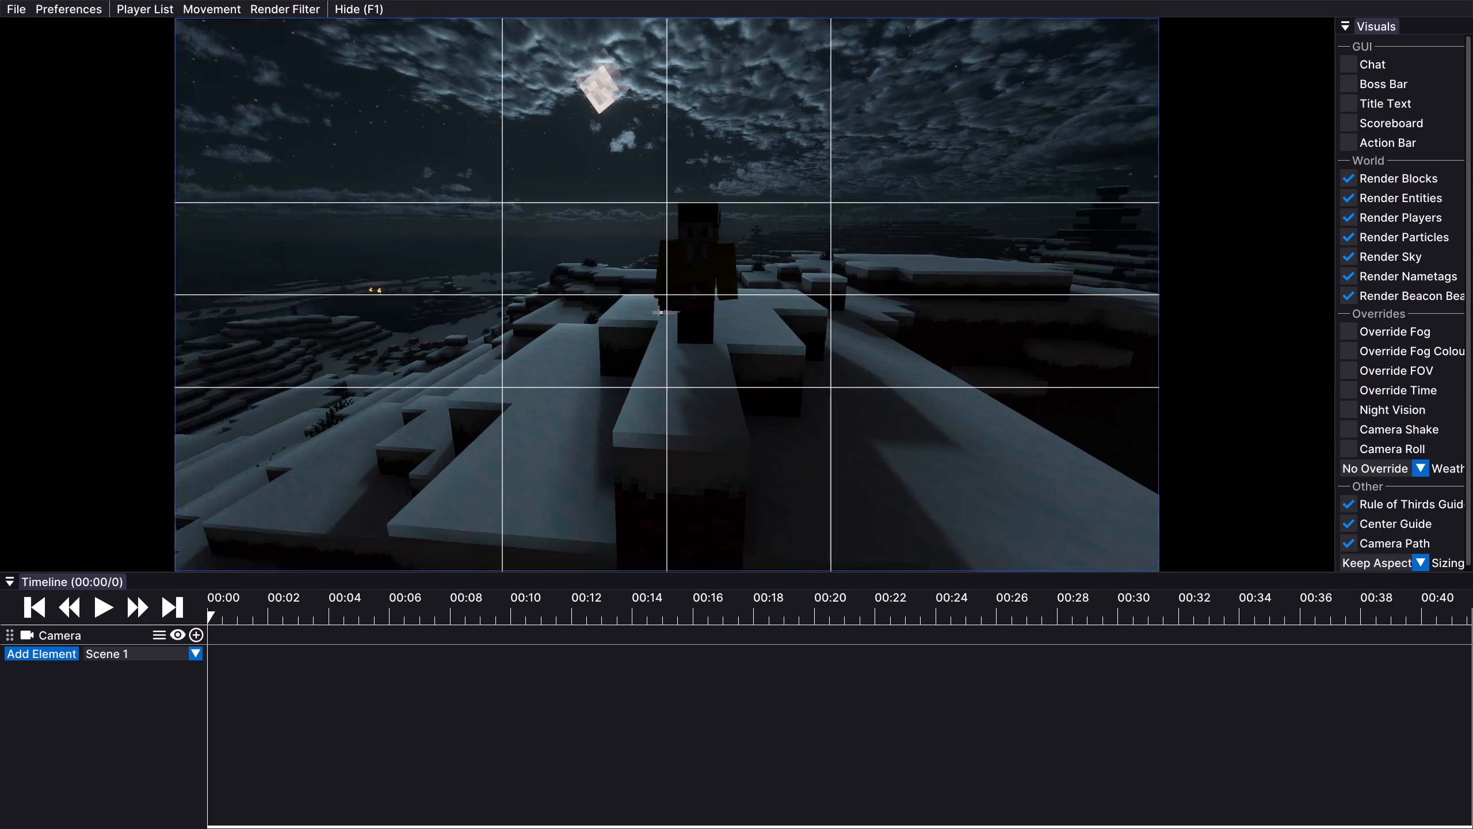
left_click_drag(736, 414, 737, 414)
key("Right")
key("Left")
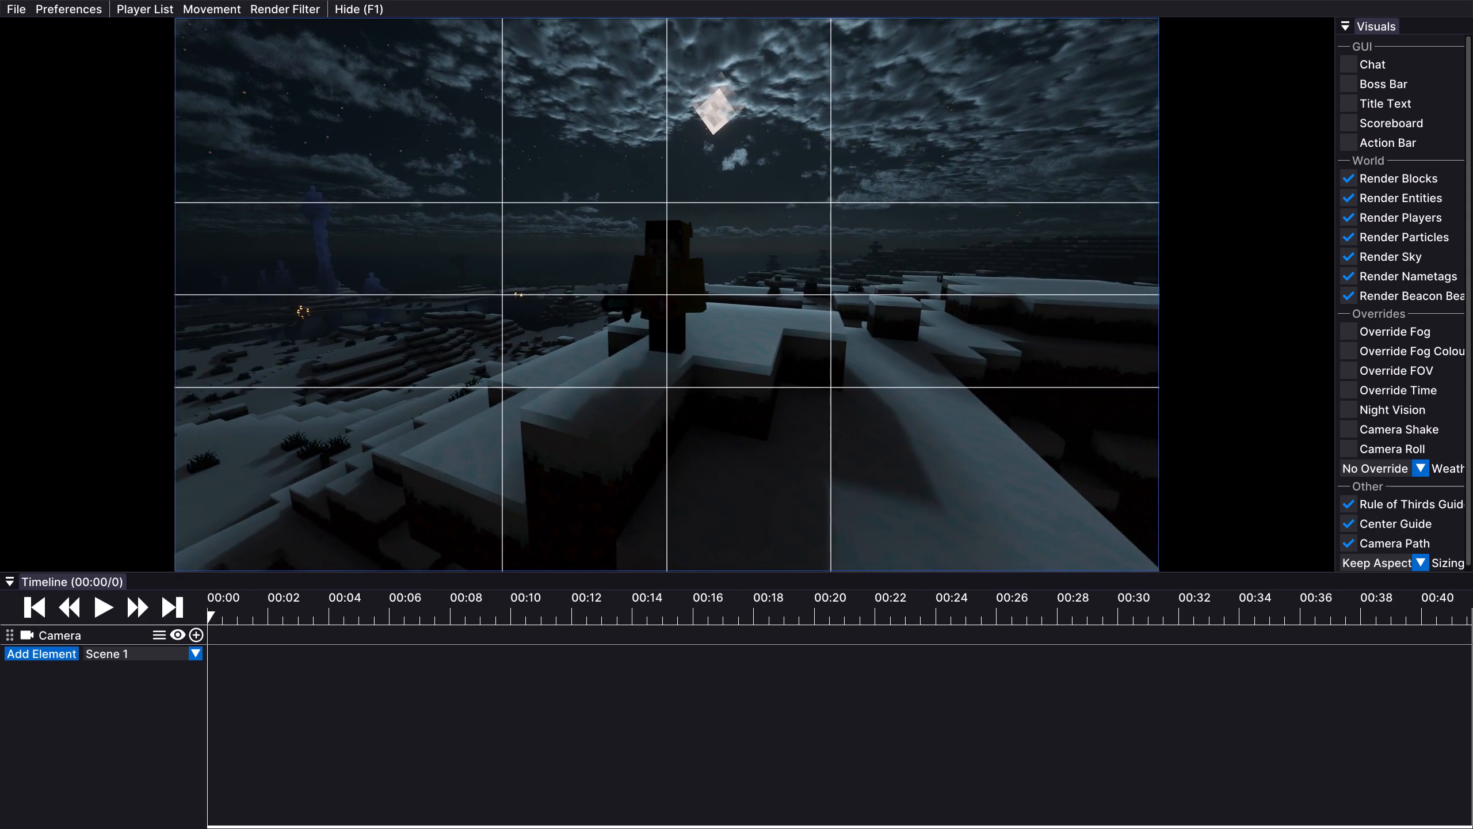
left_click_drag(737, 414, 736, 414)
scroll(1390, 263, "up", 4)
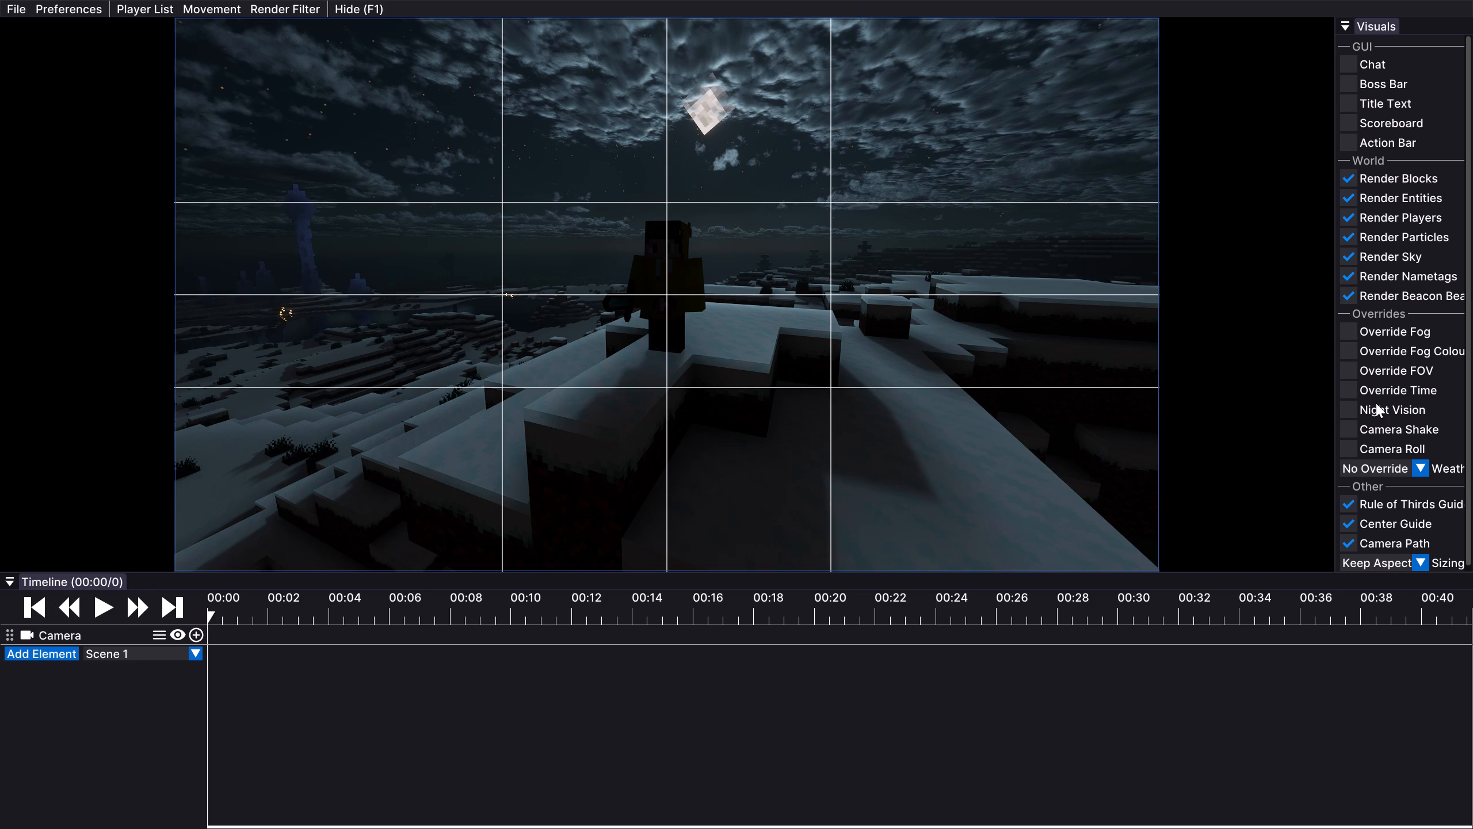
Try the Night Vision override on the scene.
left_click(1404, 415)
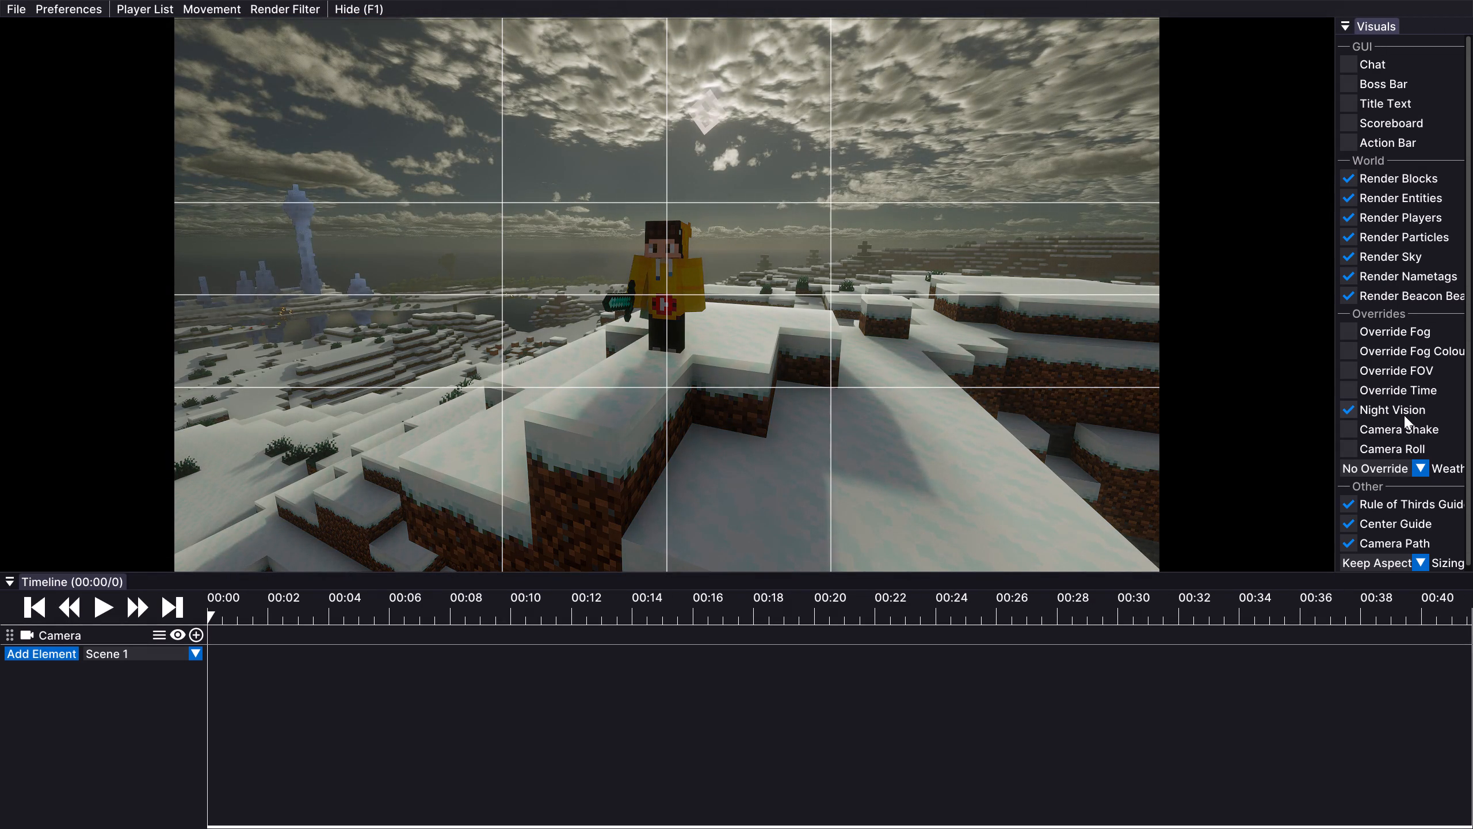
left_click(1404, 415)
Override the world time and set it to 14158 so the player is lit from the front.
left_click(1406, 386)
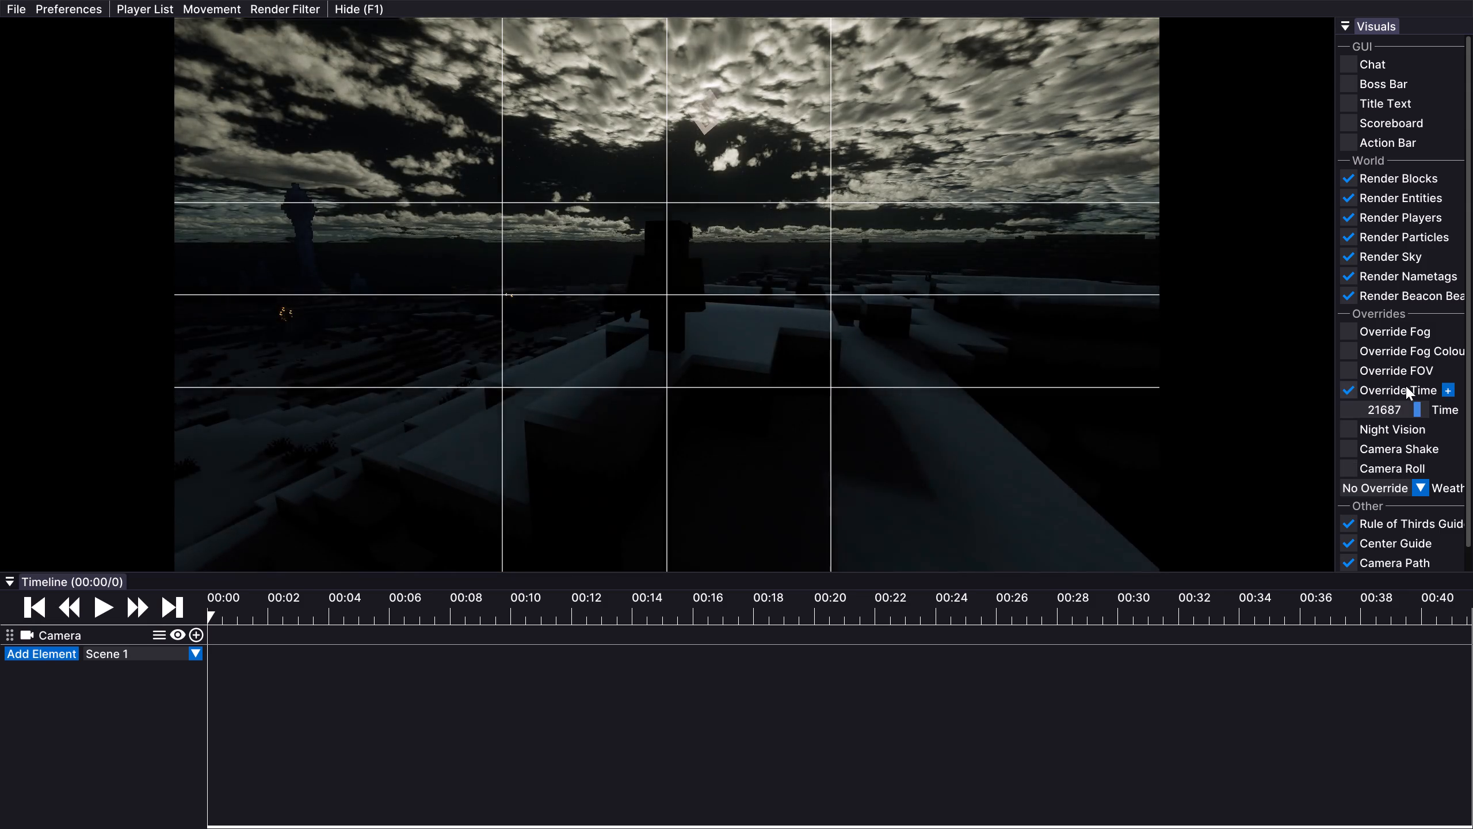
left_click_drag(1403, 410, 1387, 409)
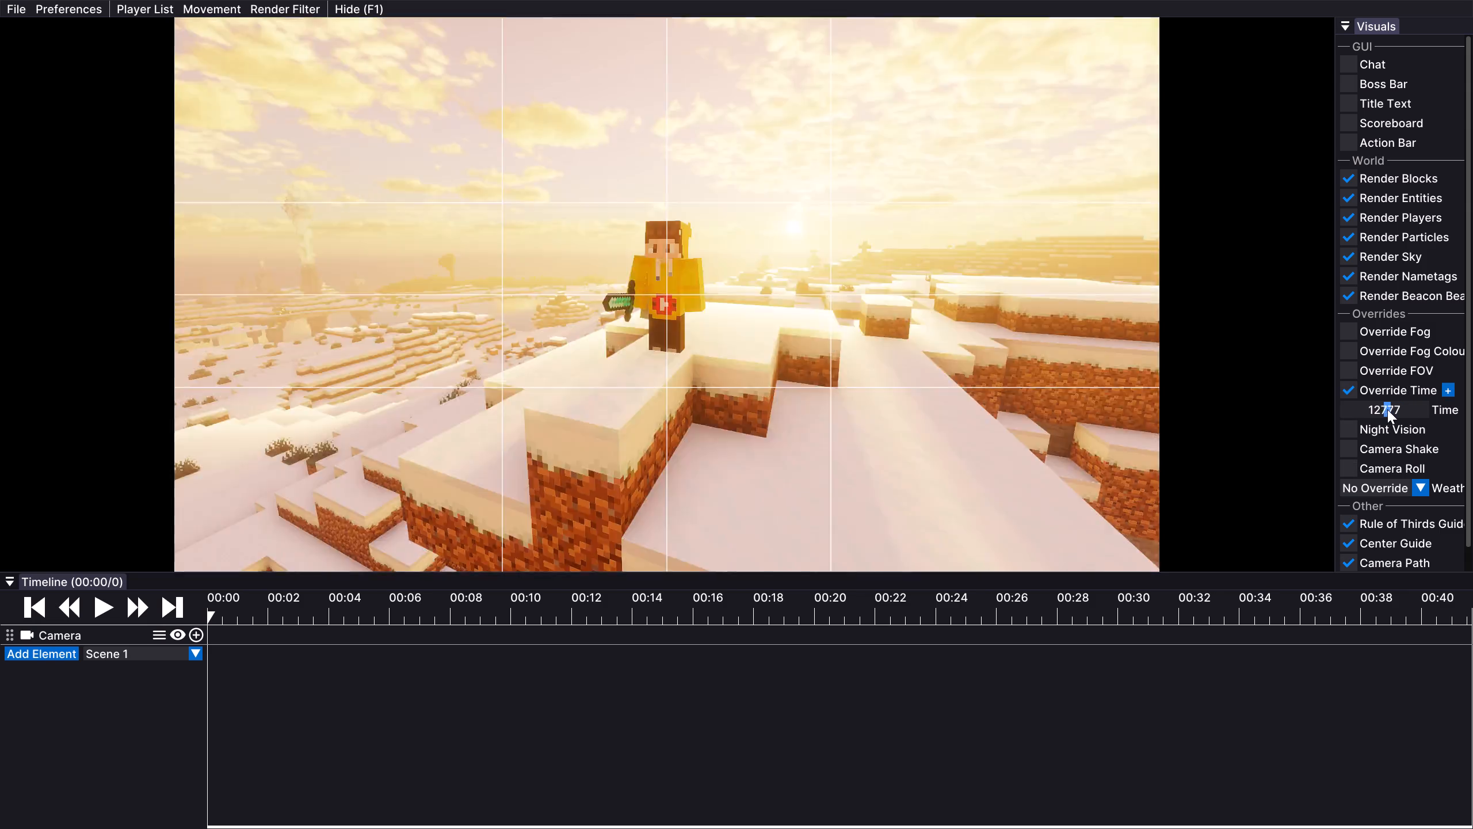
left_click_drag(1387, 409, 1410, 410)
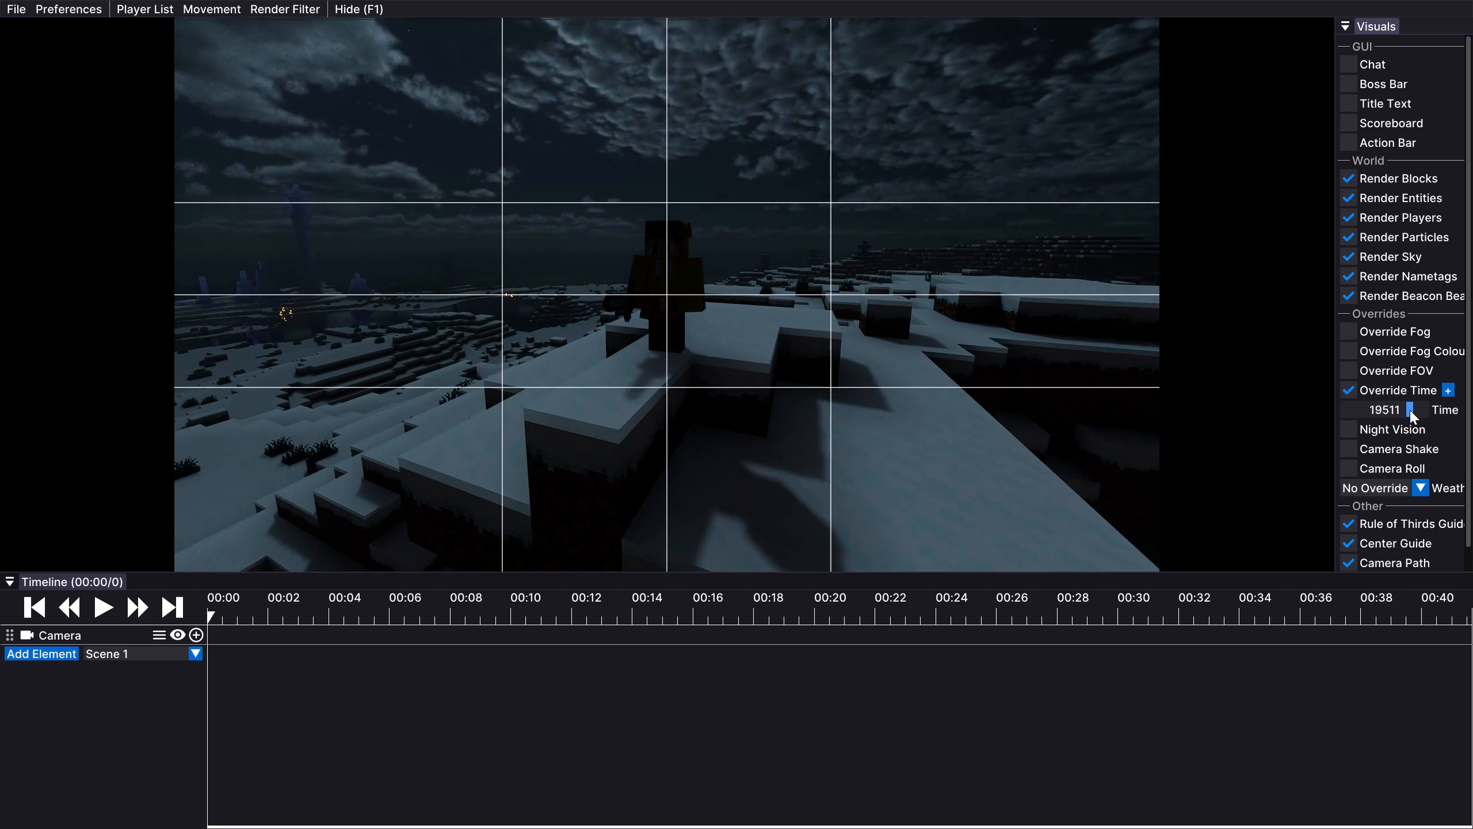
left_click_drag(1410, 410, 1417, 414)
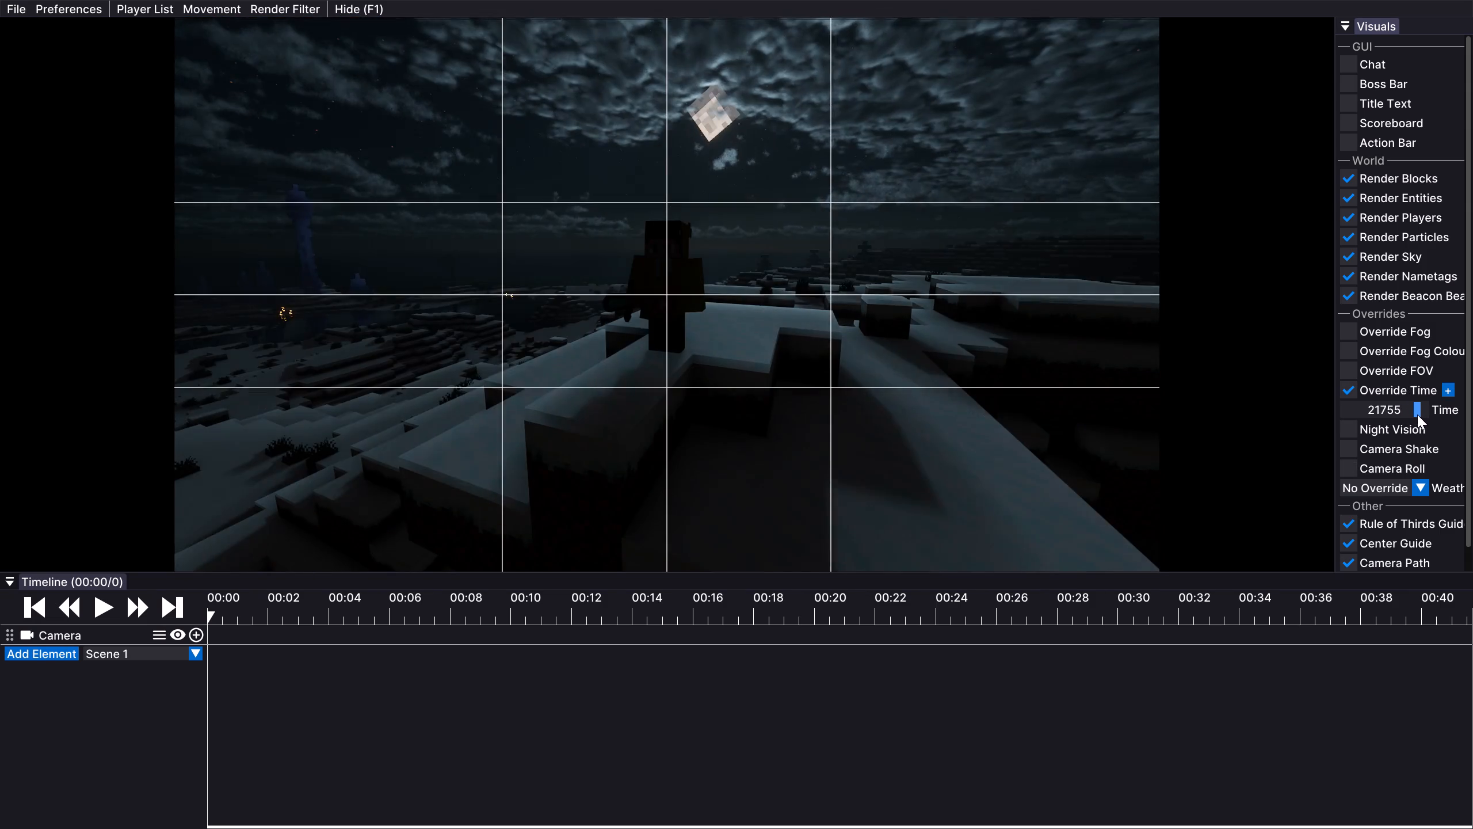
left_click_drag(1417, 414, 1398, 417)
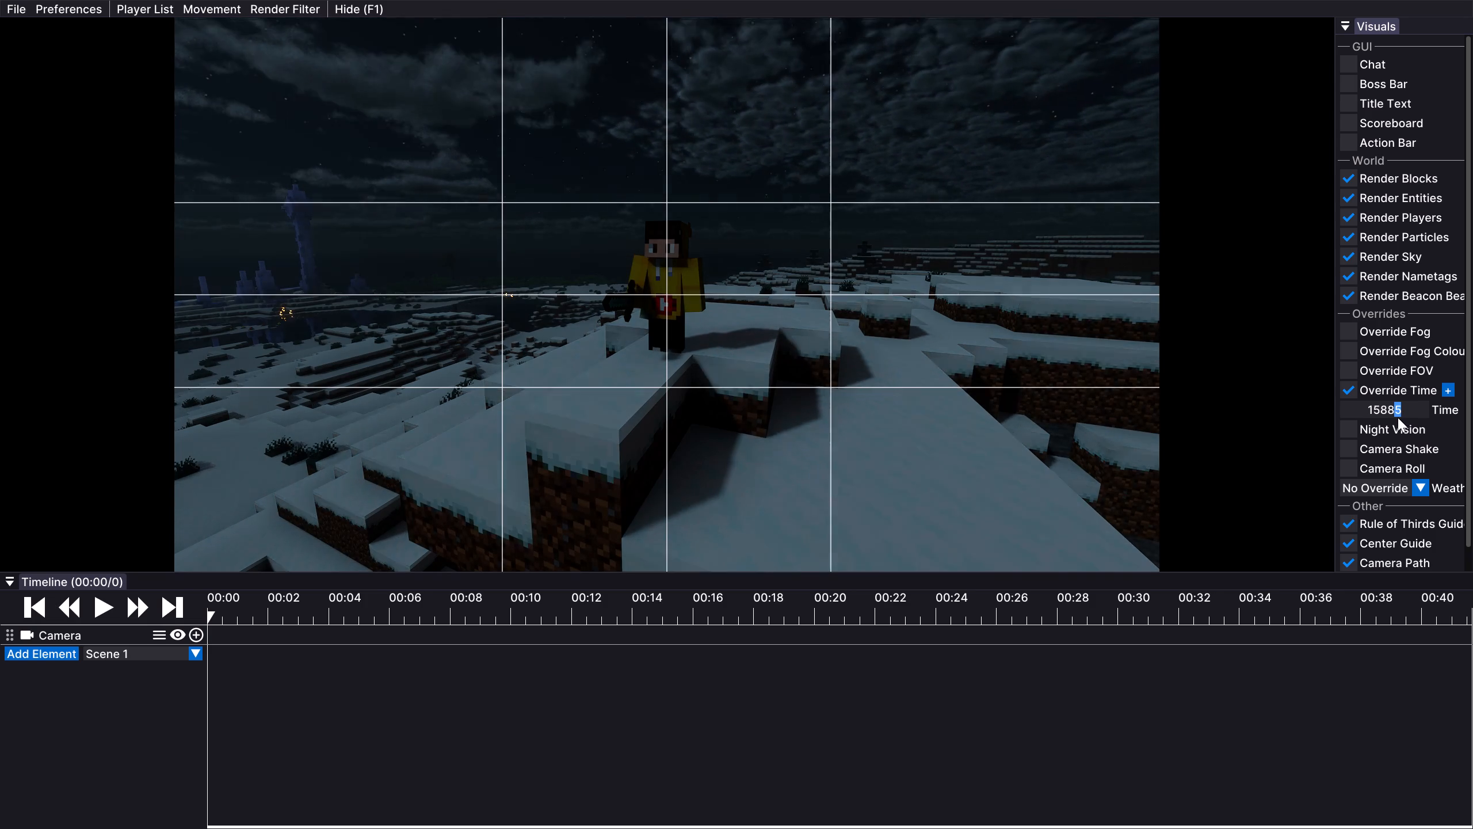
left_click_drag(1398, 417, 1394, 417)
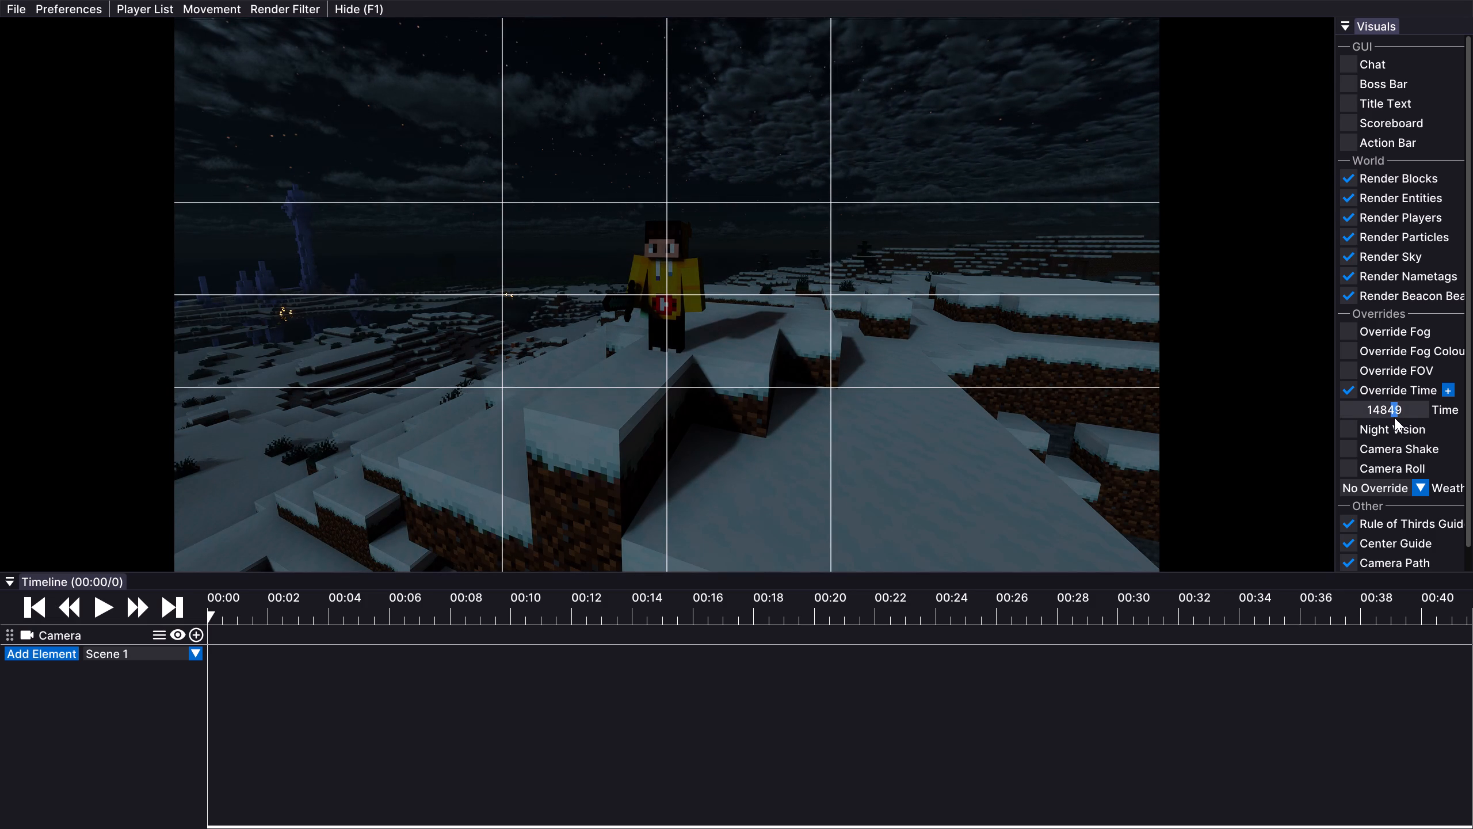
left_click(1394, 417)
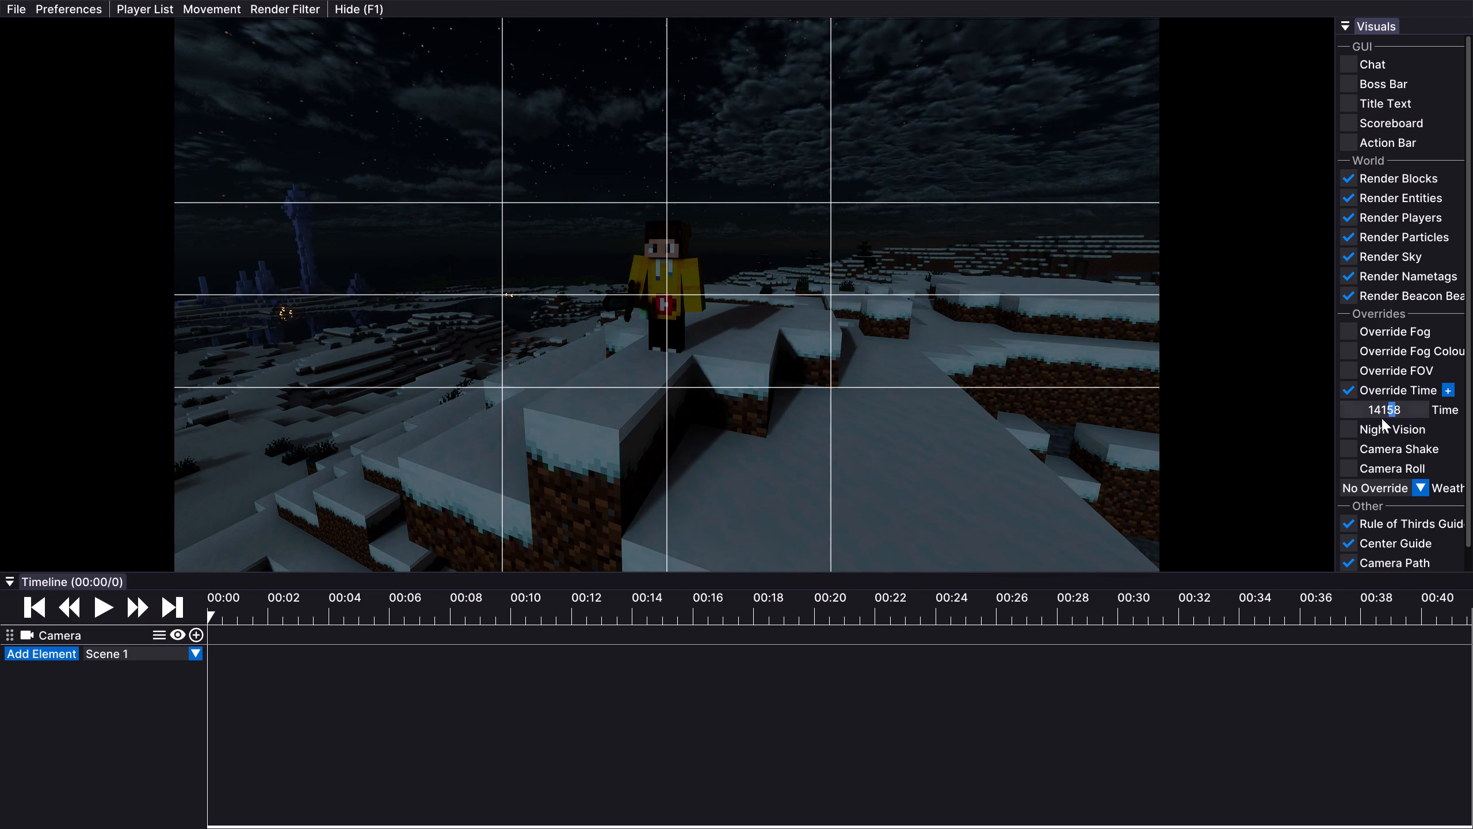
Fly the camera back from the player and line the player up with the vertical center guide.
left_click_drag(959, 392, 736, 414)
key("Left")
key("Down")
key("Right")
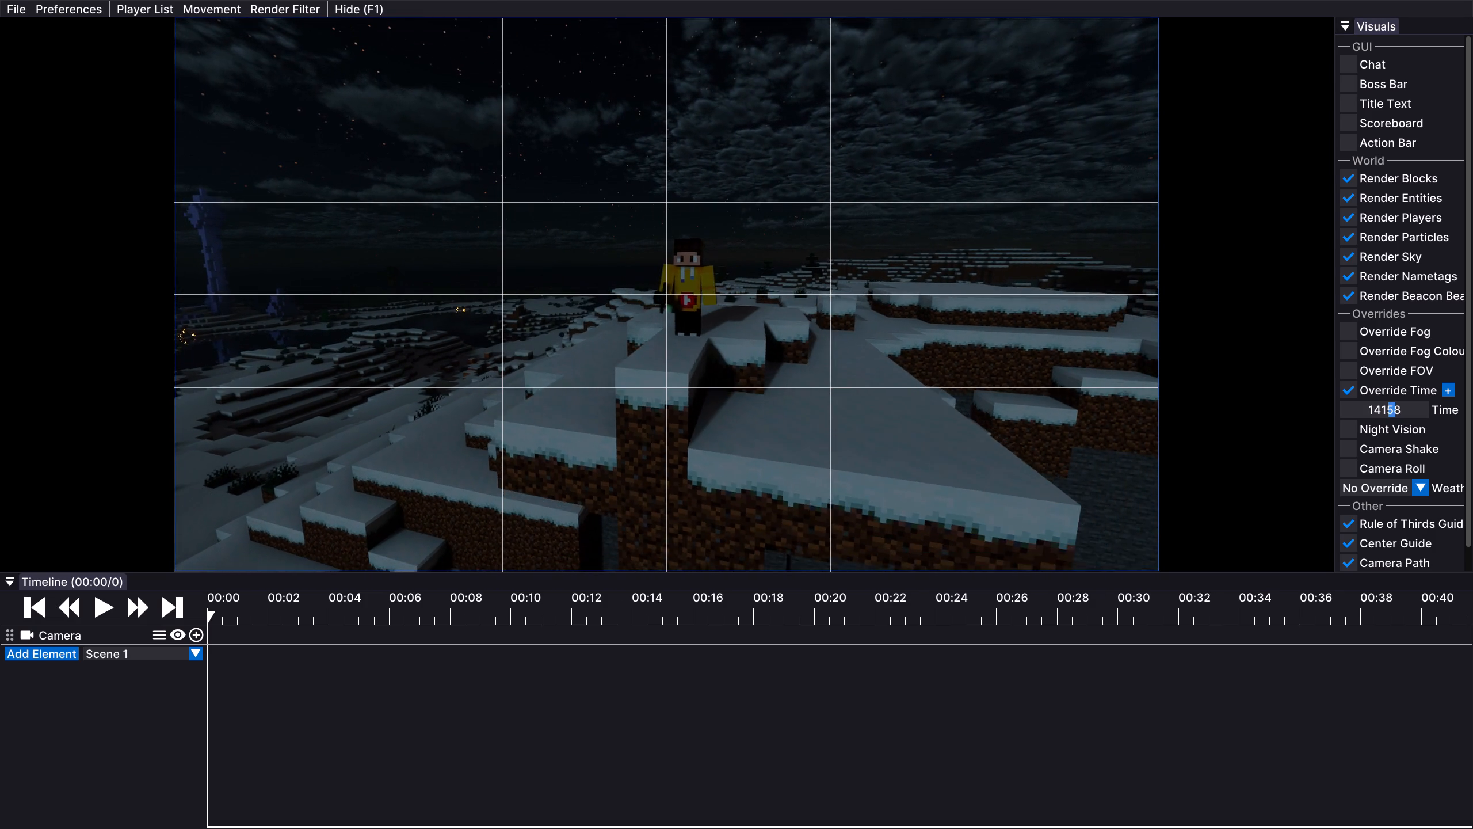
left_click_drag(736, 414, 736, 414)
right_click(667, 294)
left_click(780, 229)
left_click_drag(780, 229, 736, 414)
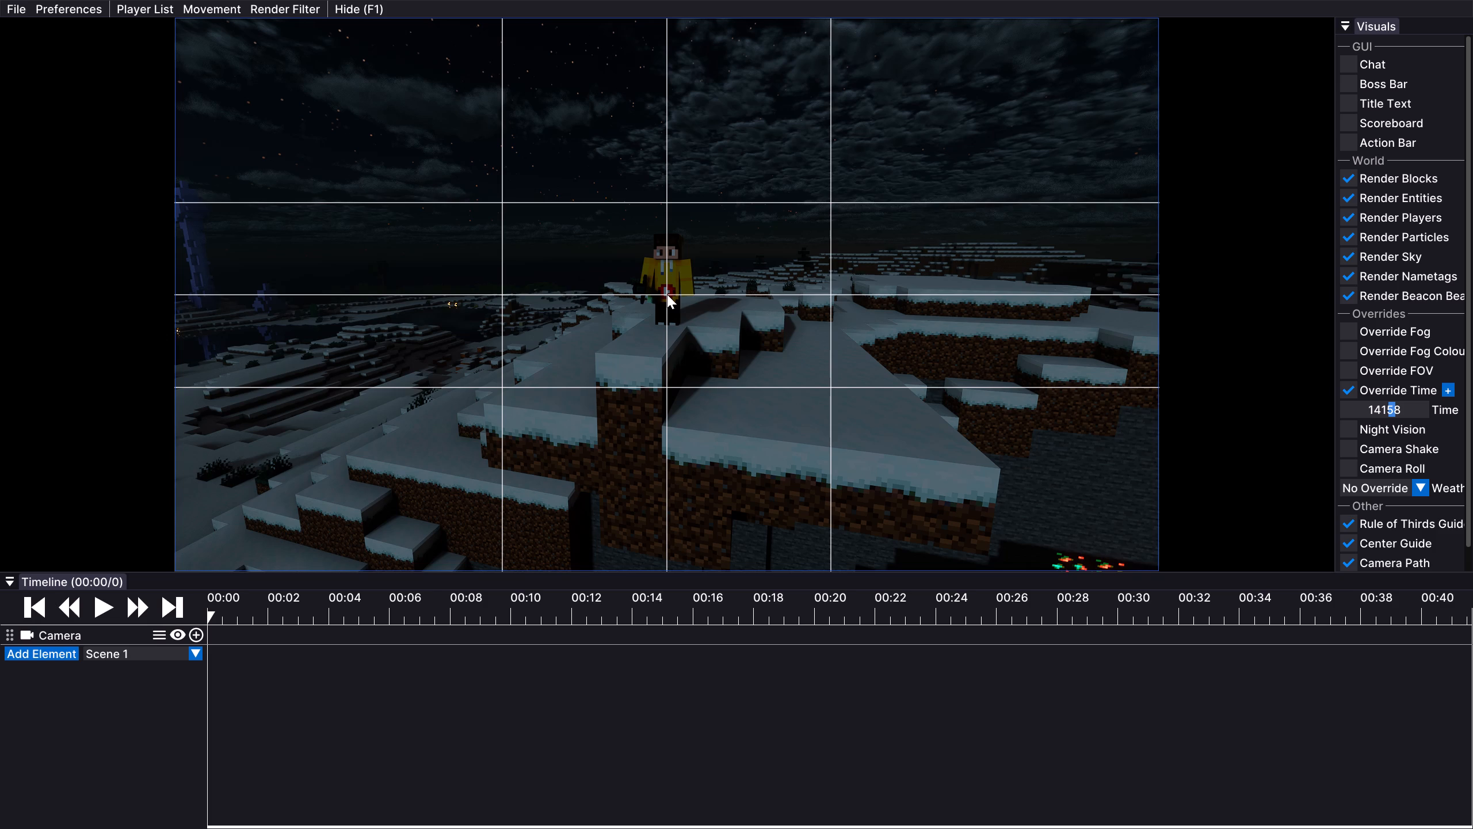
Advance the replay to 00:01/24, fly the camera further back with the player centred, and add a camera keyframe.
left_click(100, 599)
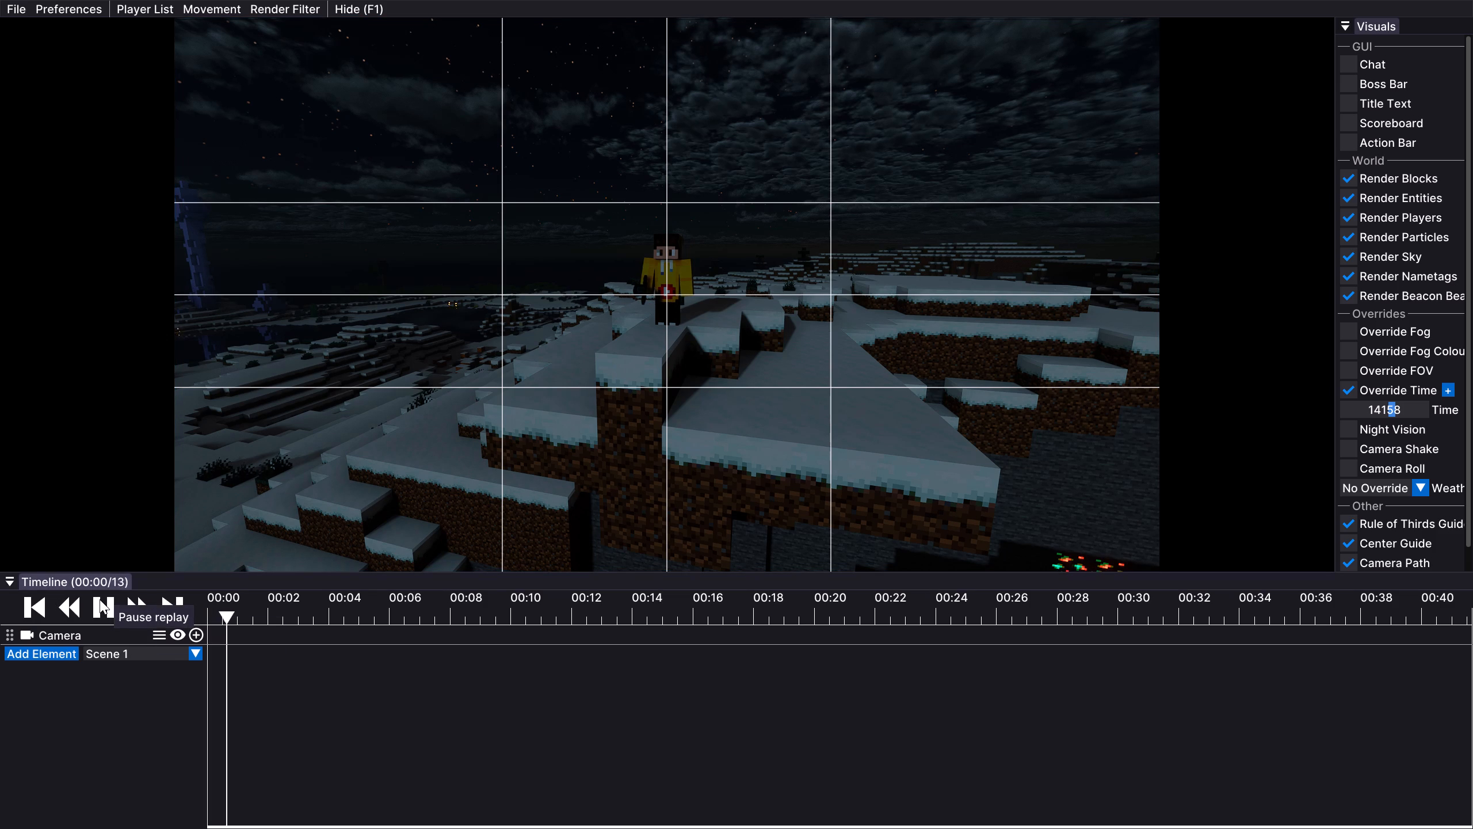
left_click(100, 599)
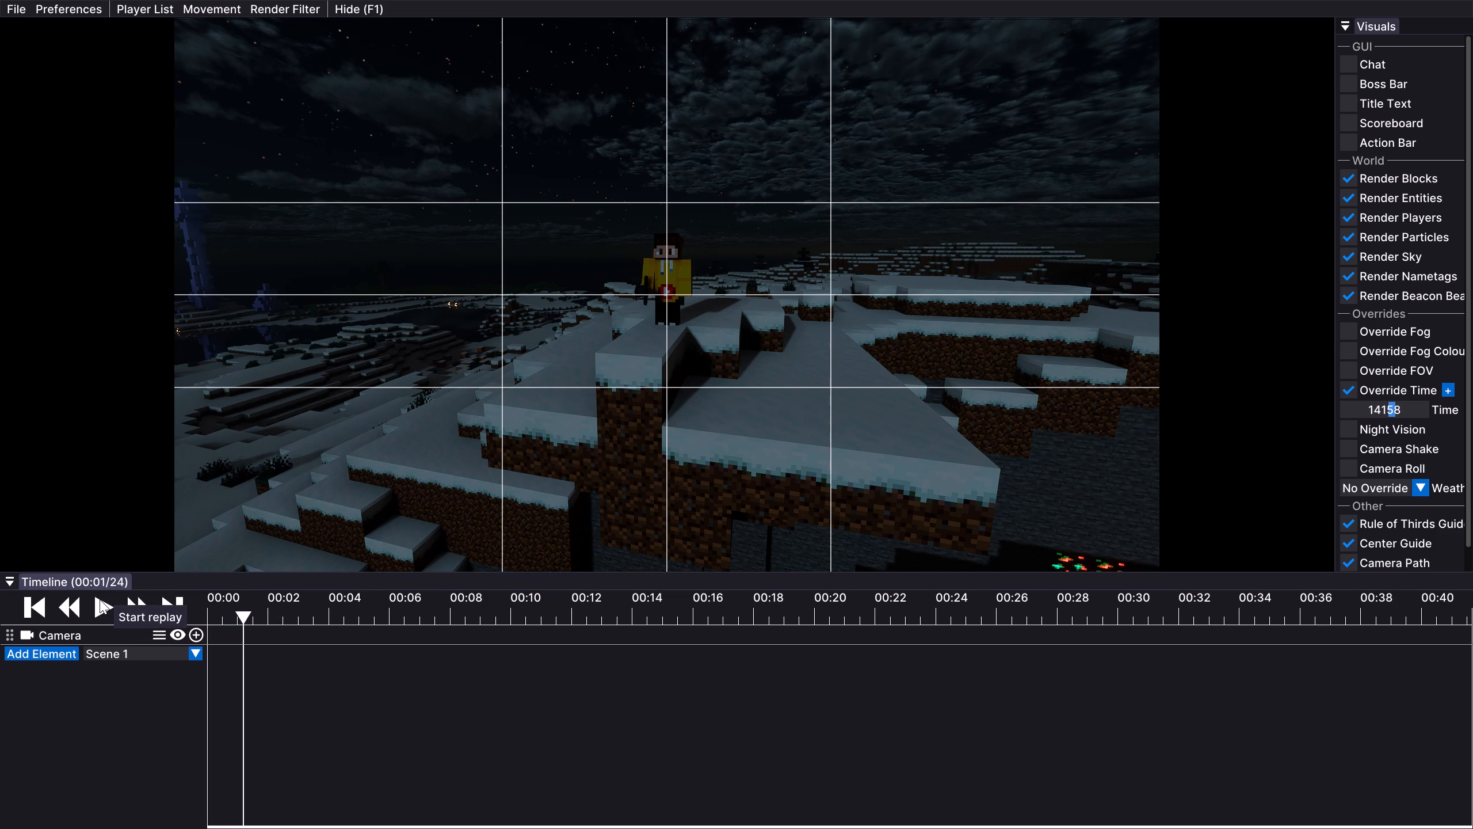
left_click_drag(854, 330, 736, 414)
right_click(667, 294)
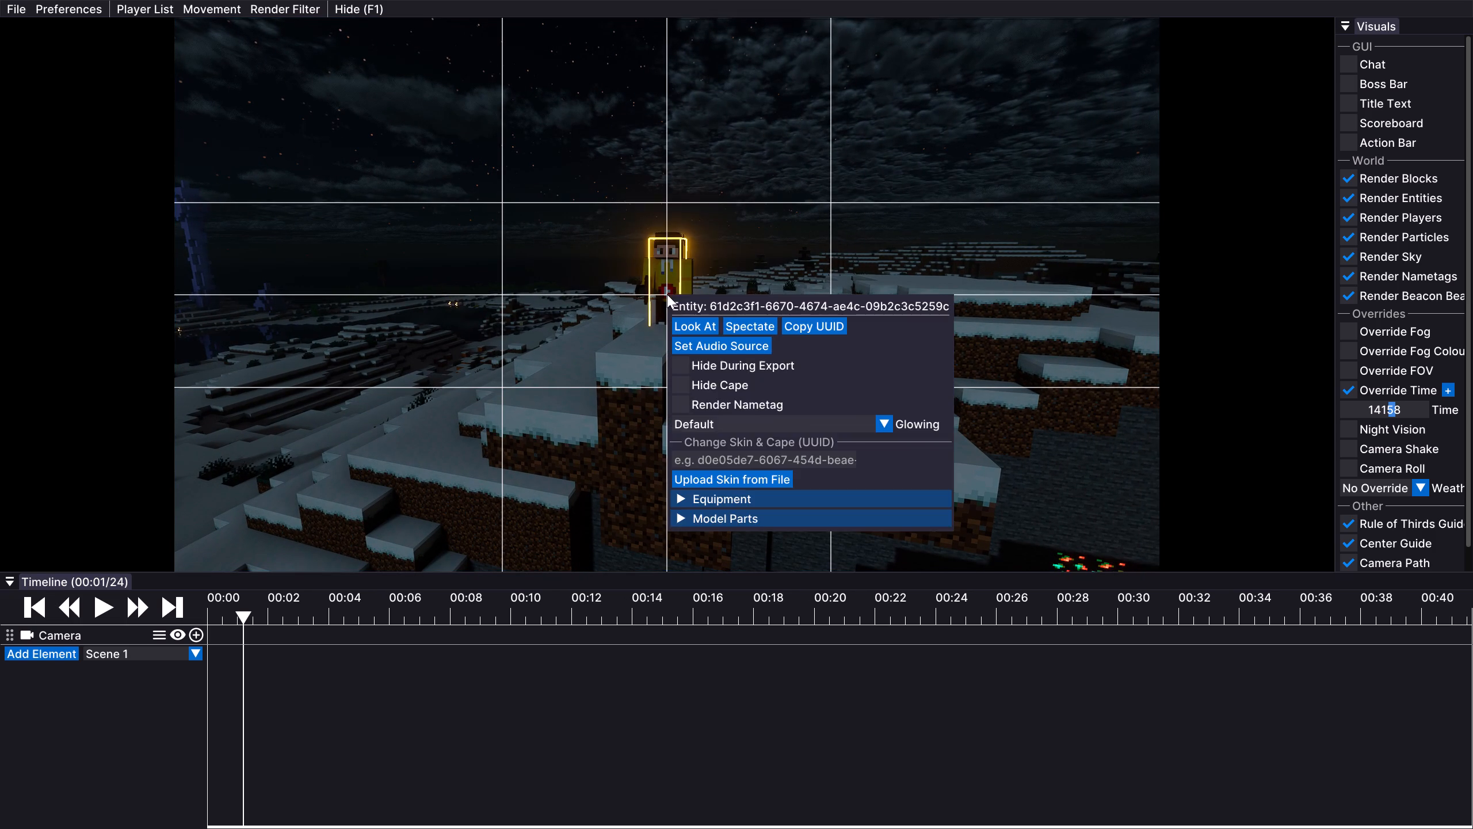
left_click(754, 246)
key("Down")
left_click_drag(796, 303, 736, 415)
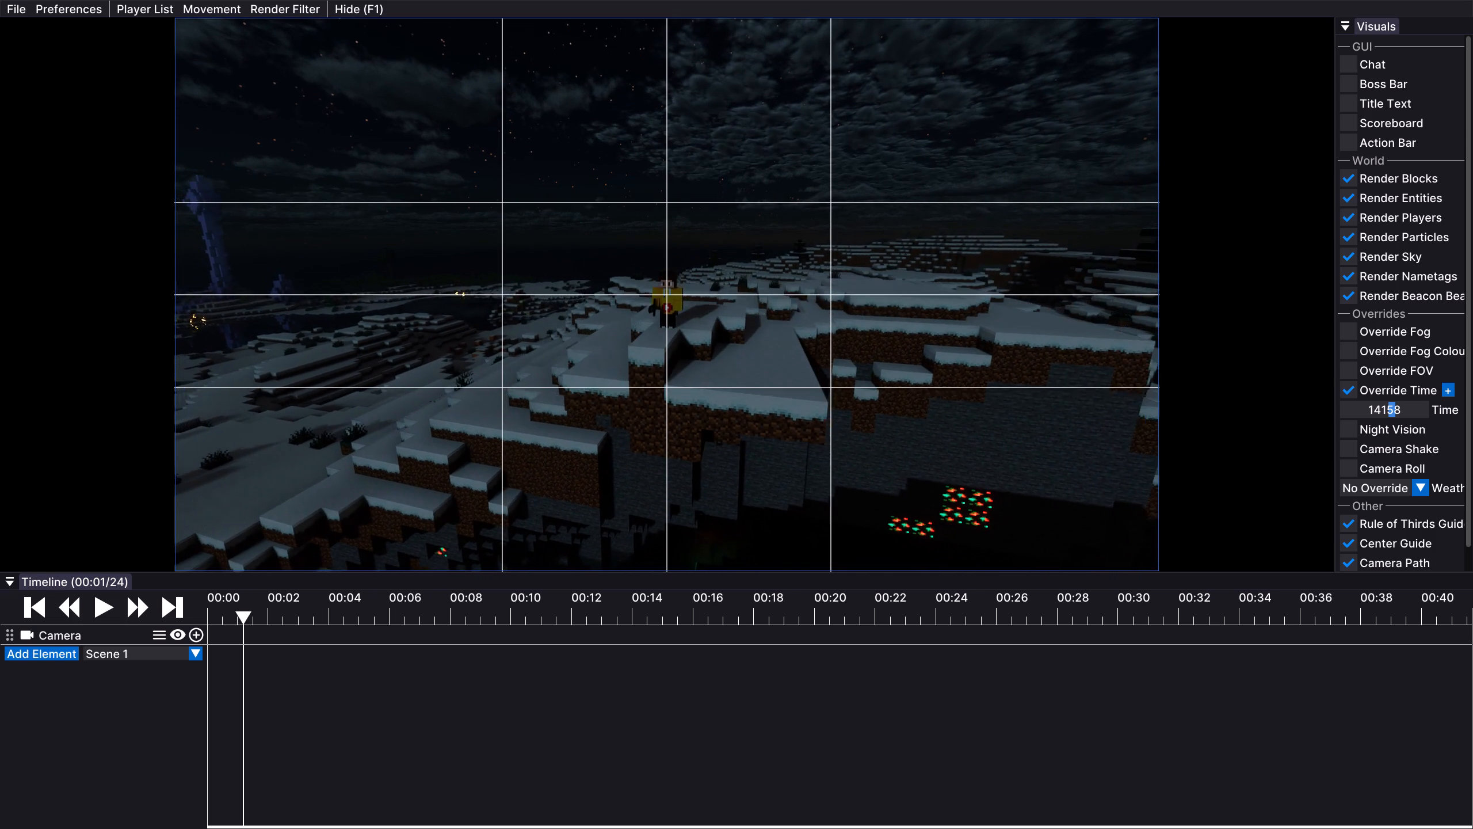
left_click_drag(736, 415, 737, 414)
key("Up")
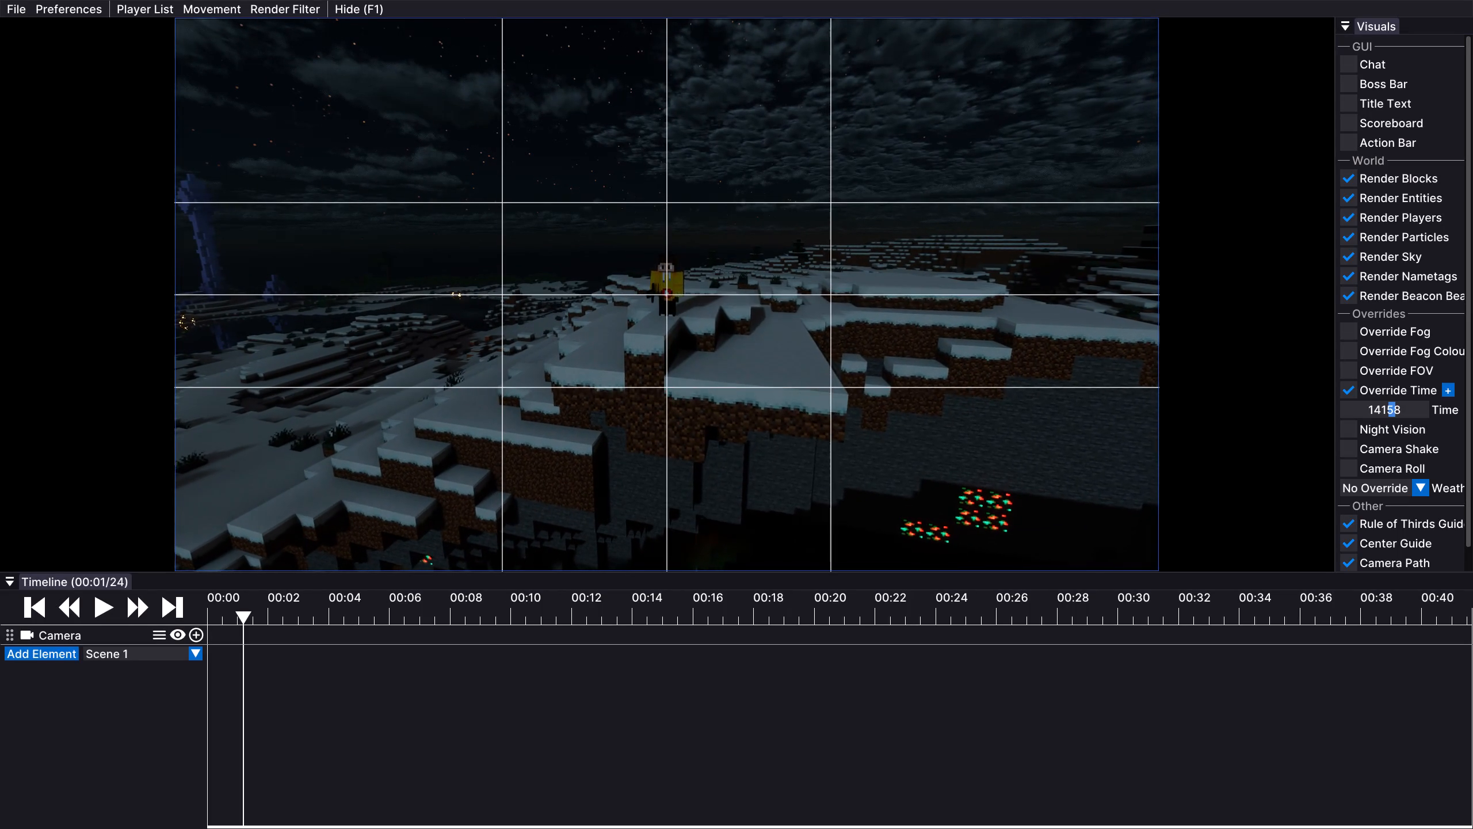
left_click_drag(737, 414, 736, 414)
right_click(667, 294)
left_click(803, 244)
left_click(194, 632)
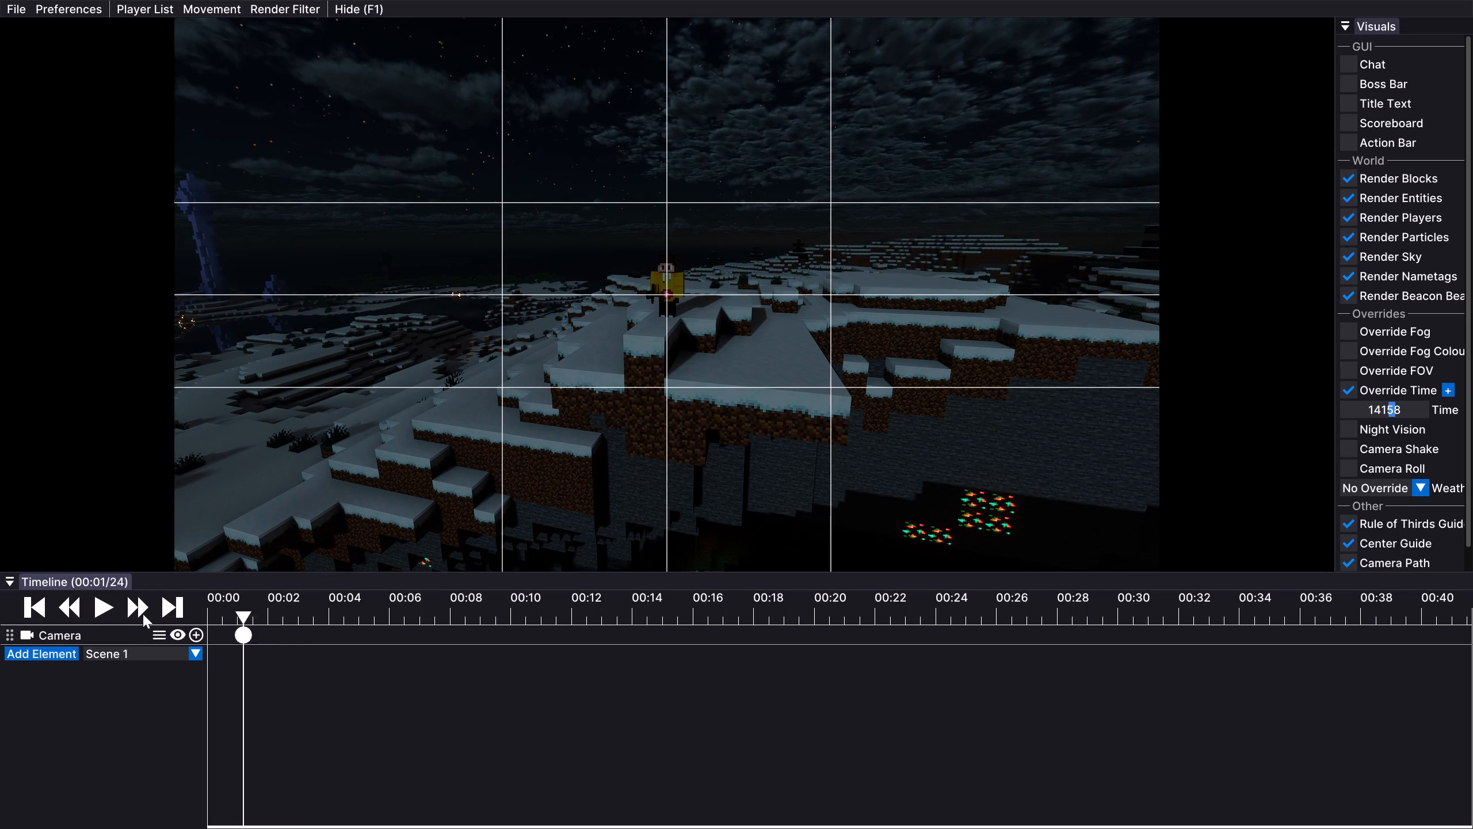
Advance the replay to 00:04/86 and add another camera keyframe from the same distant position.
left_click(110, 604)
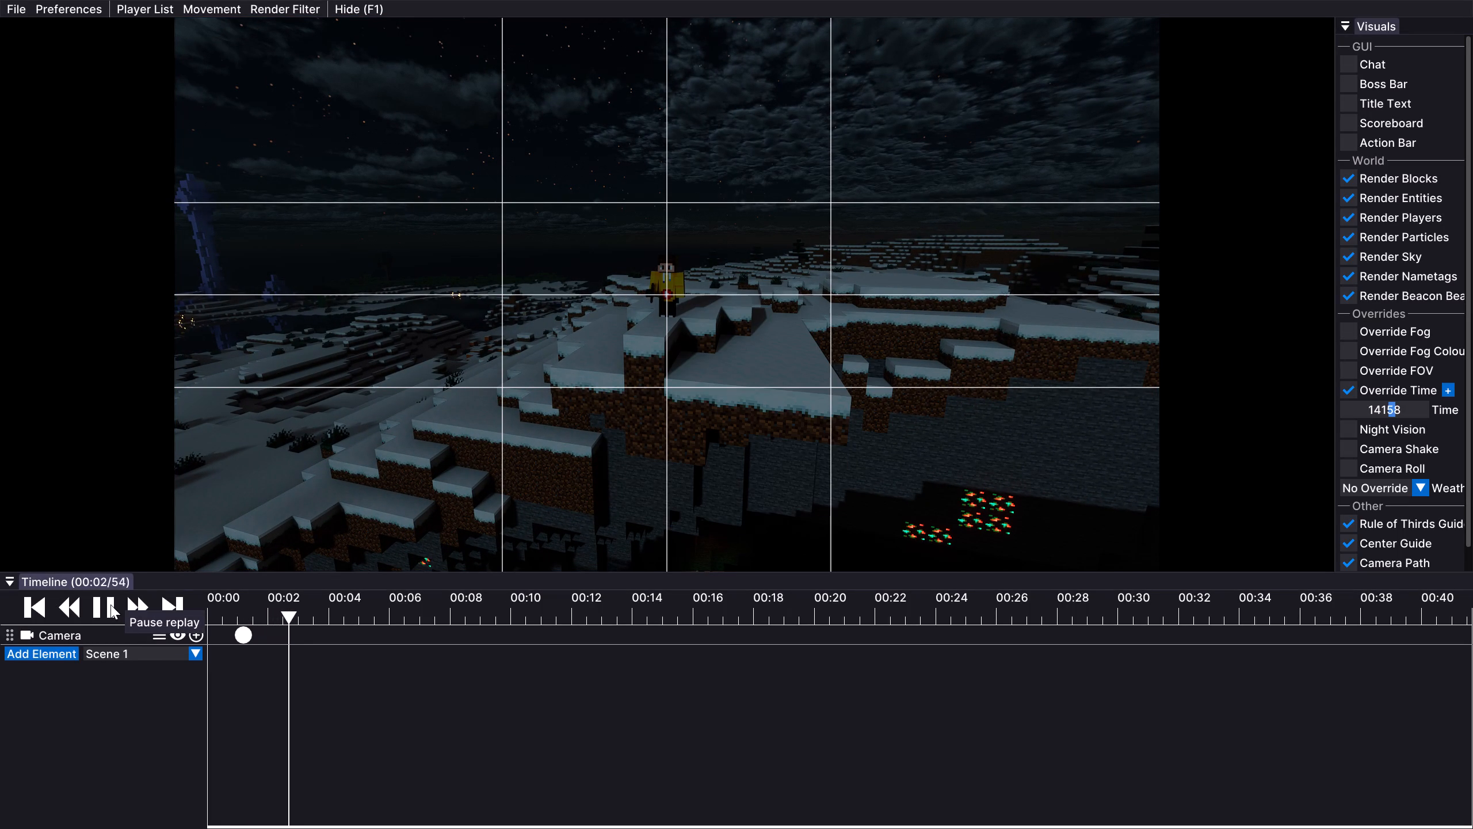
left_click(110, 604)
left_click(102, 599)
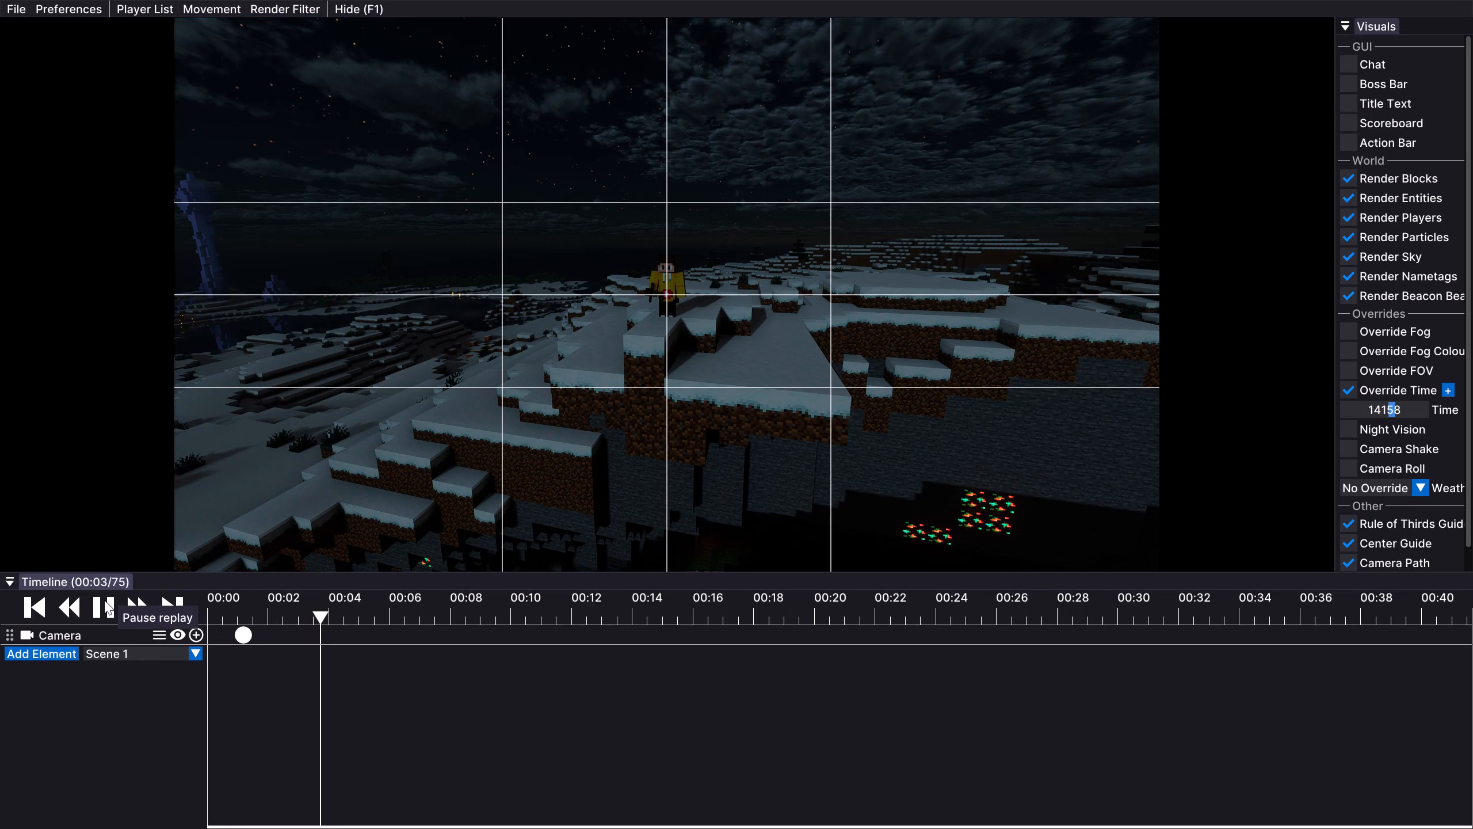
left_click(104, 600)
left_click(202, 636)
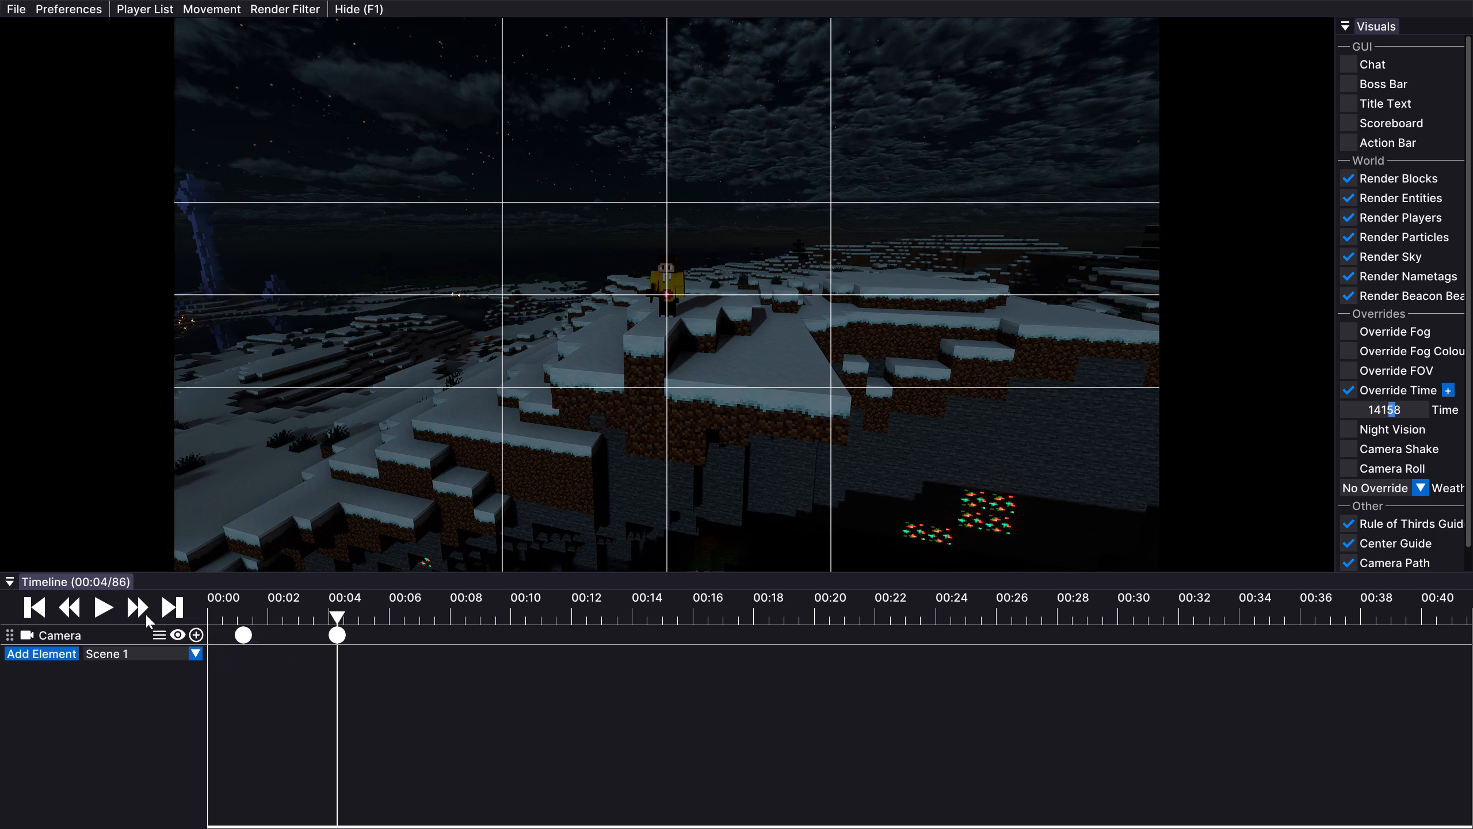
With the playhead at 00:05/108, fly the camera in to a slightly elevated front close-up of the player, centred on the guides.
left_click(98, 602)
left_click(101, 602)
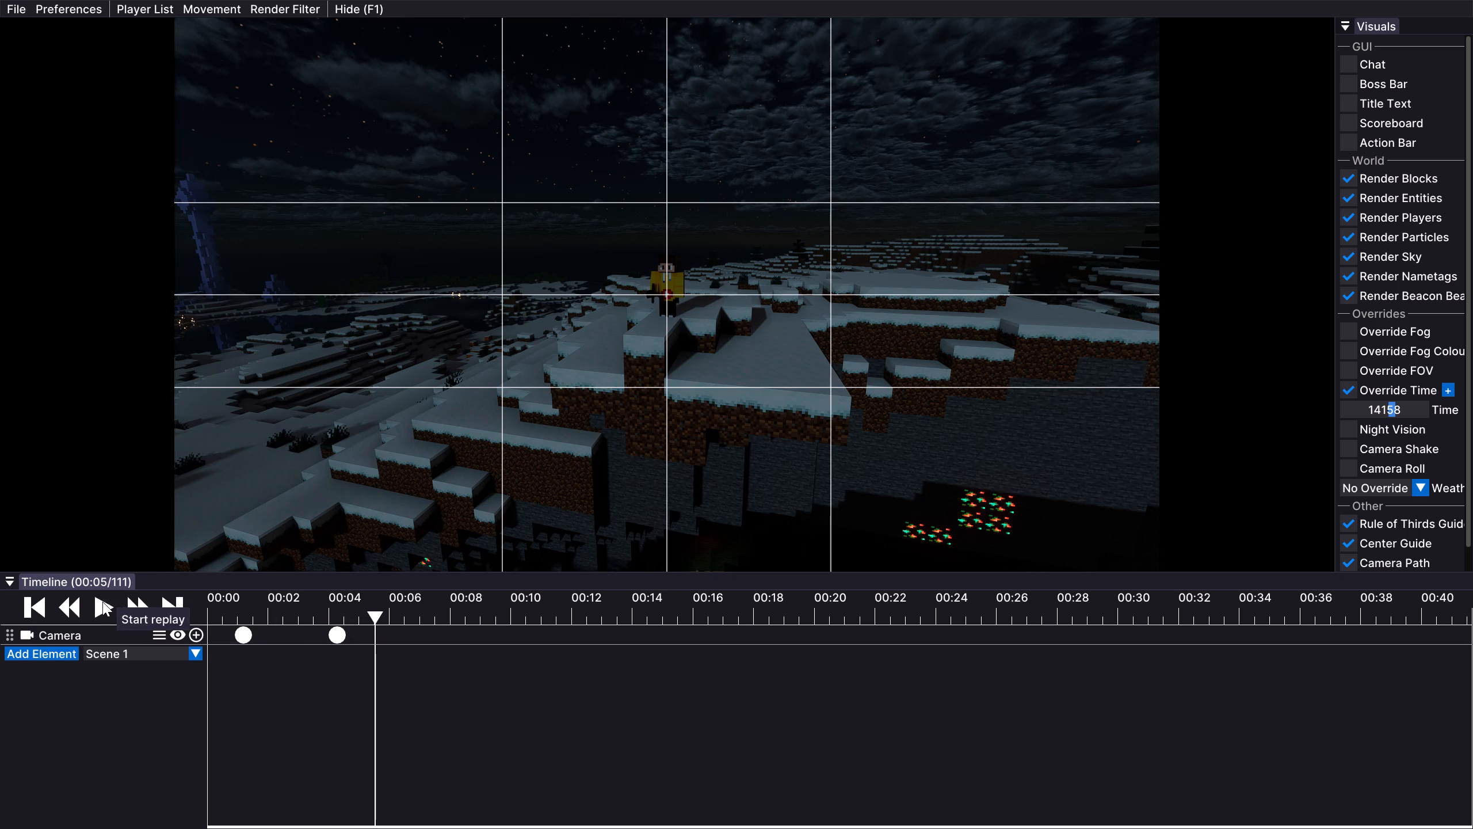
left_click_drag(377, 615, 361, 615)
left_click_drag(364, 613, 371, 613)
key("Up")
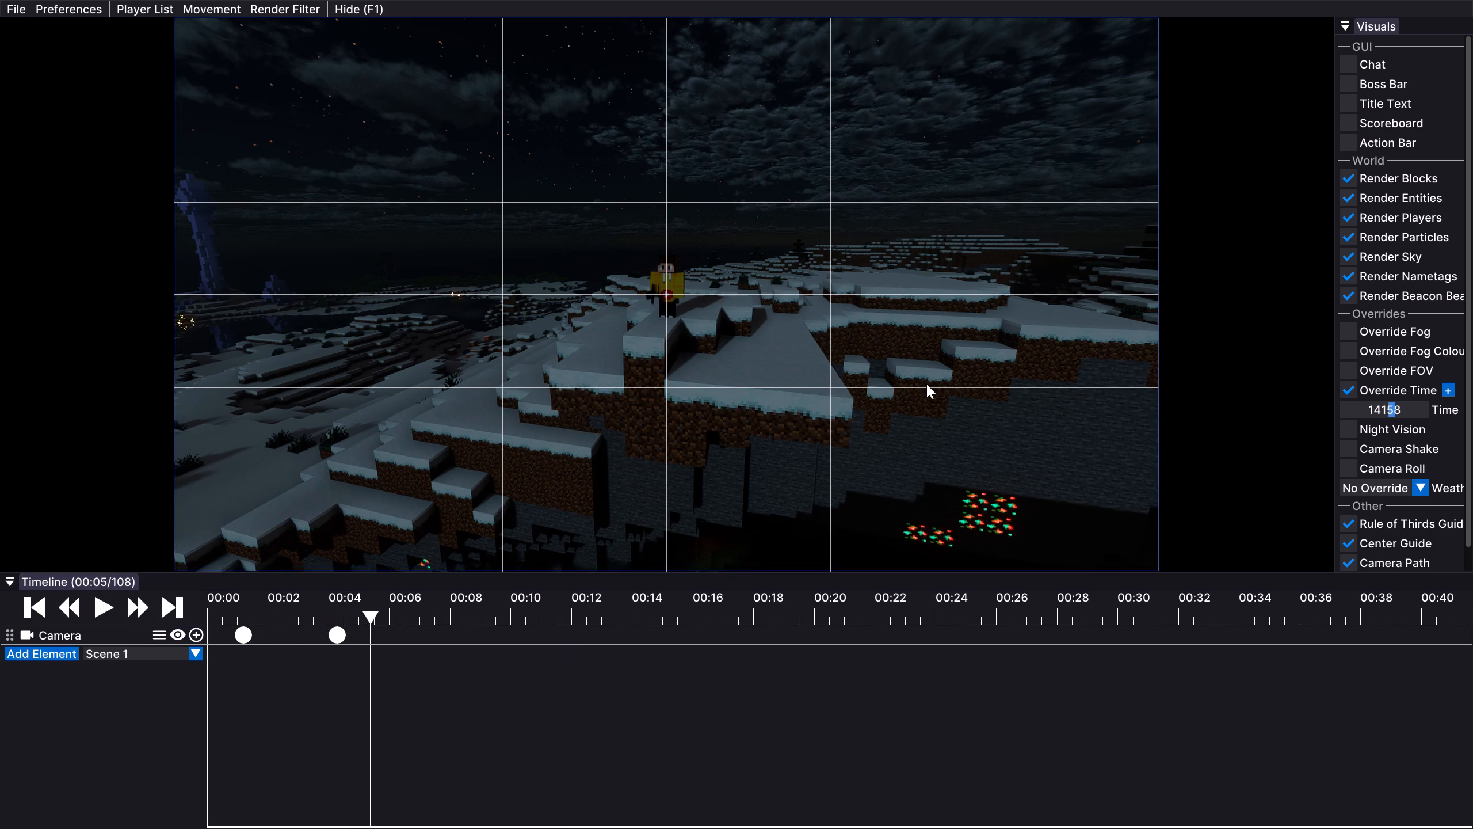
key("Up")
left_click_drag(919, 387, 736, 415)
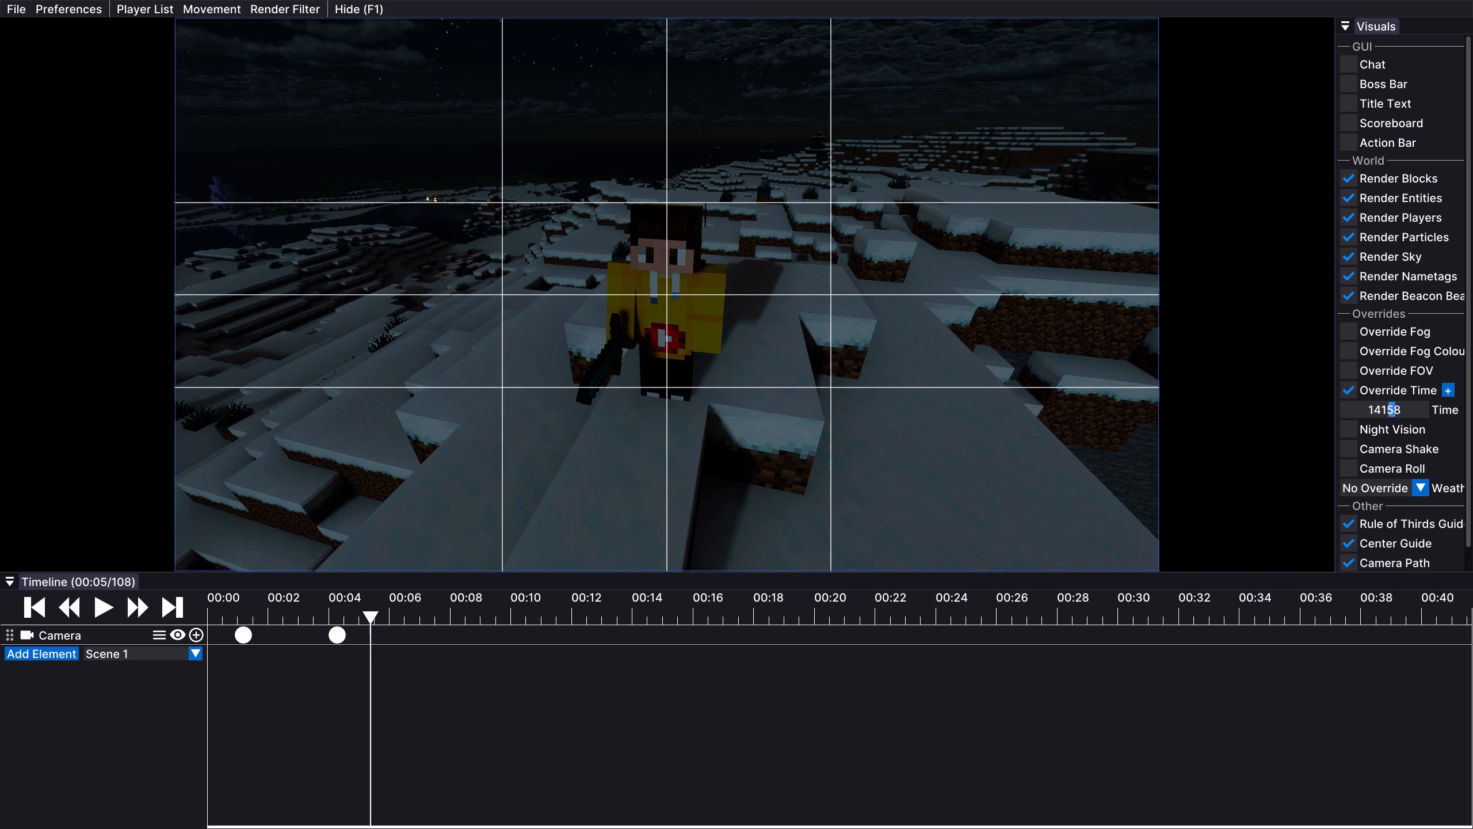
left_click_drag(736, 415, 736, 414)
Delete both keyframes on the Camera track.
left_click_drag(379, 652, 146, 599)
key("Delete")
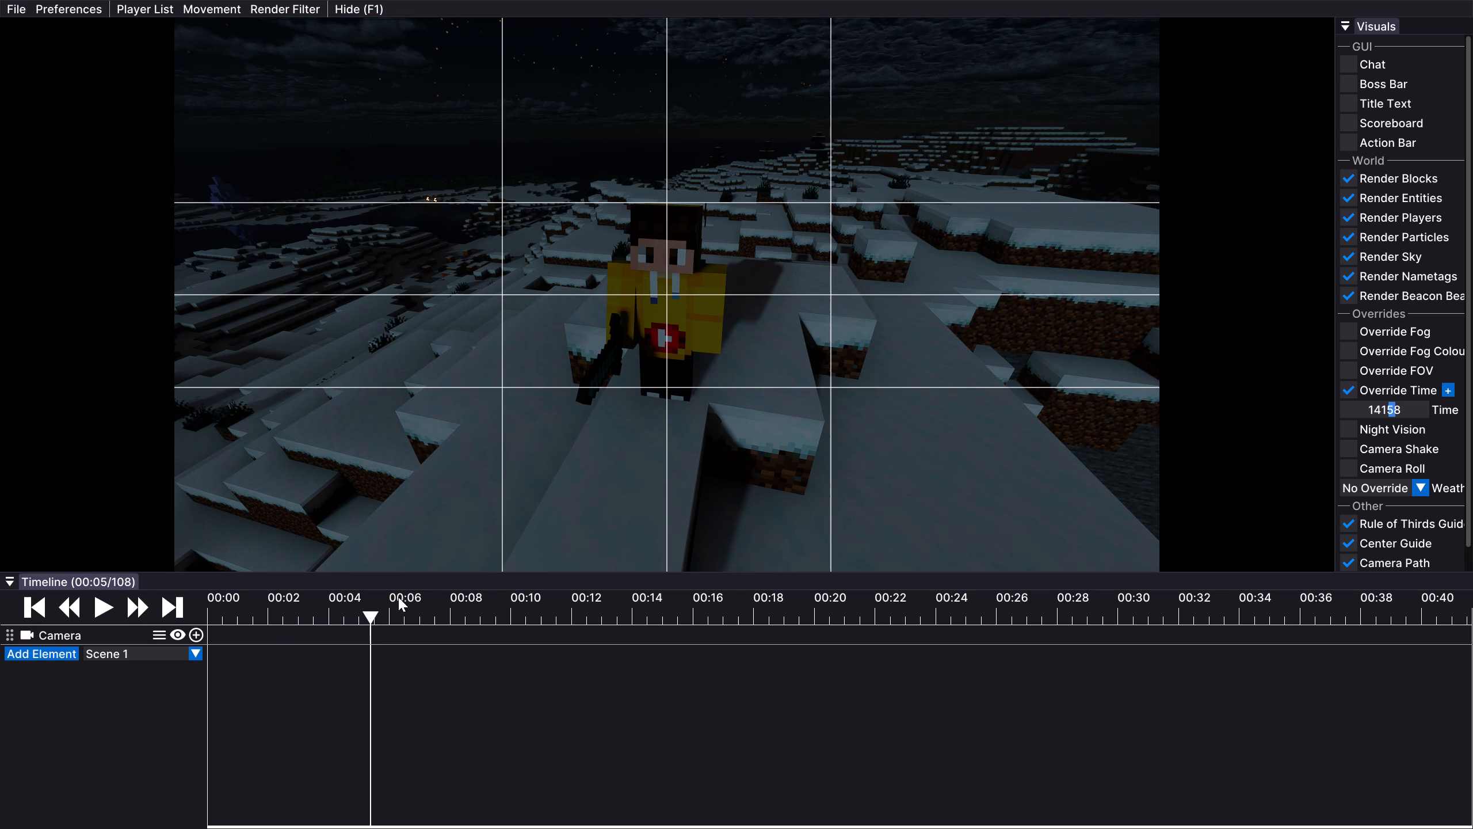
Add a camera keyframe for the player close-up at 00:05/108.
left_click(193, 637)
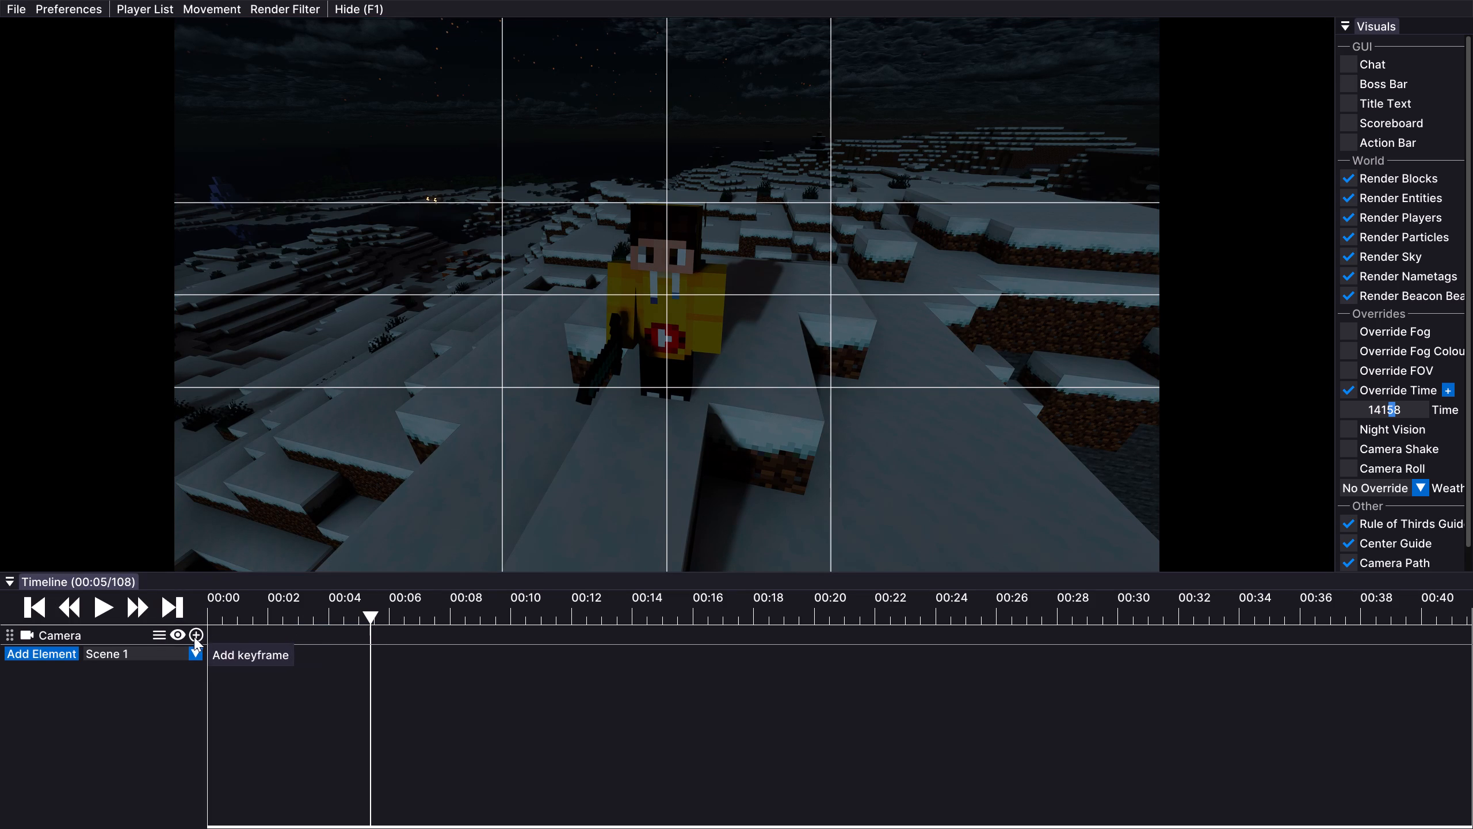
Play the replay past 00:05/108 and delete the close-up keyframe from the Camera track.
left_click(105, 603)
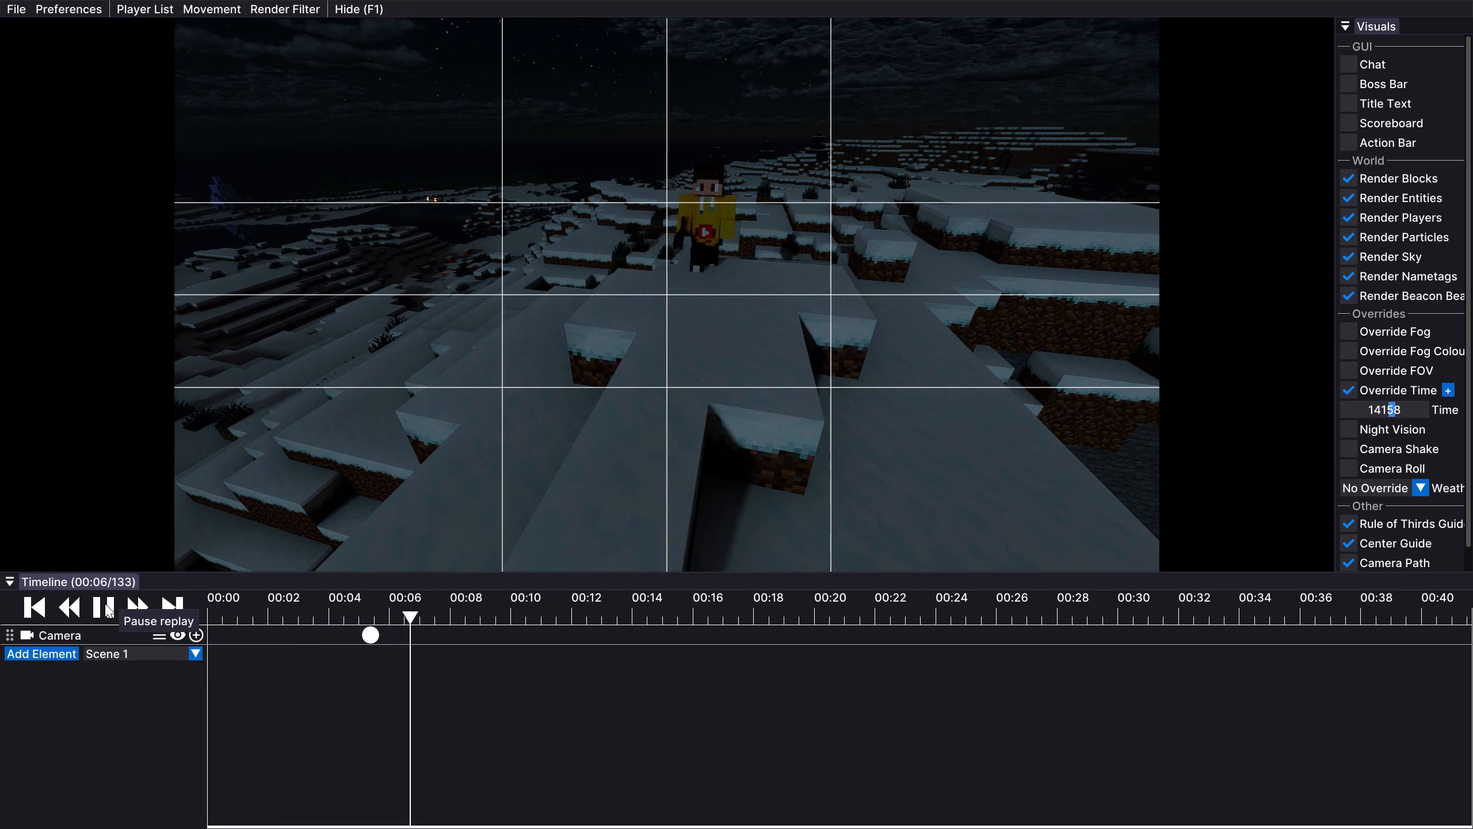
left_click_drag(386, 632, 280, 611)
key("Delete")
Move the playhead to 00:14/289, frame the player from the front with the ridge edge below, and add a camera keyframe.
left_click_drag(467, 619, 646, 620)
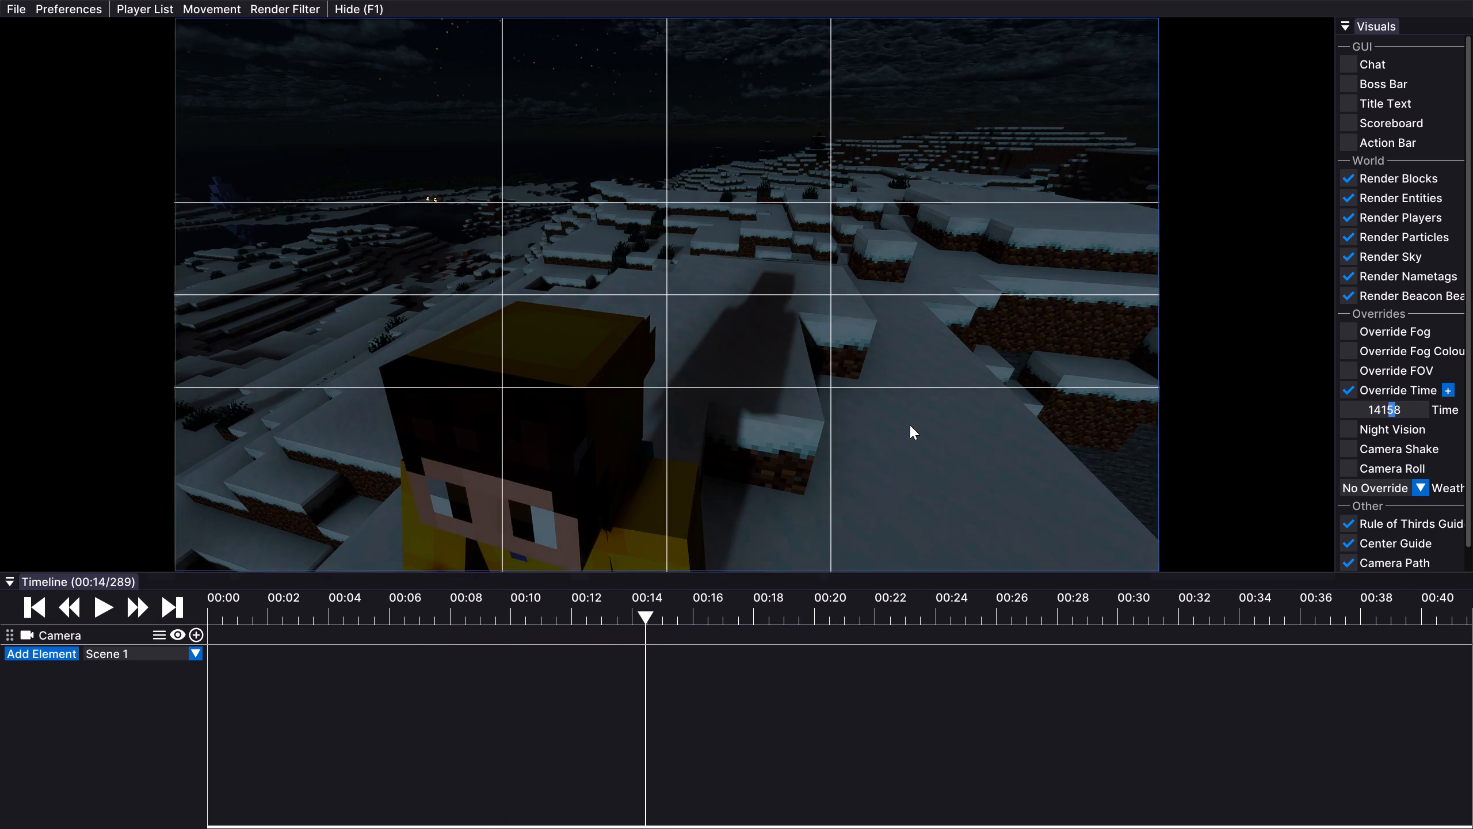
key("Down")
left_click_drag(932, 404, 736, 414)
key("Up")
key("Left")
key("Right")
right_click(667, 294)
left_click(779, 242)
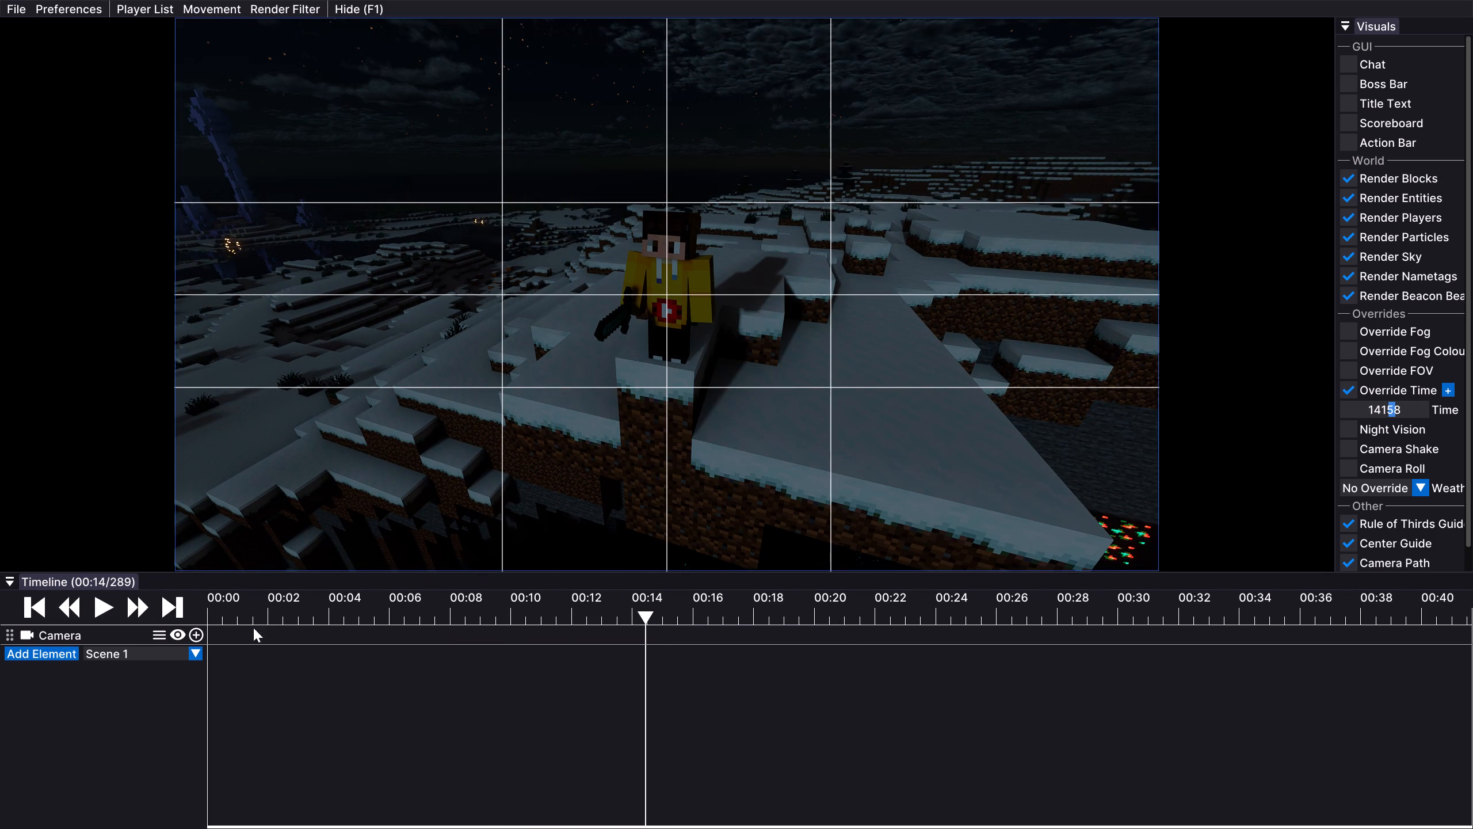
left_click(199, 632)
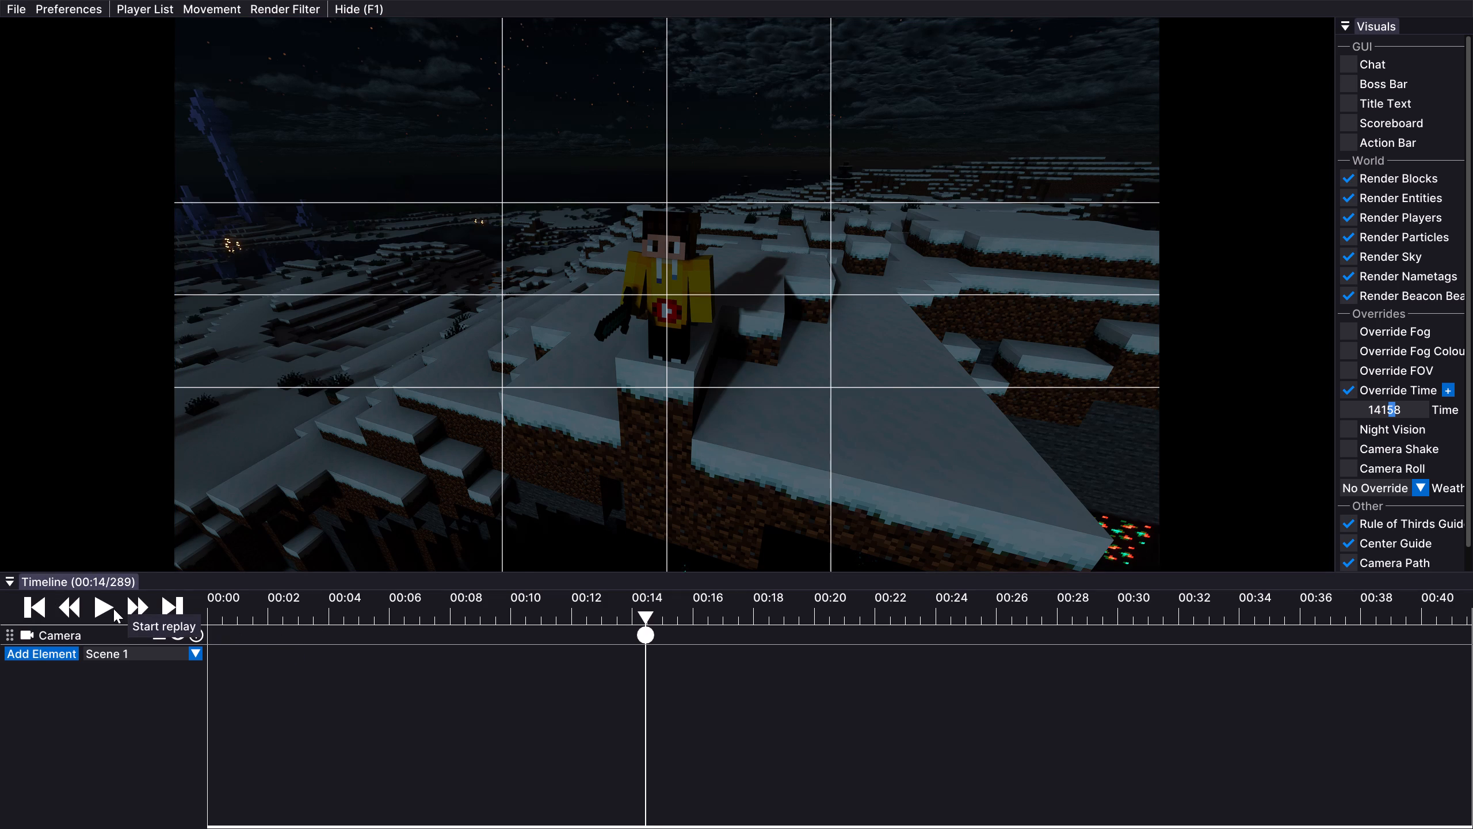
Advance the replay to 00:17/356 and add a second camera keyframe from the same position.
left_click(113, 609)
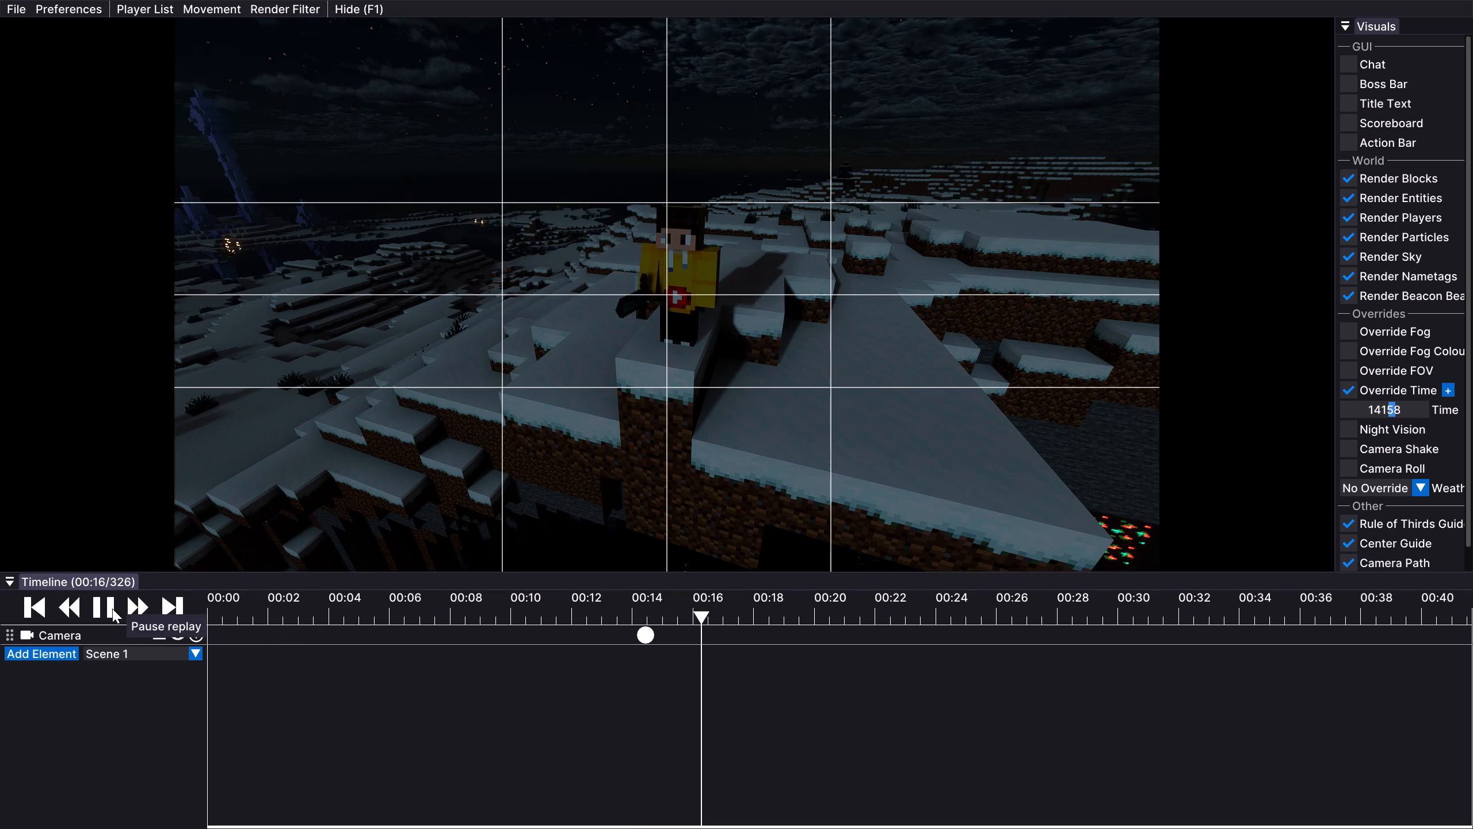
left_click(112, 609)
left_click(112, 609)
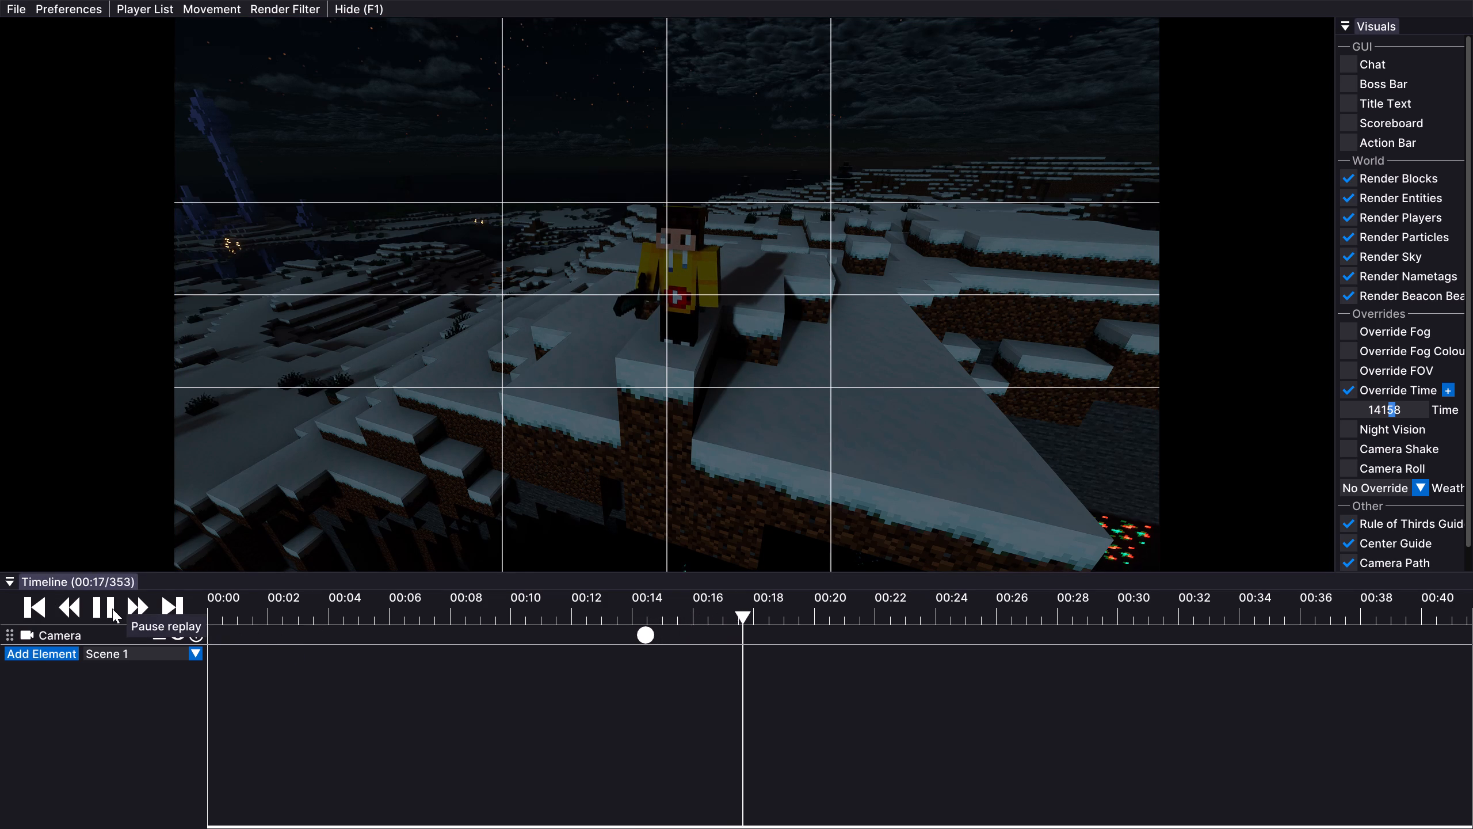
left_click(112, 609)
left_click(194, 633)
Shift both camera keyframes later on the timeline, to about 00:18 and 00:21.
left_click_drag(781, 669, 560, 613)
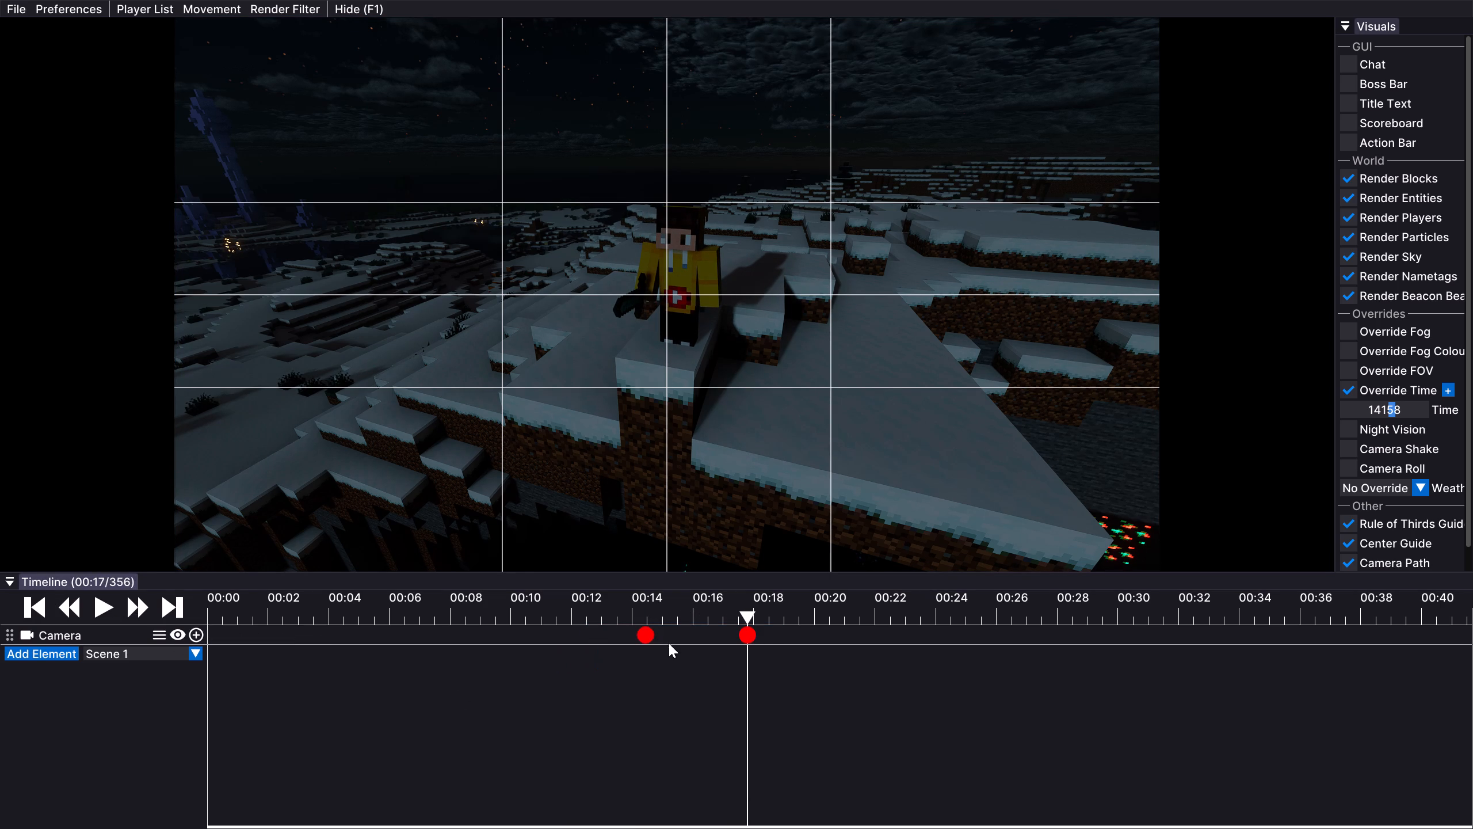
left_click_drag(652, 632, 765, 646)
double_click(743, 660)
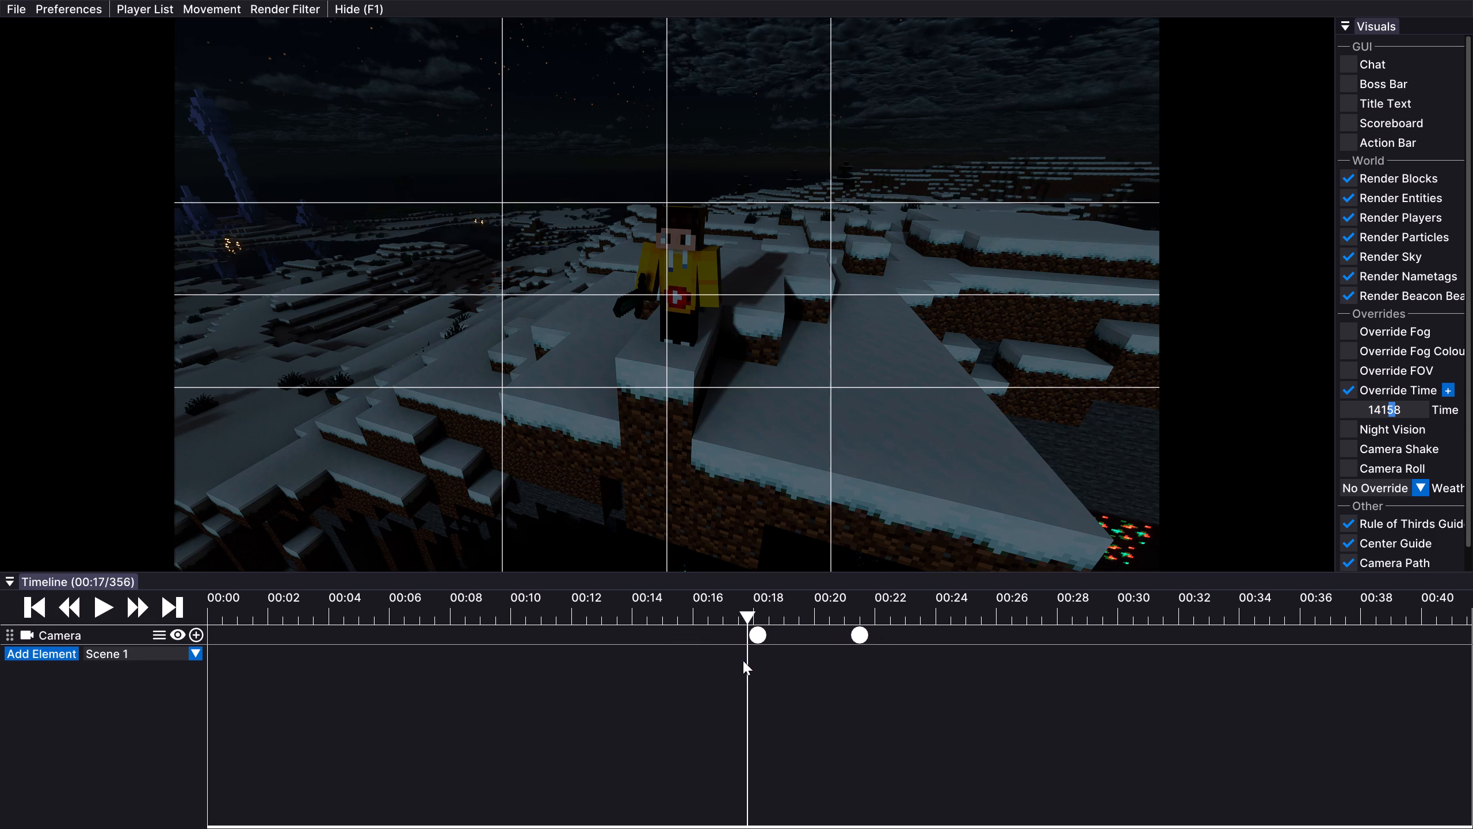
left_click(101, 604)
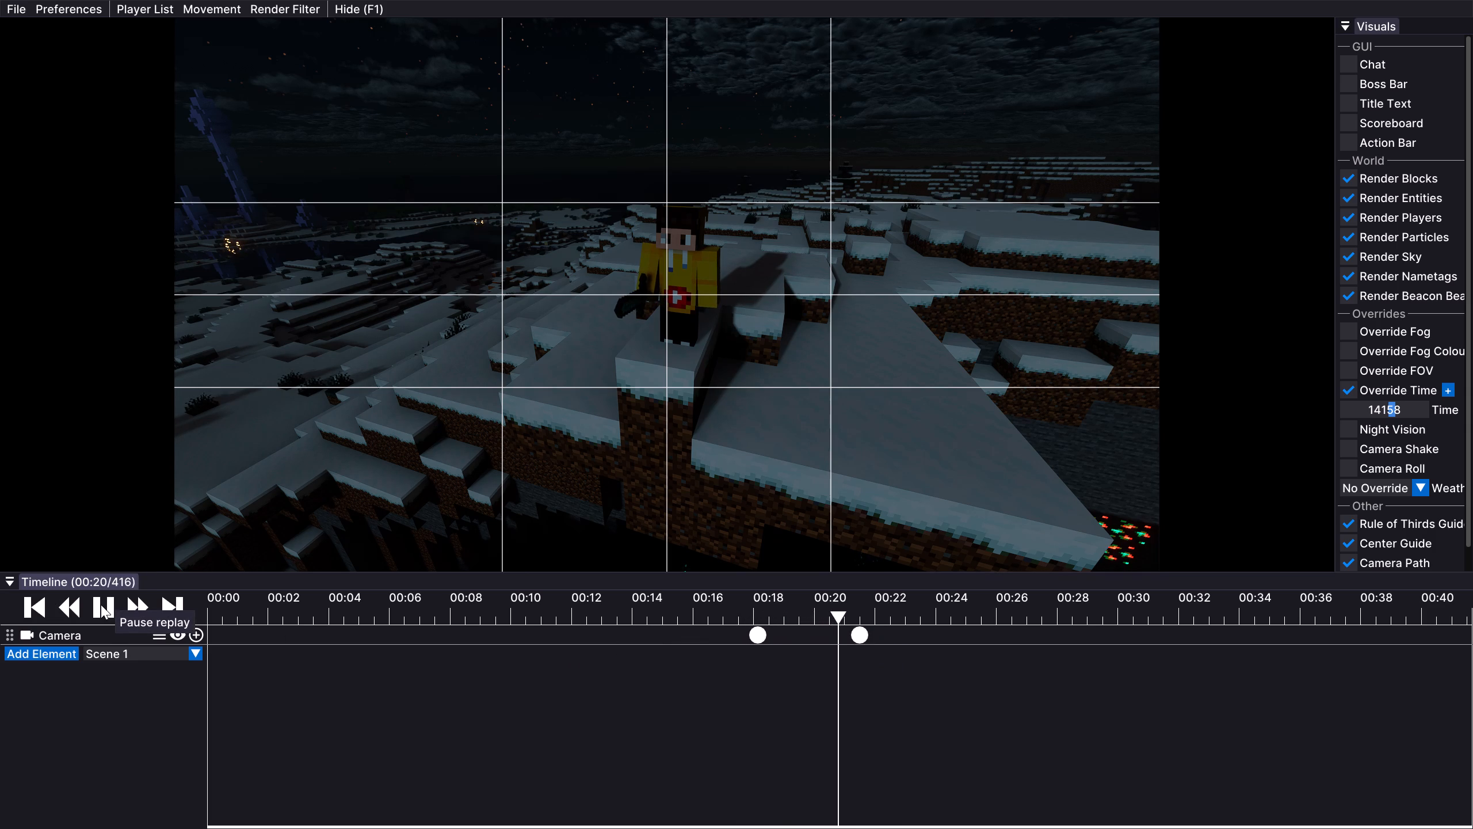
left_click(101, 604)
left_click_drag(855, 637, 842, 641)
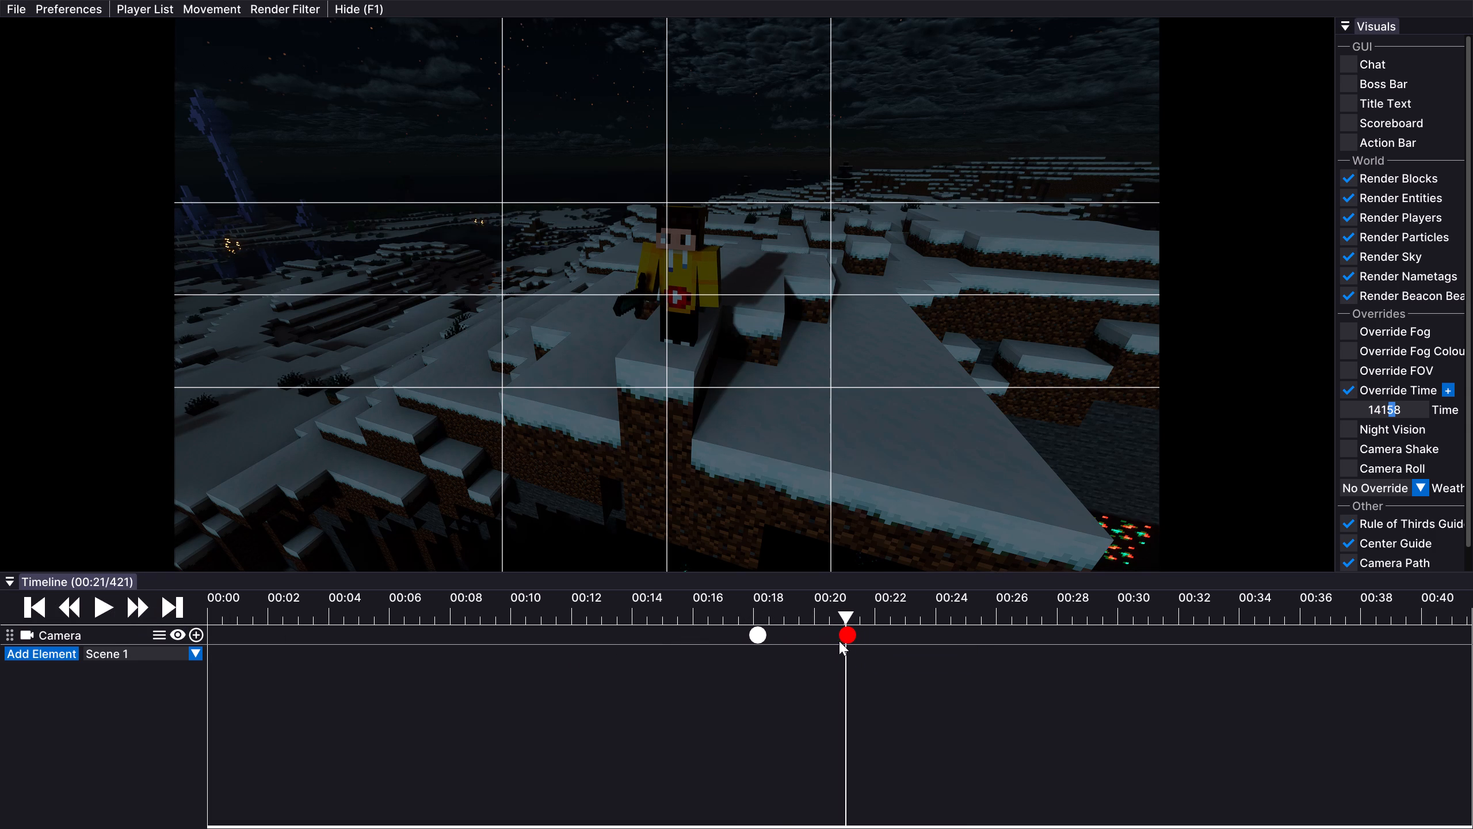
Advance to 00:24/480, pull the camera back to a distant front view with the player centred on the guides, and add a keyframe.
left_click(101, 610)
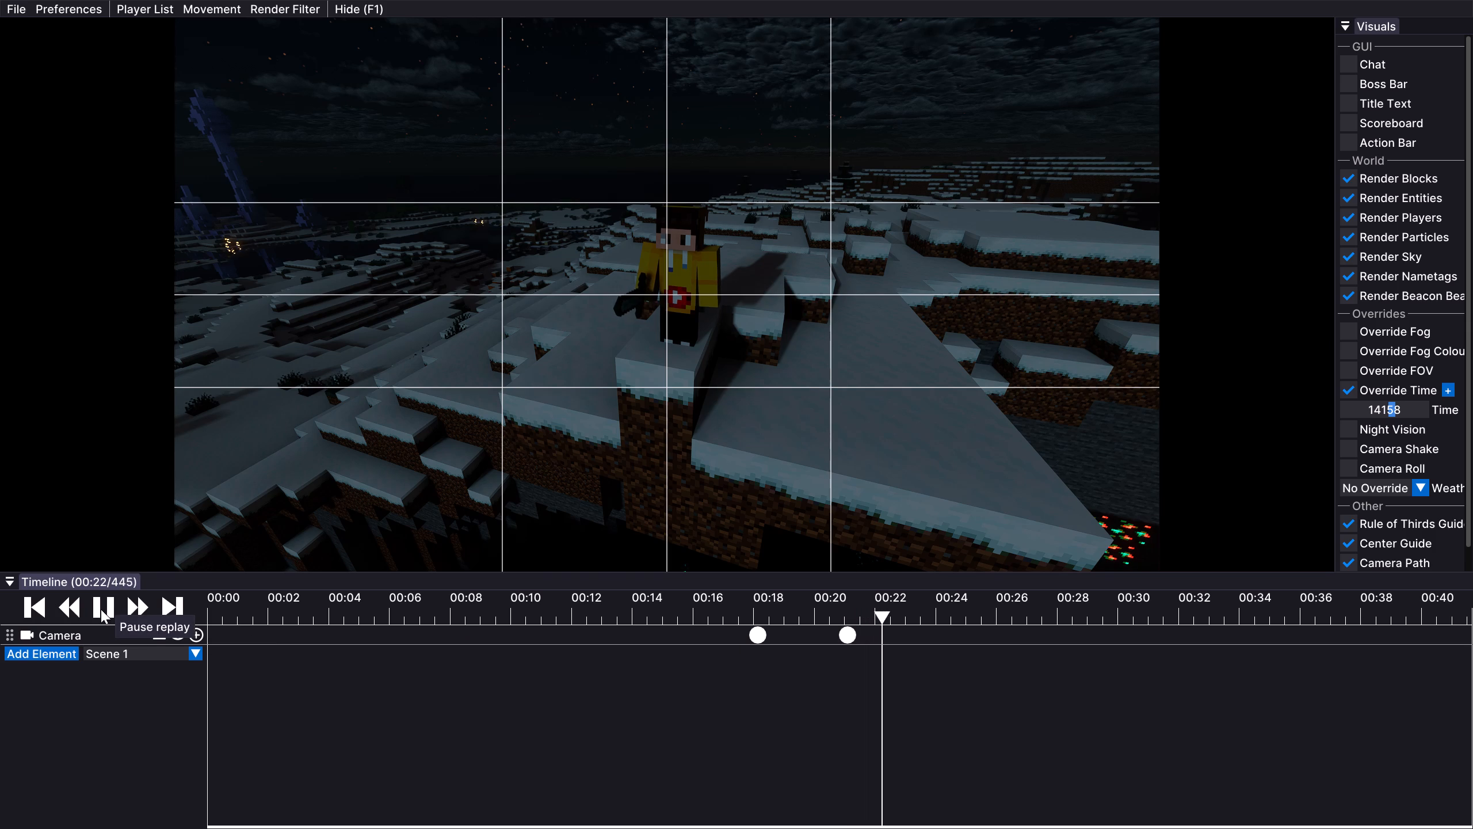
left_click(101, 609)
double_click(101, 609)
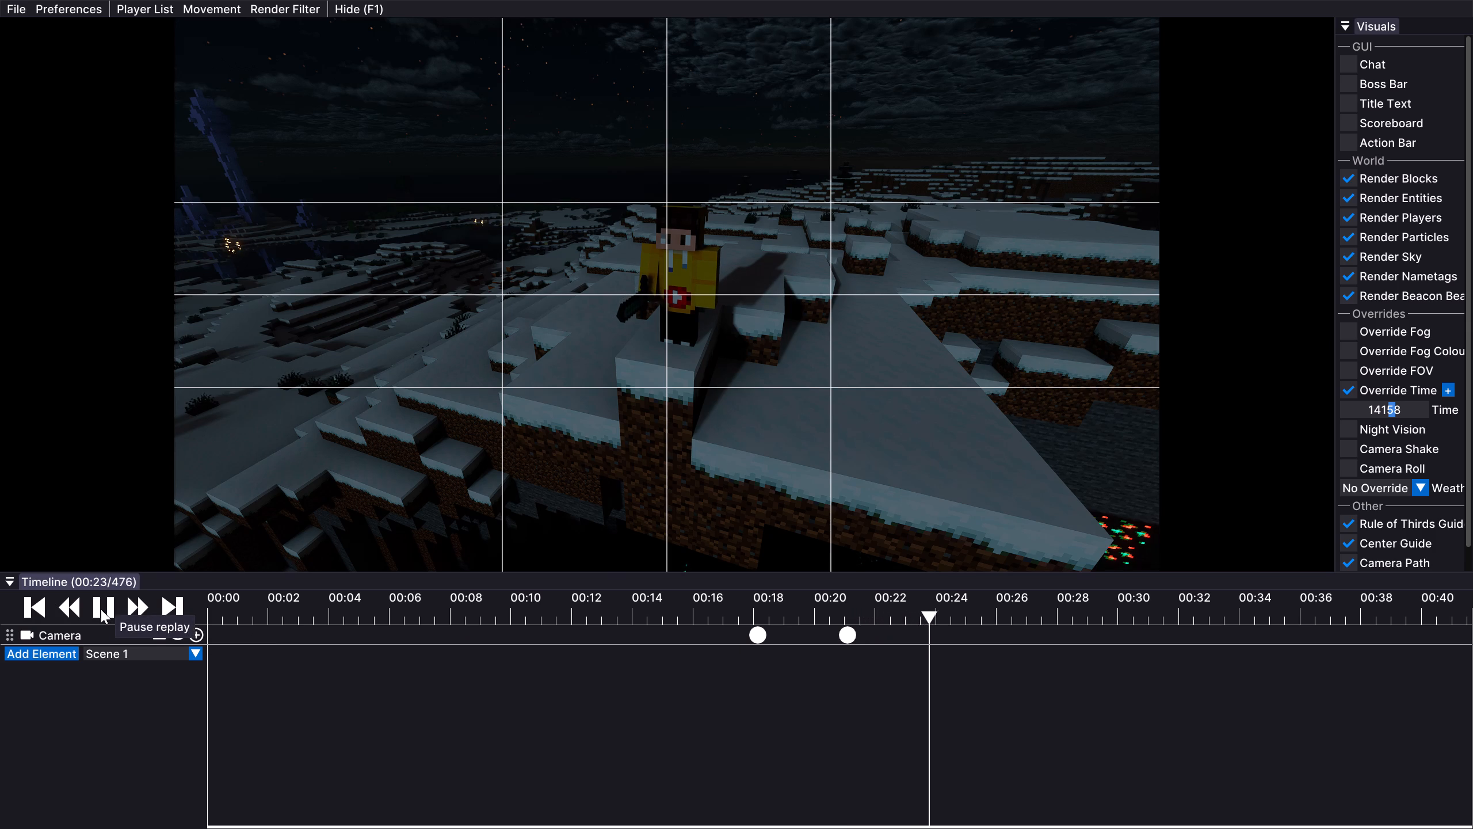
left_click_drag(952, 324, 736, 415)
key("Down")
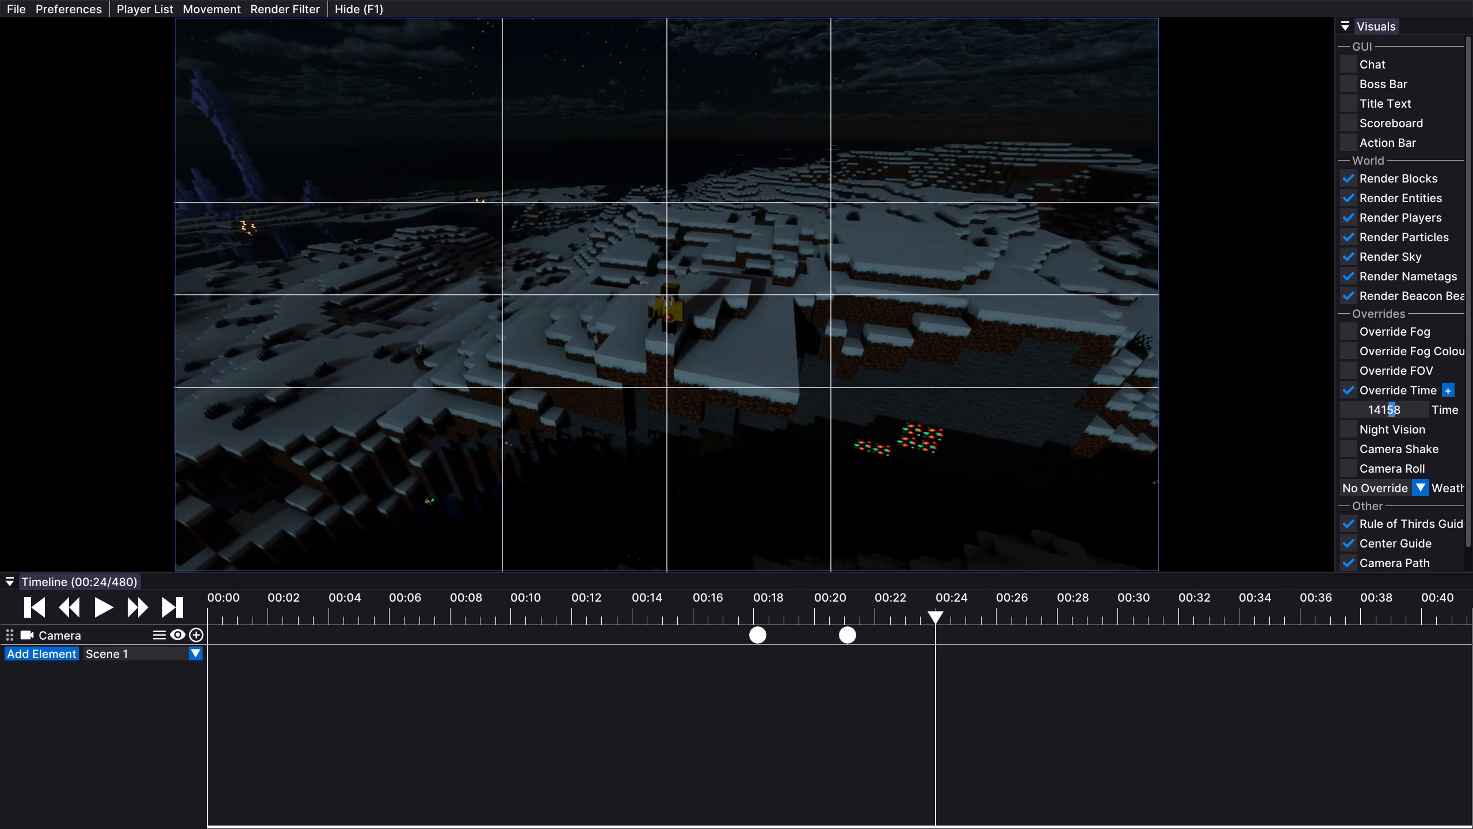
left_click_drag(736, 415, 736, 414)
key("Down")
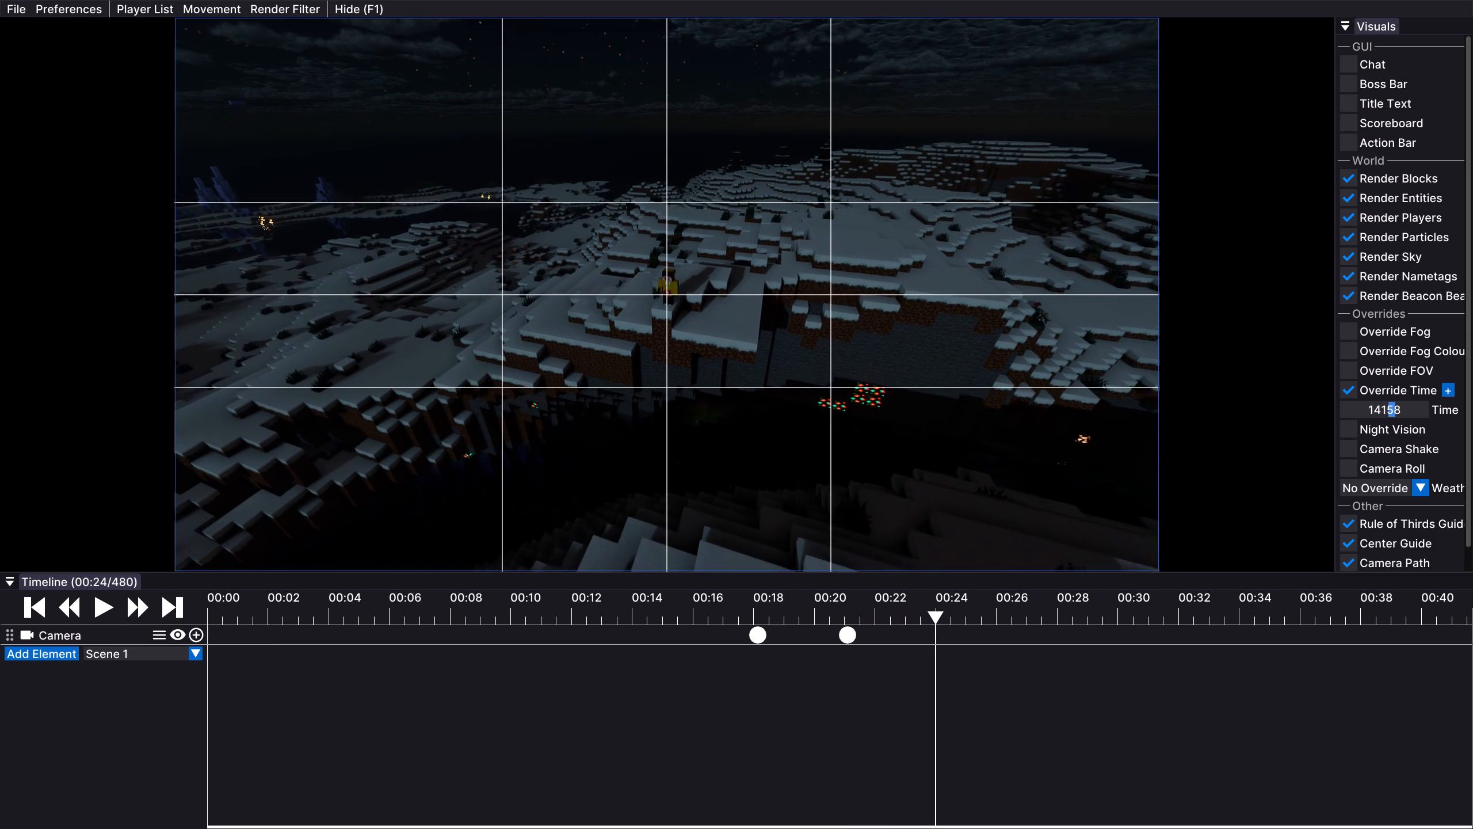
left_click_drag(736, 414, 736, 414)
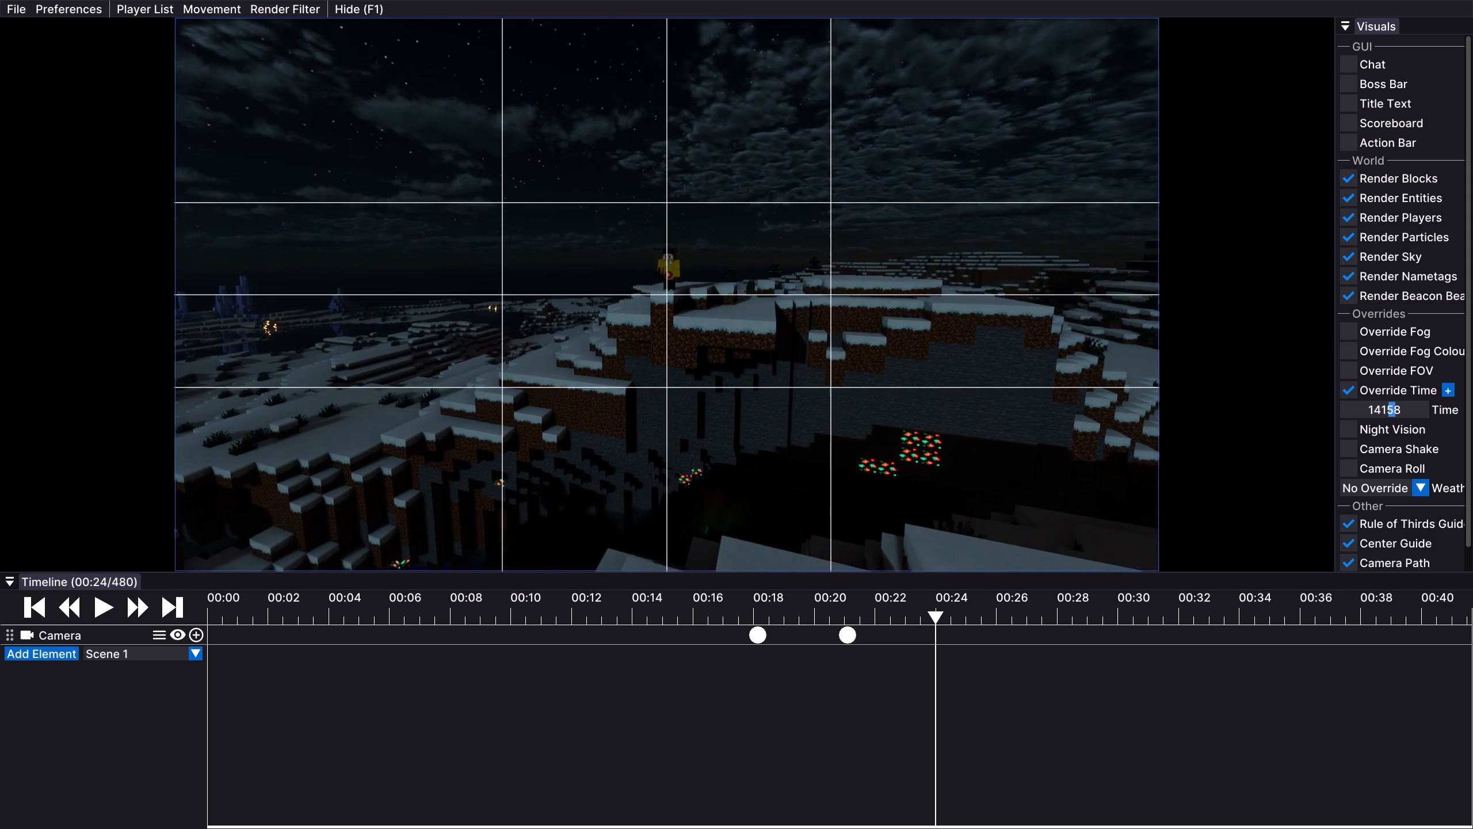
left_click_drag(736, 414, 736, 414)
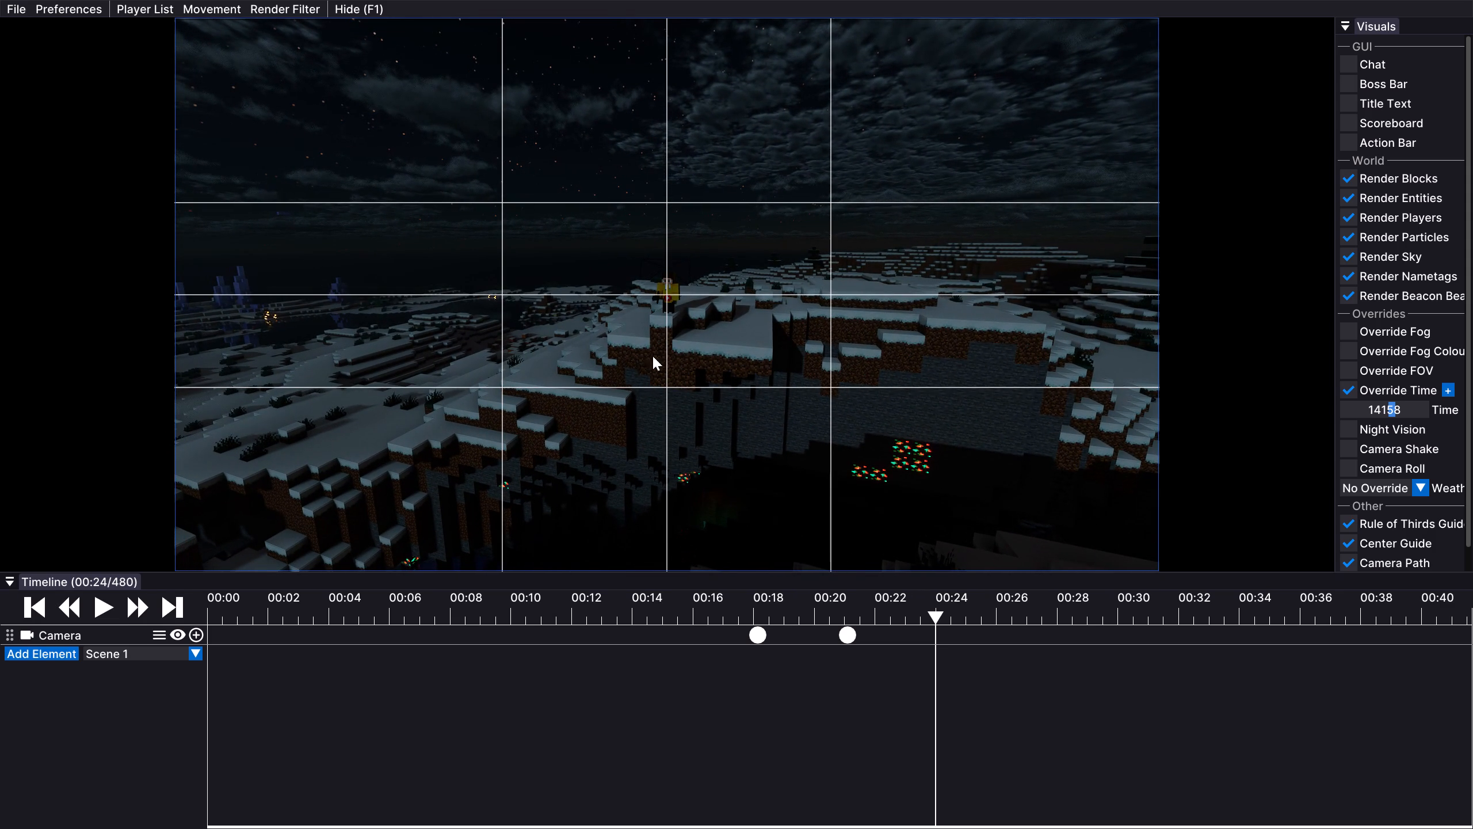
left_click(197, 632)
Play the replay from 00:17/351 through the last keyframe to preview the camera movement.
left_click(739, 602)
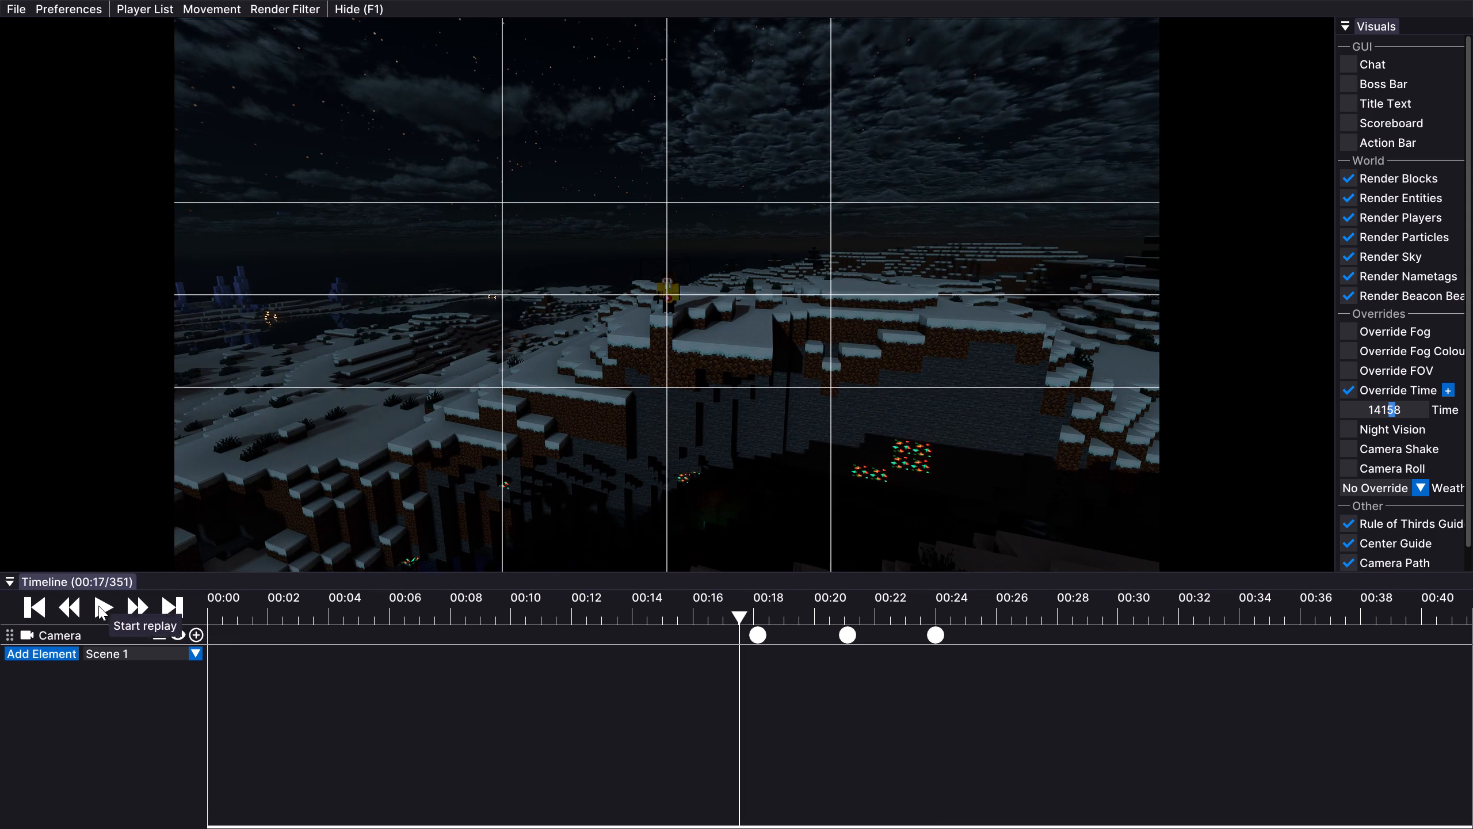
left_click(101, 604)
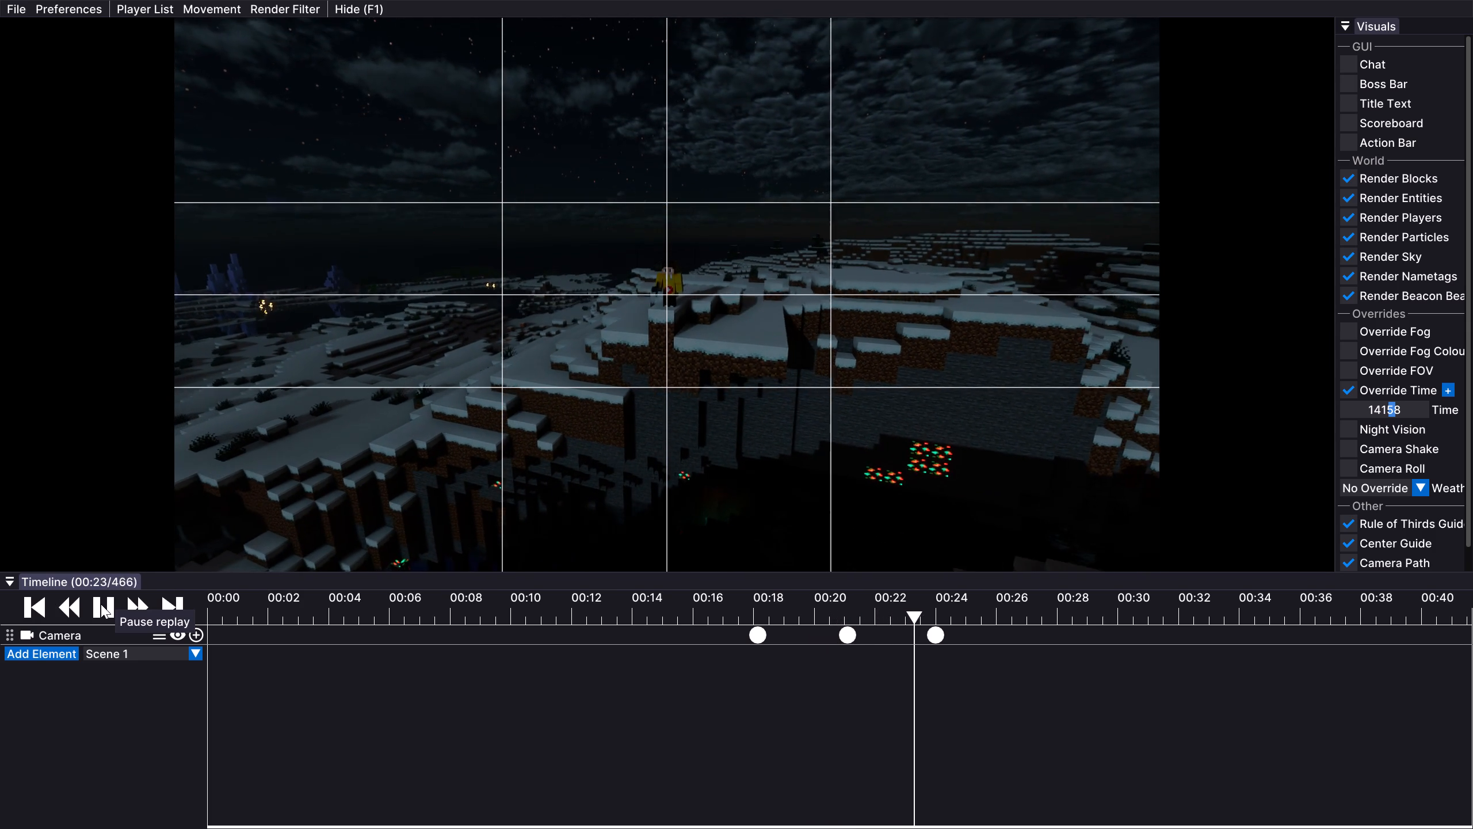
left_click(101, 604)
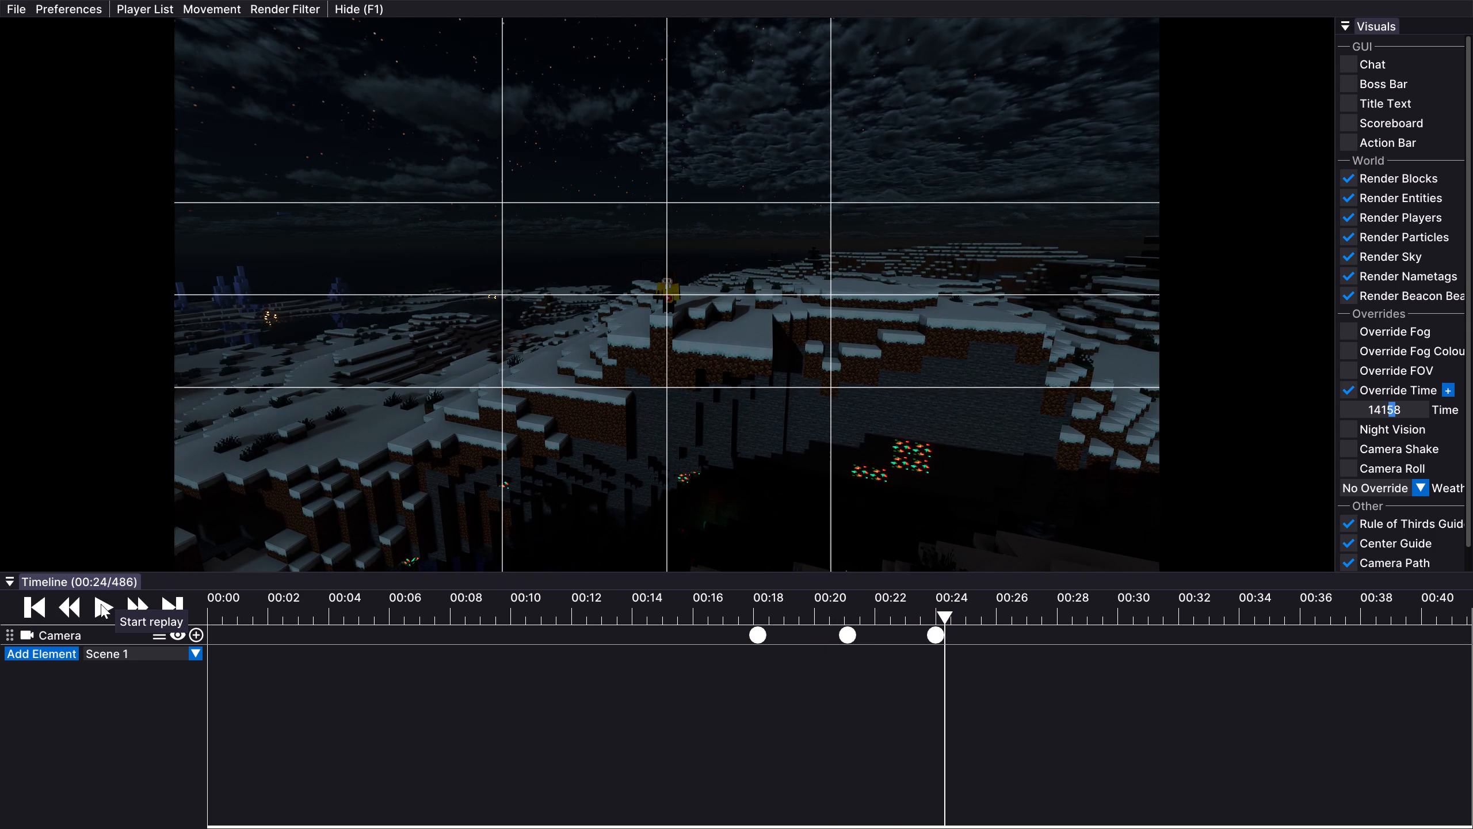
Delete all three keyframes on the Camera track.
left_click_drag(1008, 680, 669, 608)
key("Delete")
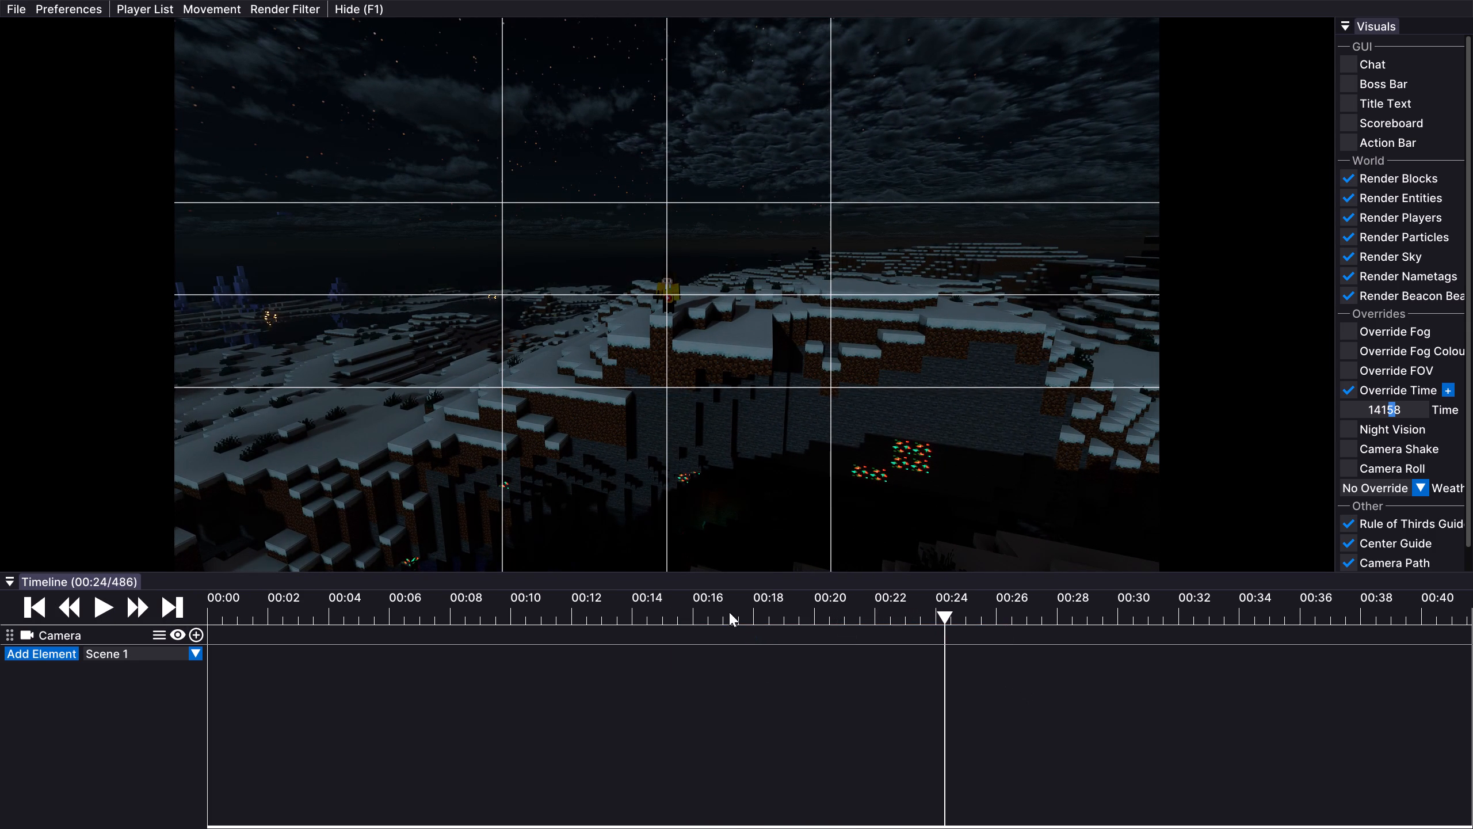
Set the playhead to 00:17/354 and fly the camera around behind the player on the snowy ridge, facing the moon.
left_click(745, 610)
key("Up")
key("Up")
key("Up")
key("Up")
key("Up")
key("Up")
key("Up")
key("Up")
key("Up")
key("Up")
key("Up")
left_click_drag(832, 471, 736, 414)
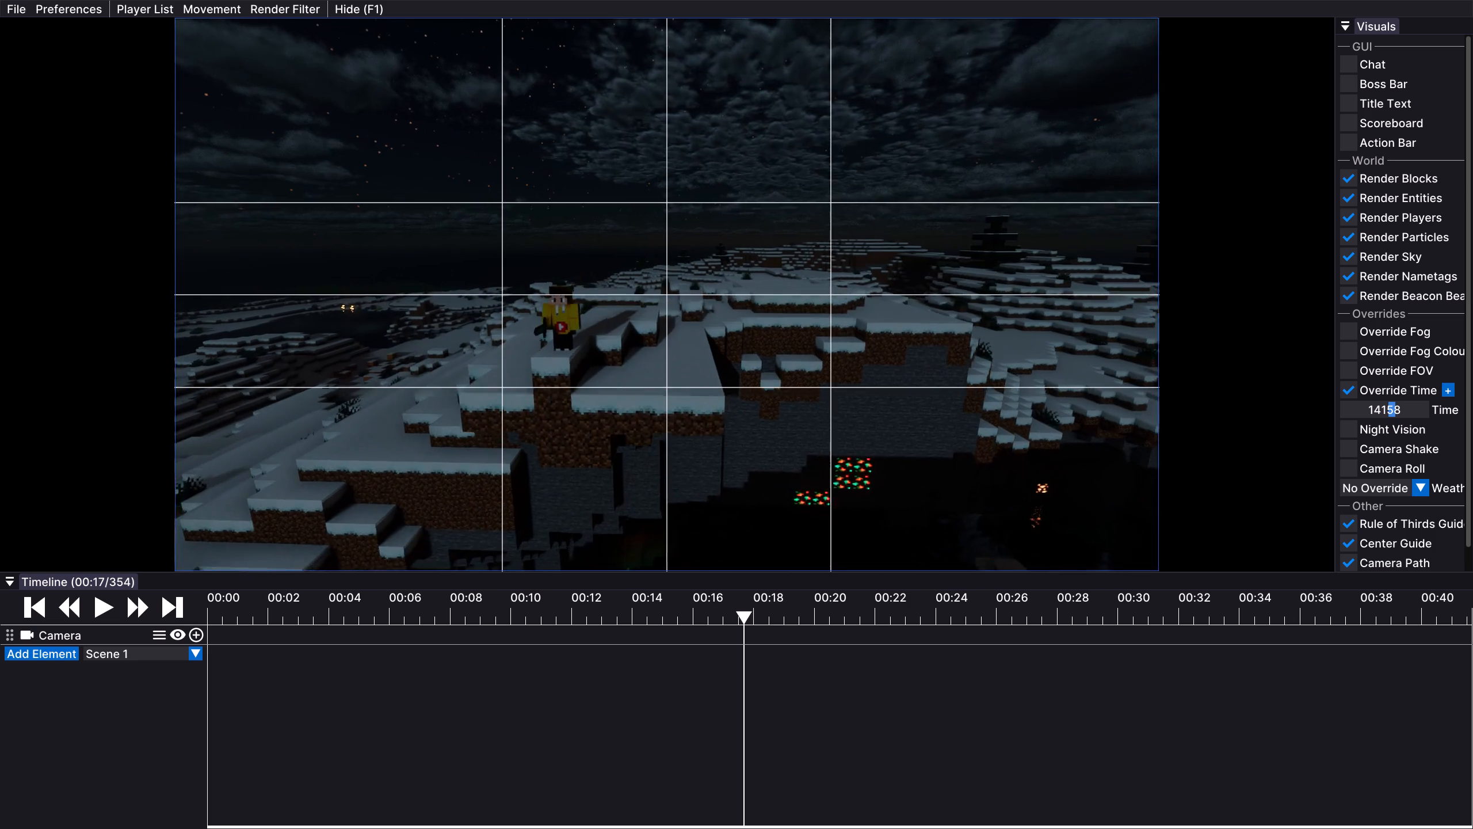
left_click_drag(736, 414, 737, 415)
key("Right")
key("Right")
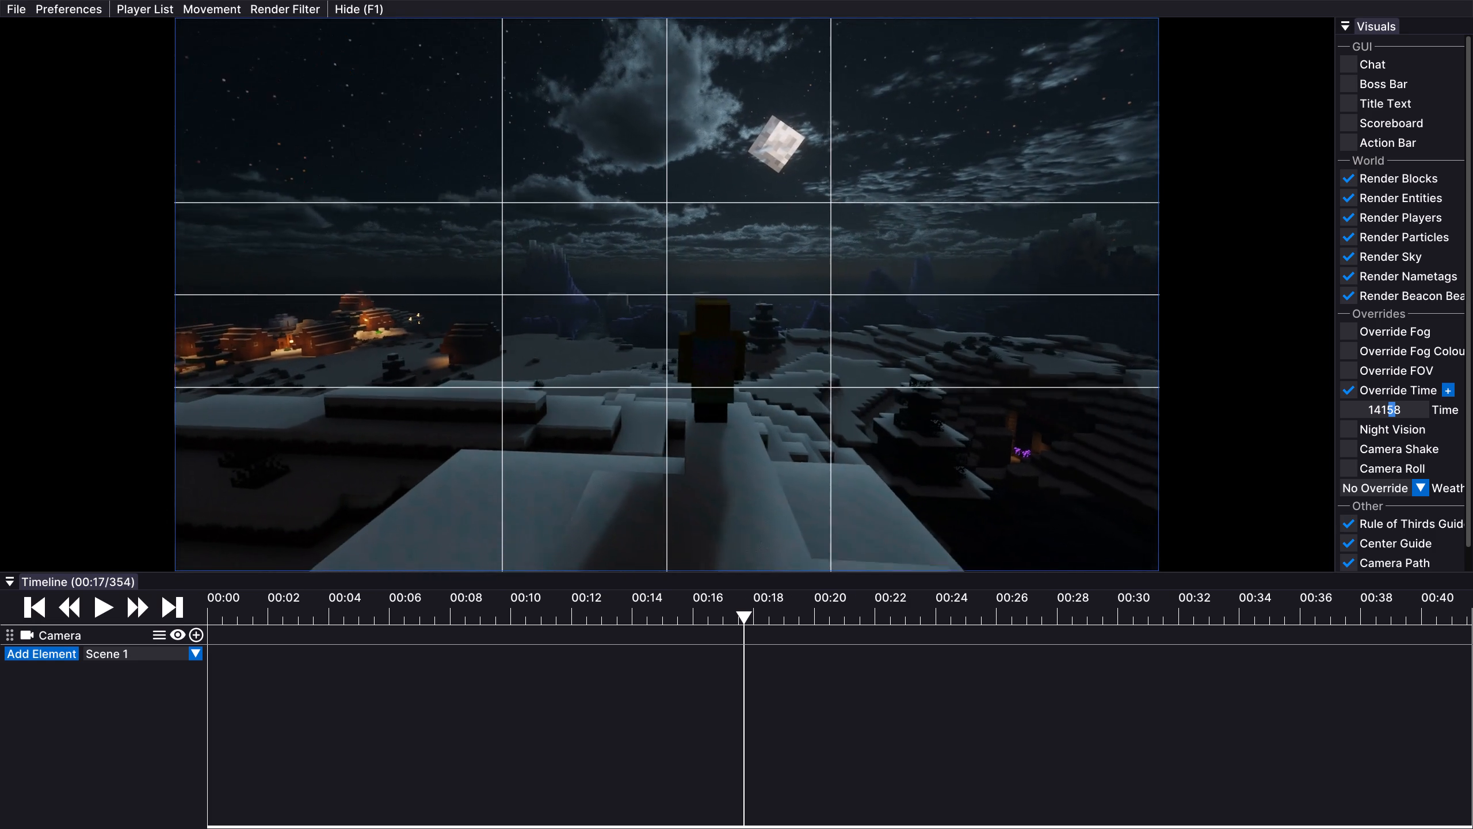
Frame a low rear close-up of the player beside the moon and add a camera keyframe at 00:17/354.
left_click_drag(737, 415, 736, 414)
key("Up")
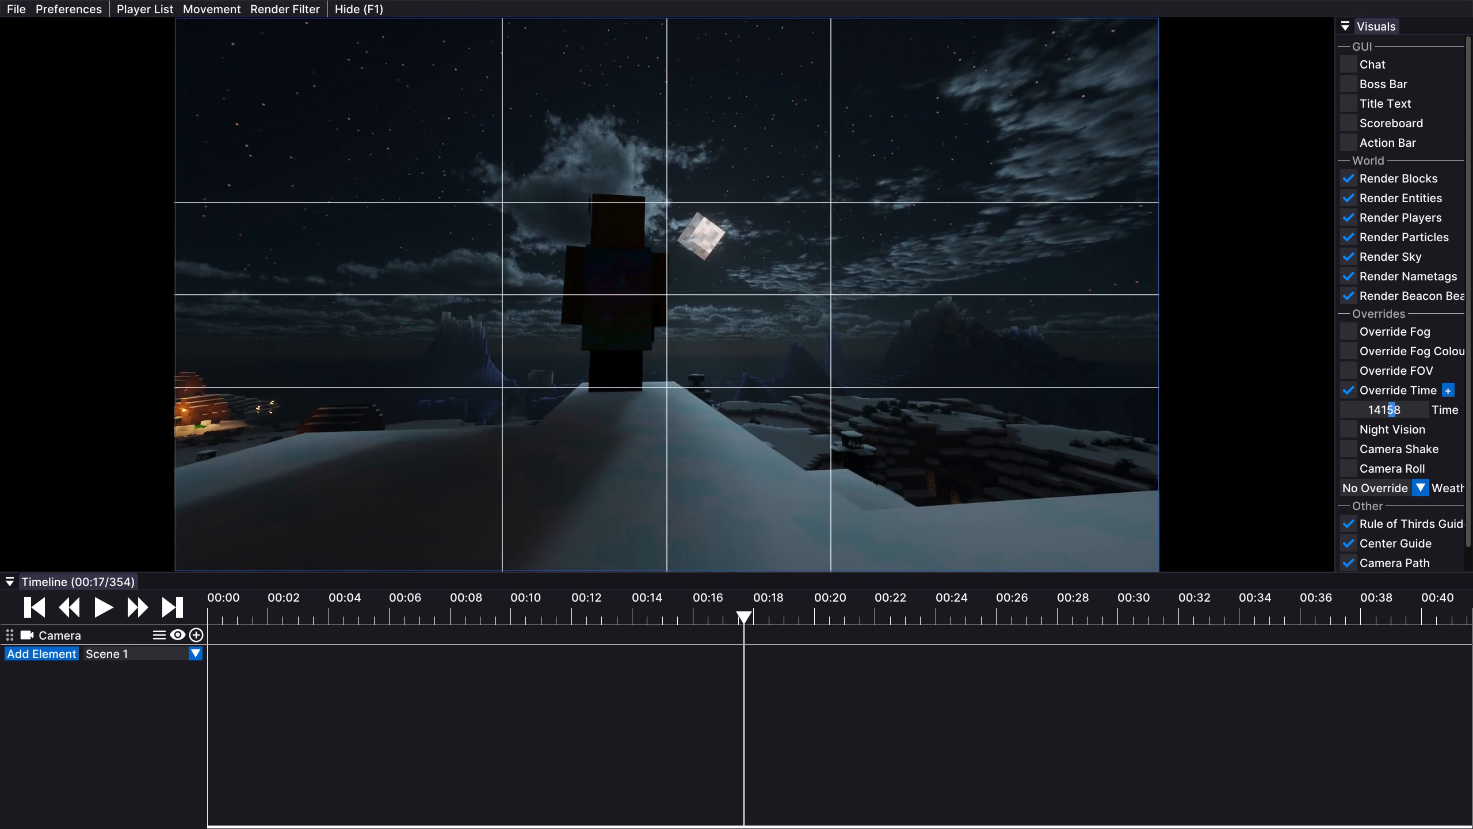
left_click_drag(736, 414, 736, 414)
key("Right")
key("Left")
right_click_drag(639, 304, 644, 305)
left_click(893, 232)
left_click_drag(893, 232, 736, 414)
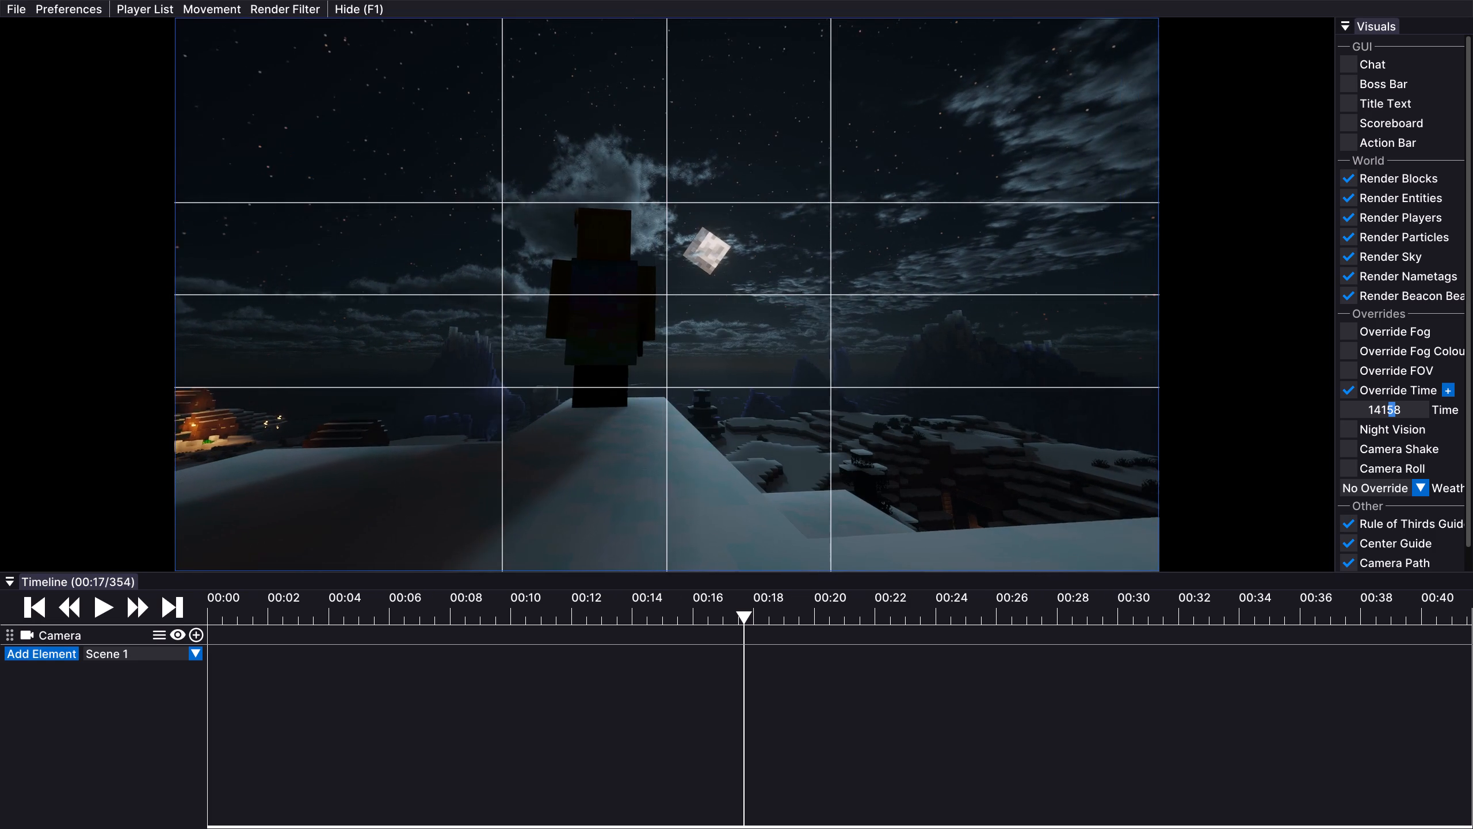
left_click_drag(736, 414, 736, 414)
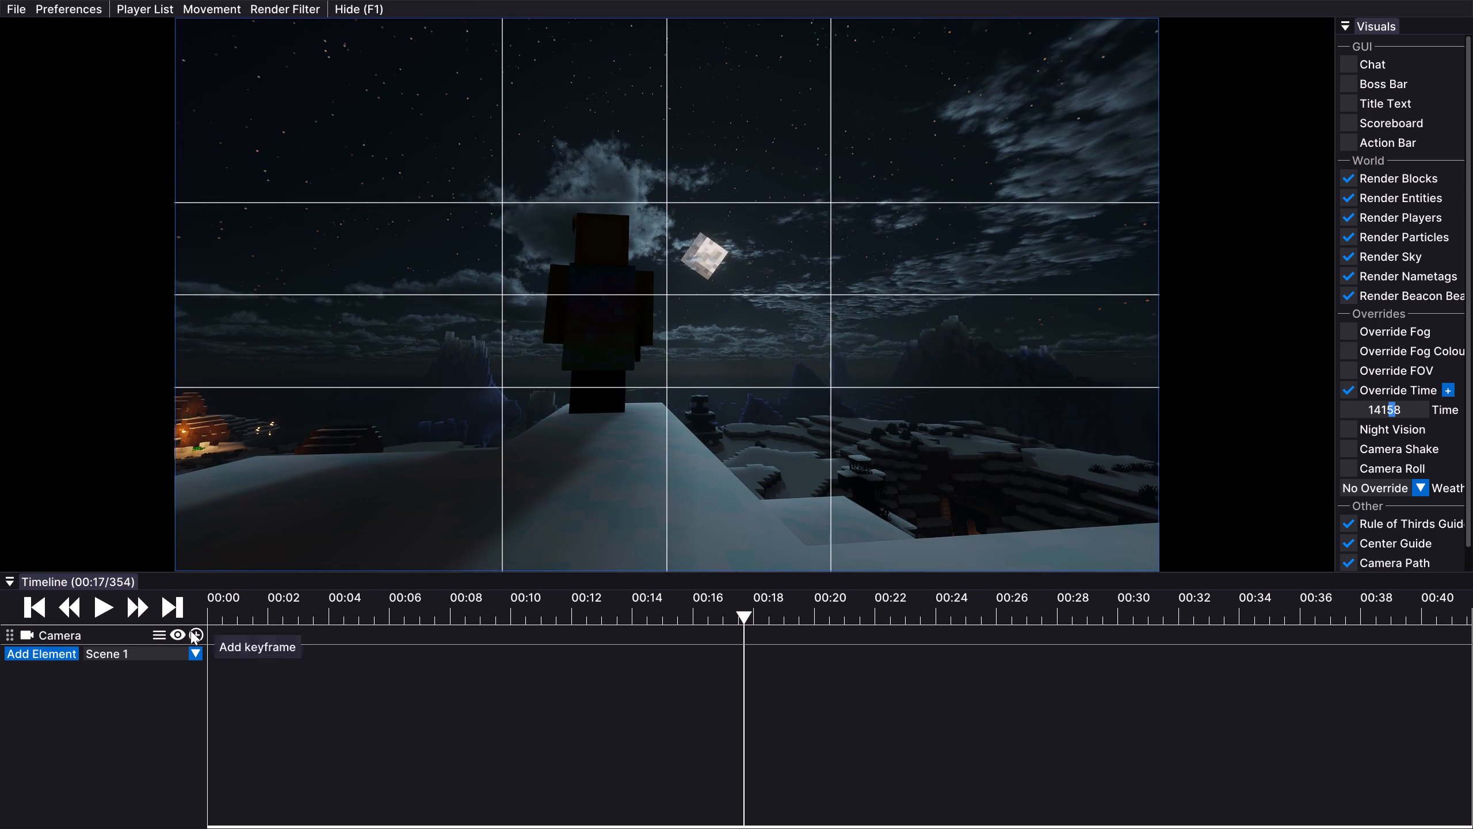
left_click(188, 630)
left_click(199, 633)
Advance the replay to 00:21/423 and add a second camera keyframe from the same rear position.
left_click(102, 606)
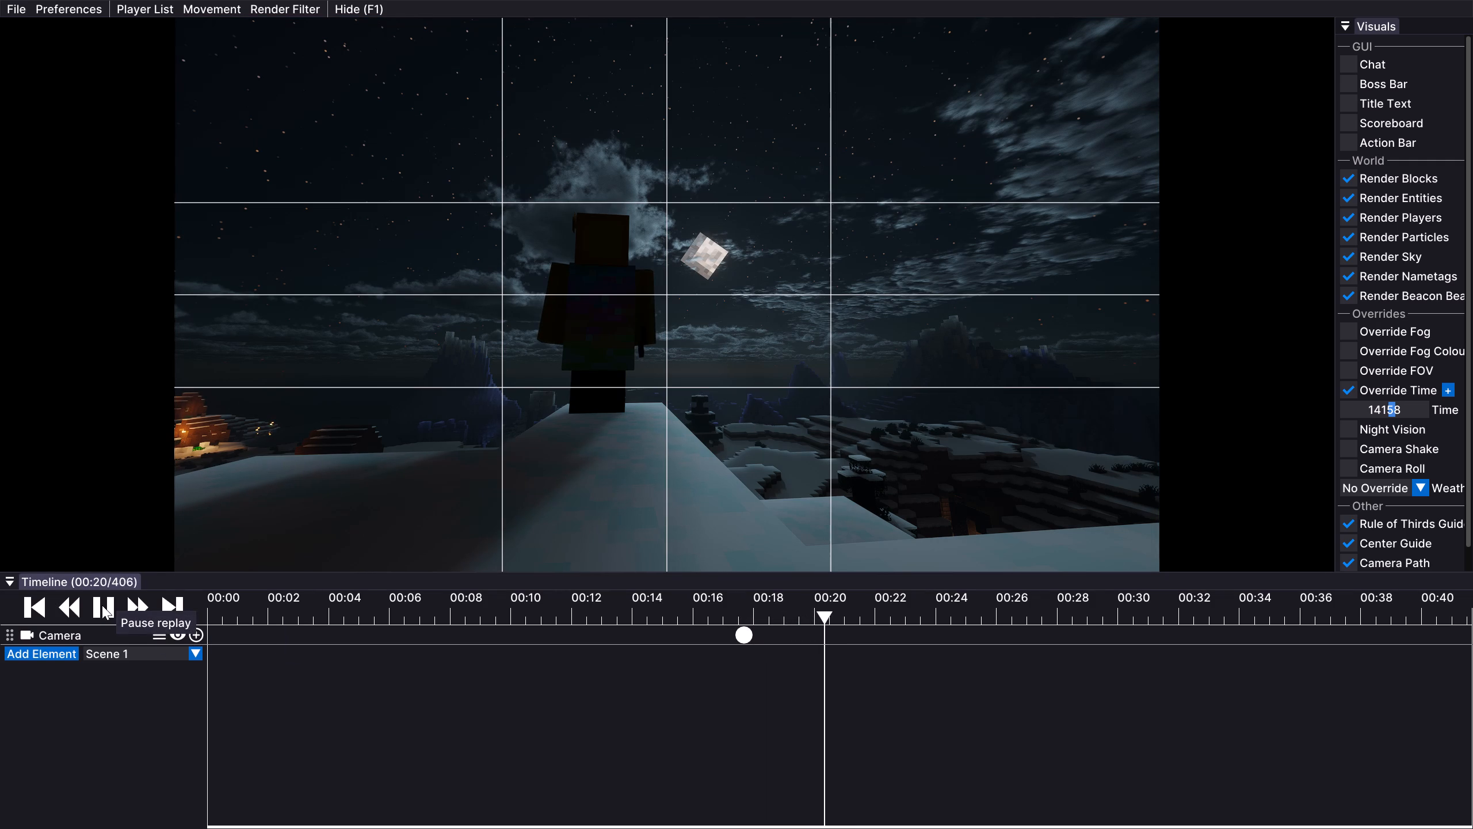
left_click(102, 605)
left_click(194, 632)
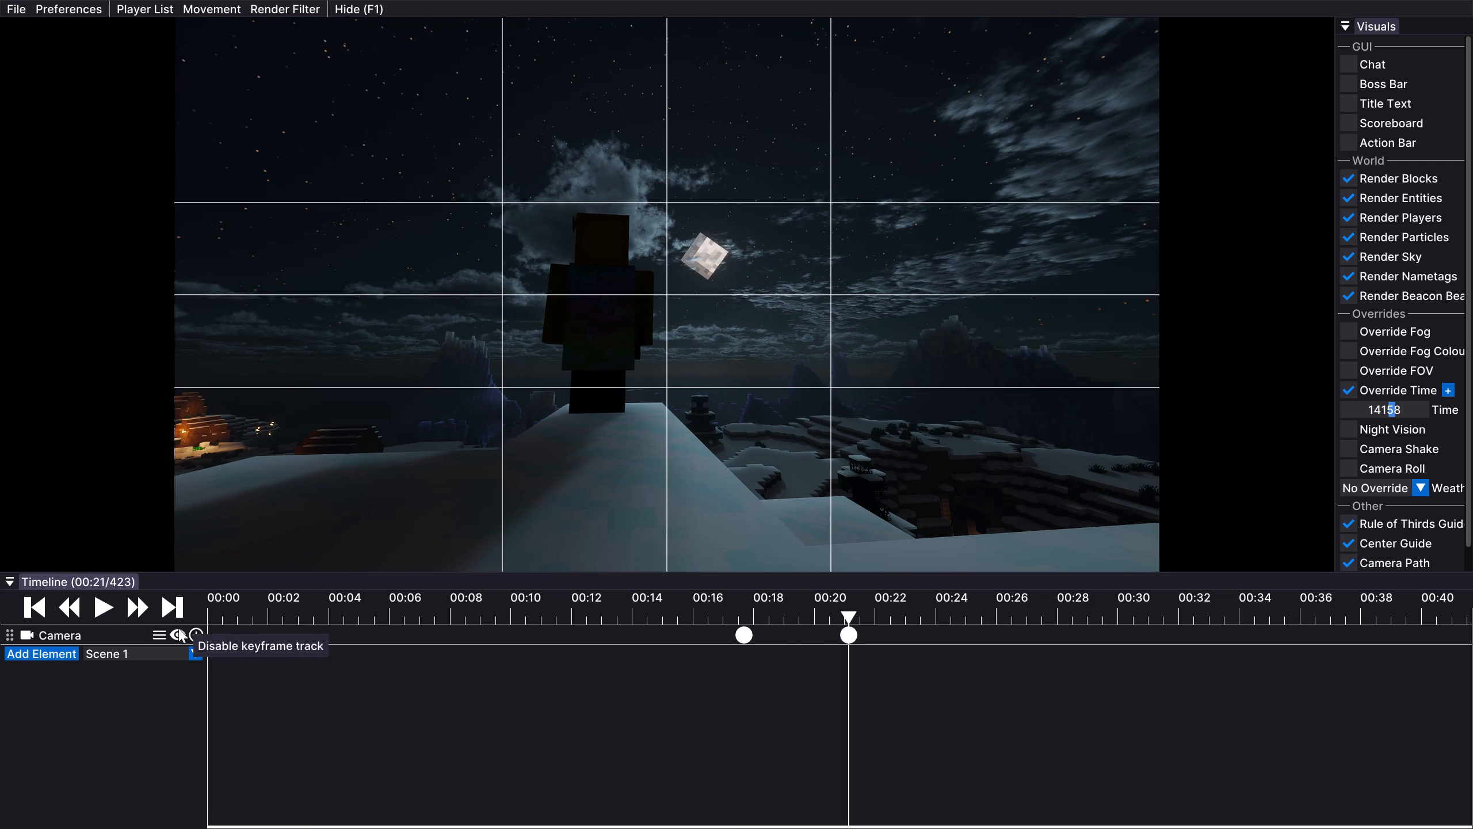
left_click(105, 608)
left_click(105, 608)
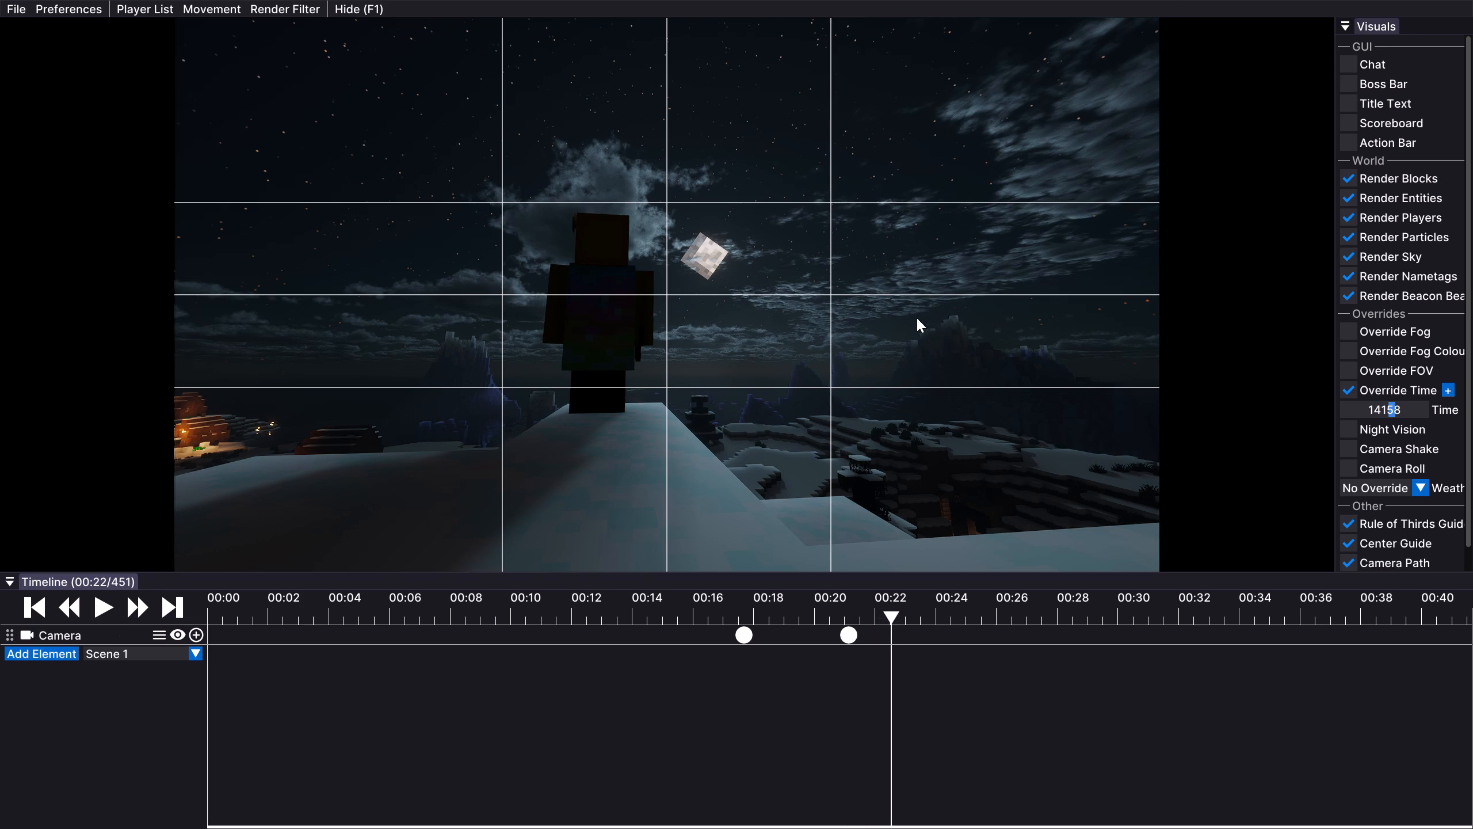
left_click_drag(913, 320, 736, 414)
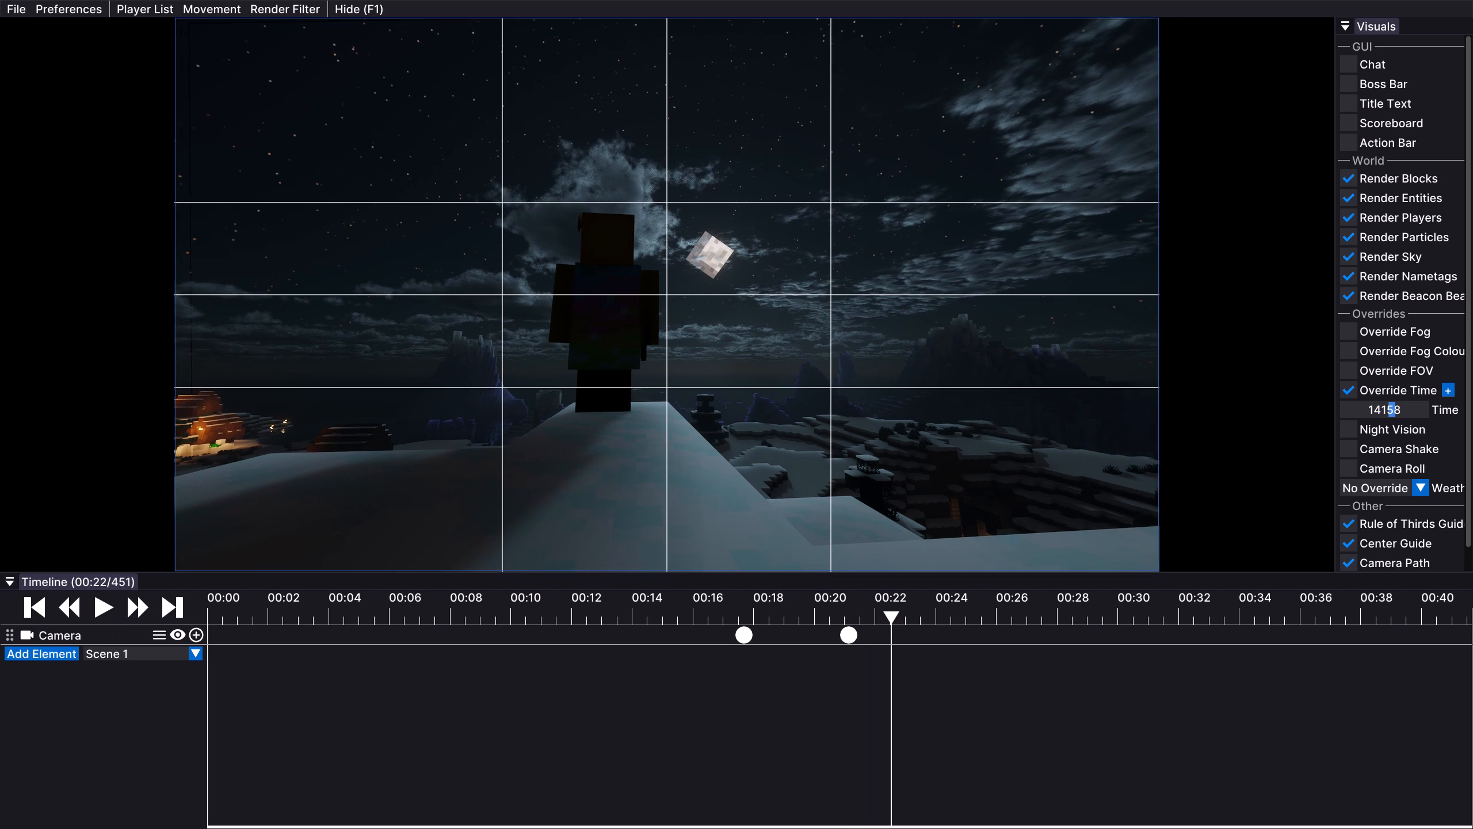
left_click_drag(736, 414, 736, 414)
Advance the replay to 00:22/446, pull the camera back to a wide rear view of player and moon, and add a third camera keyframe.
left_click_drag(848, 604, 840, 607)
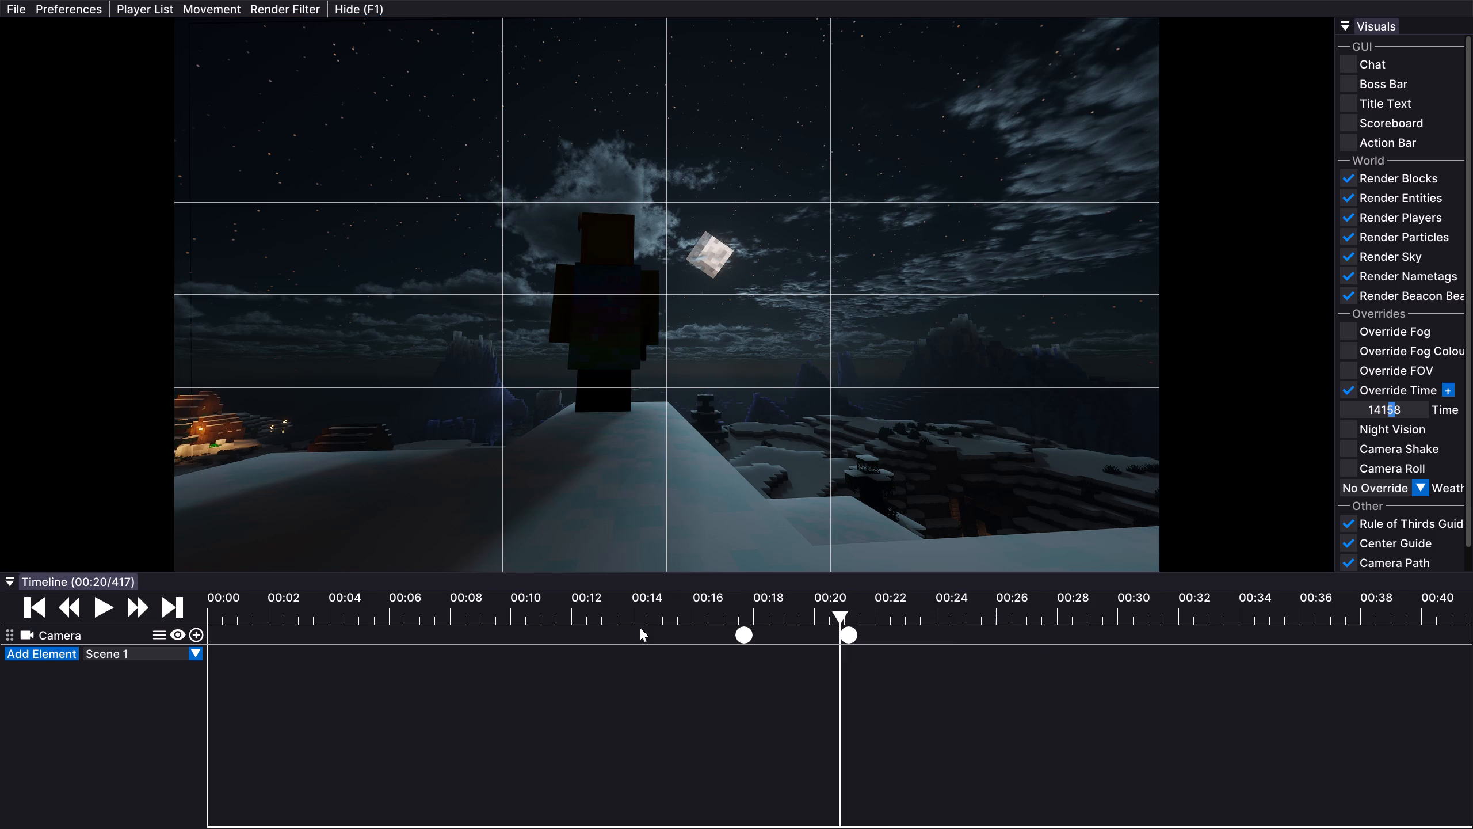
left_click(100, 603)
double_click(103, 603)
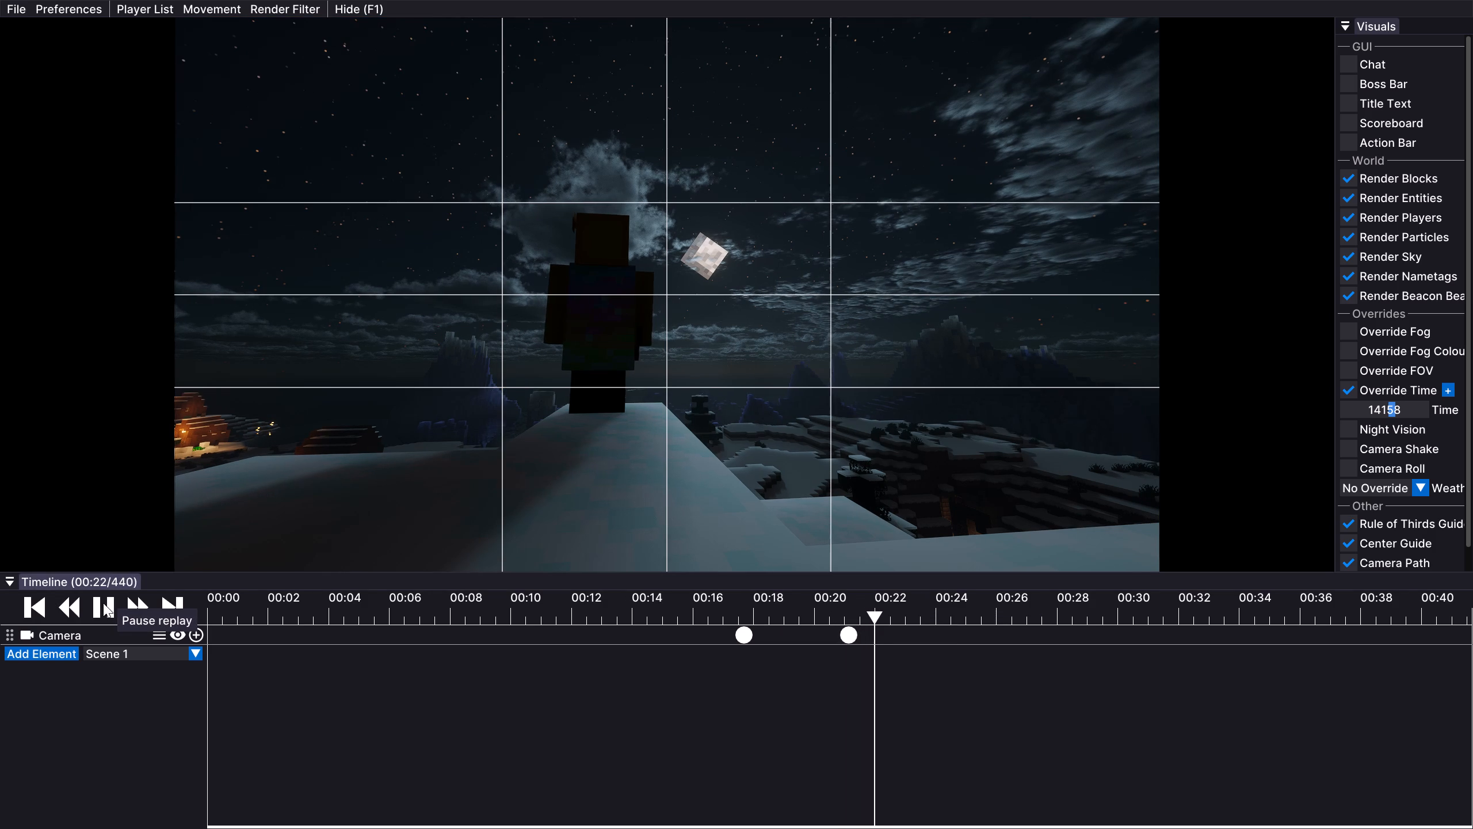
left_click(103, 603)
key("Down")
left_click_drag(890, 283, 736, 415)
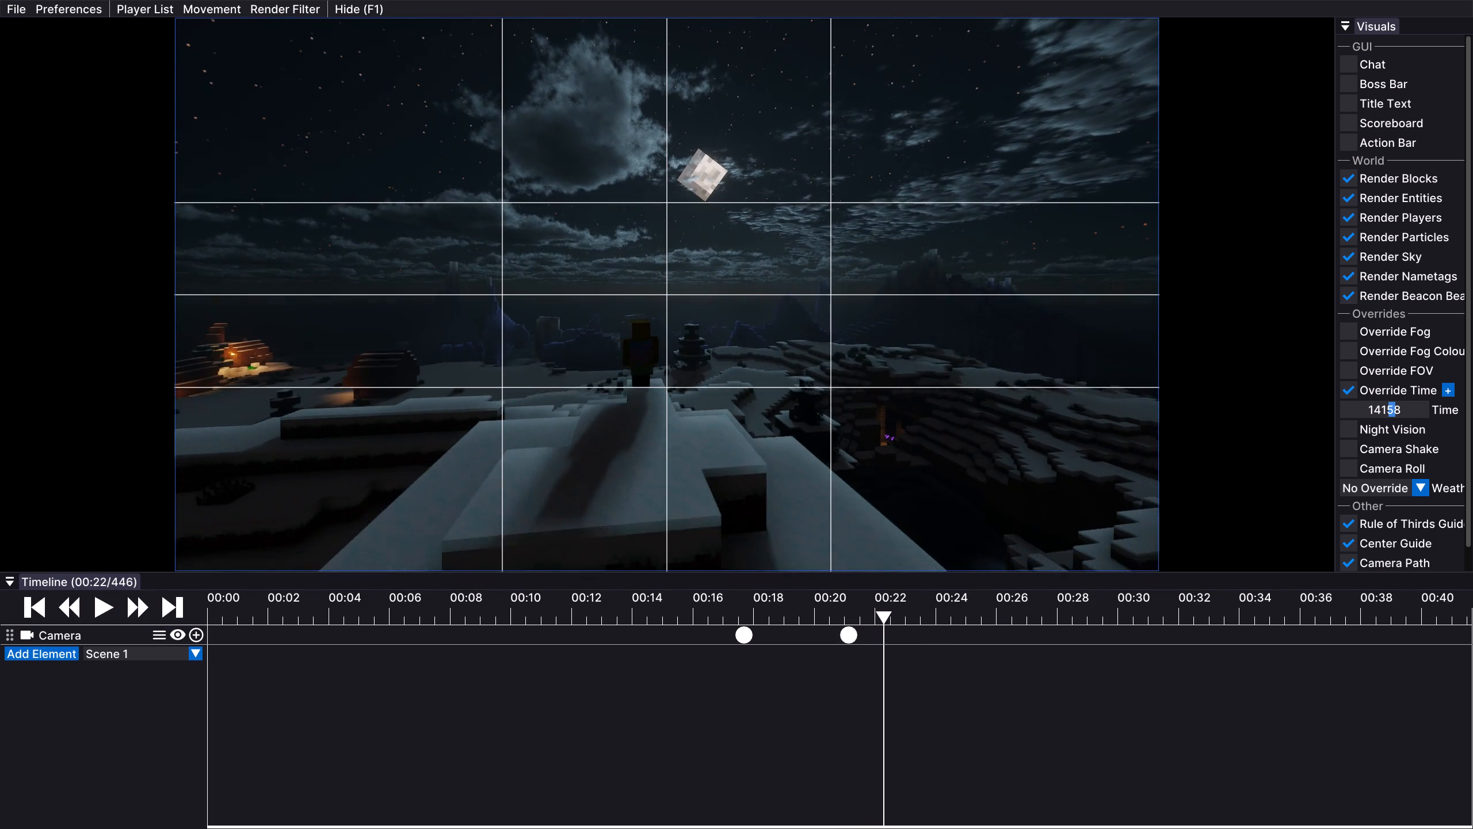
left_click_drag(736, 415, 736, 414)
key("Up")
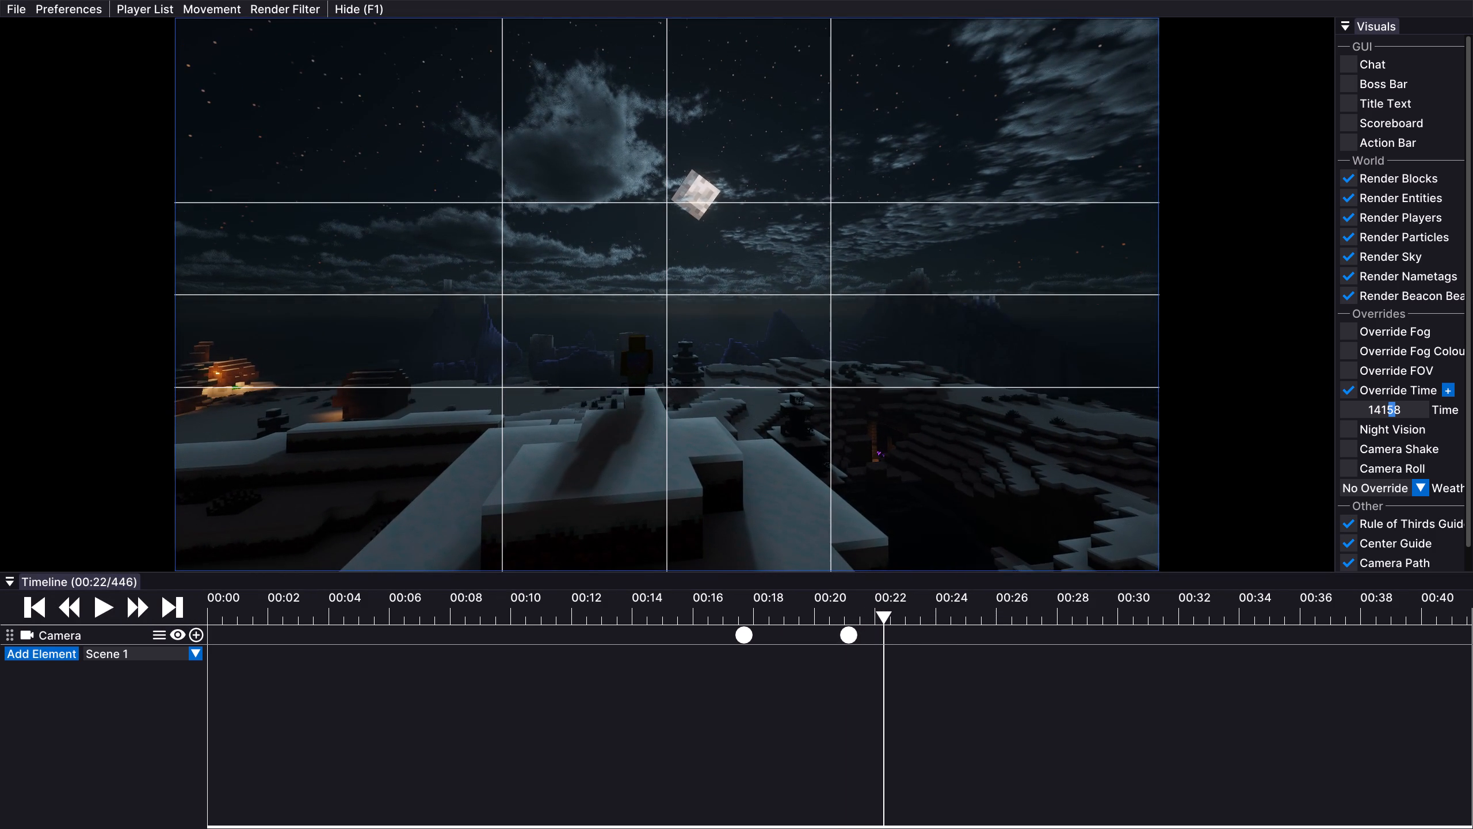
left_click_drag(736, 414, 736, 414)
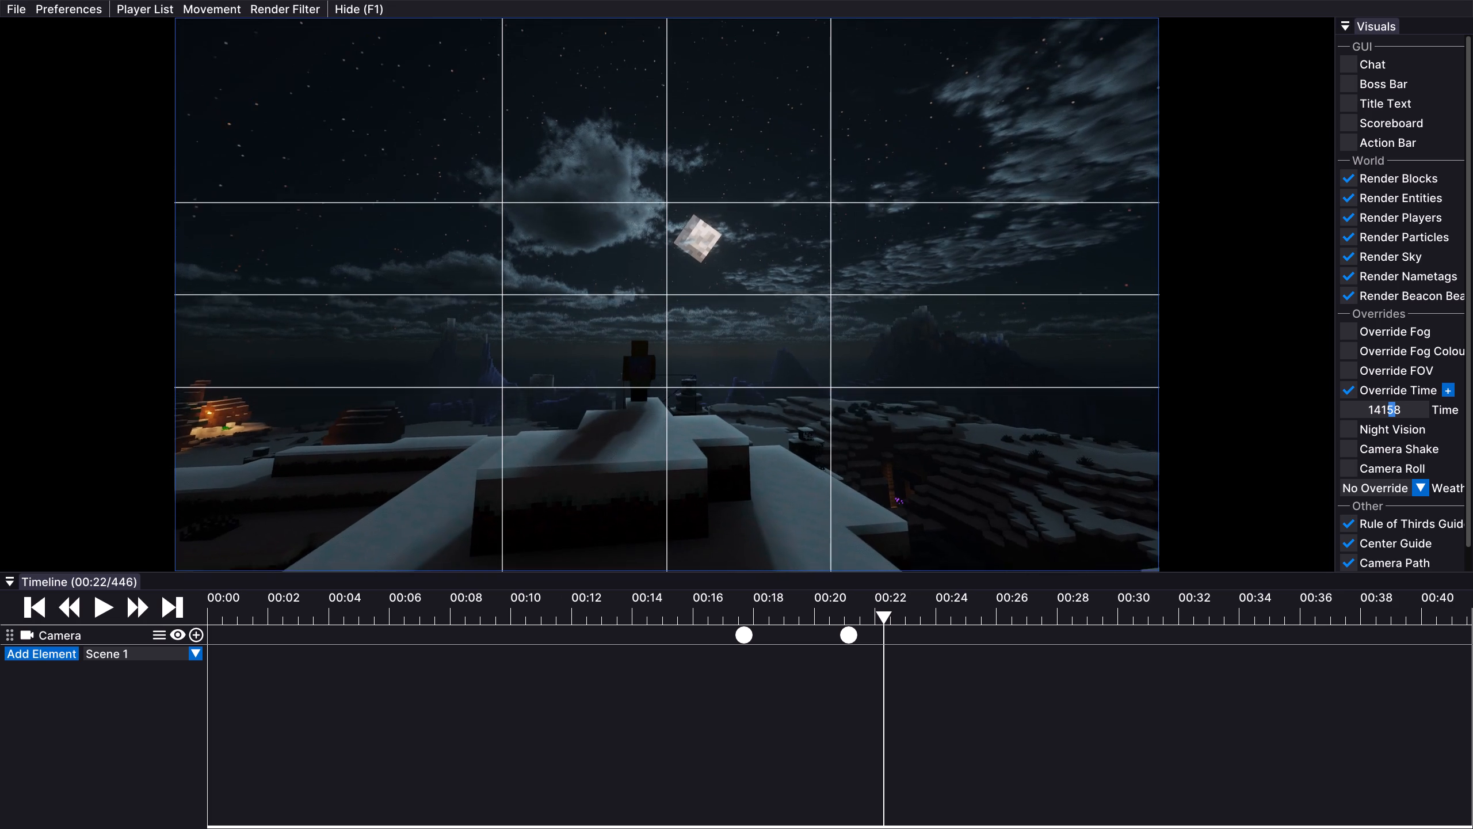
left_click_drag(736, 414, 736, 414)
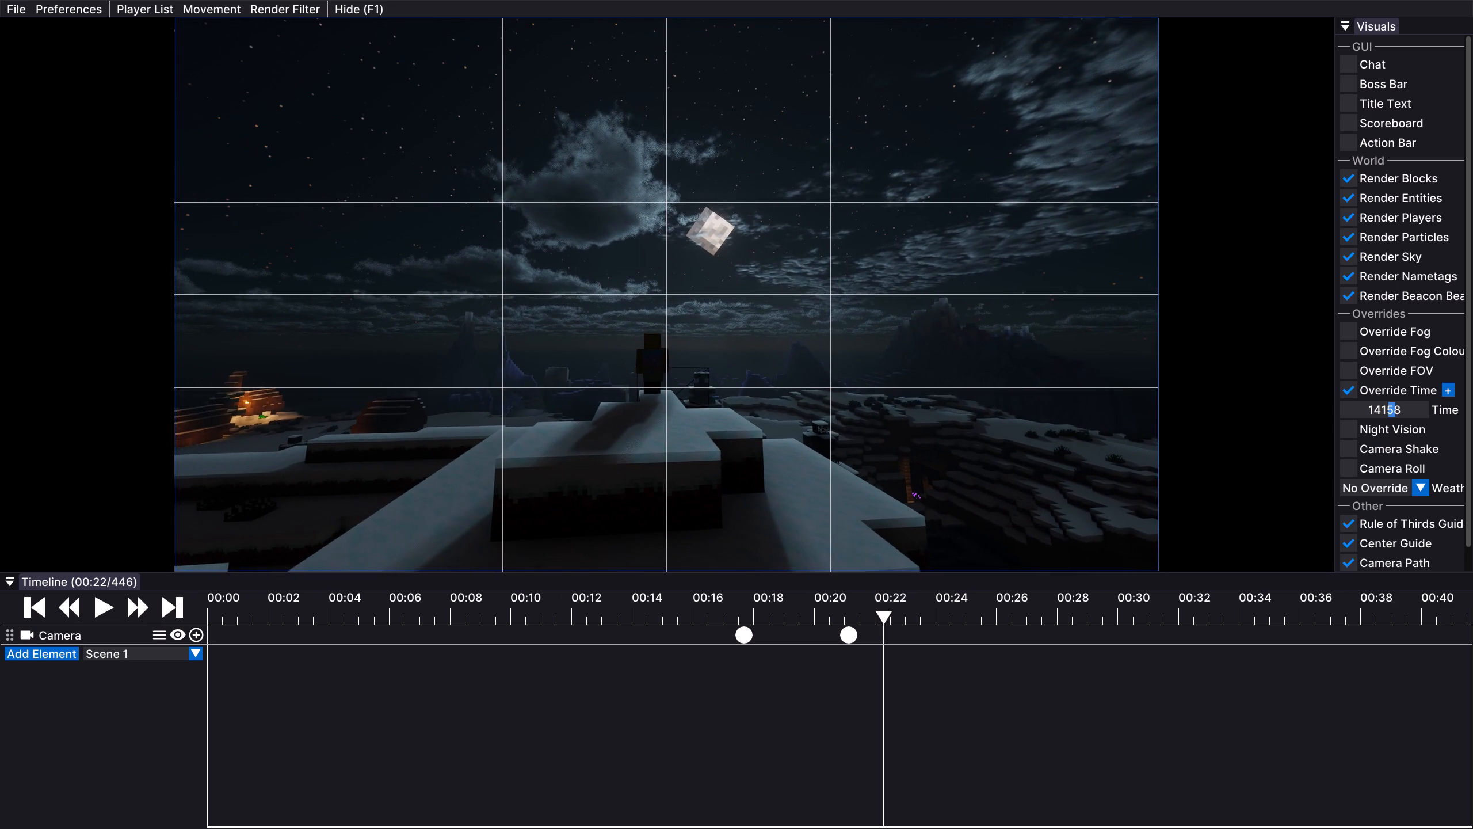
left_click_drag(736, 414, 736, 414)
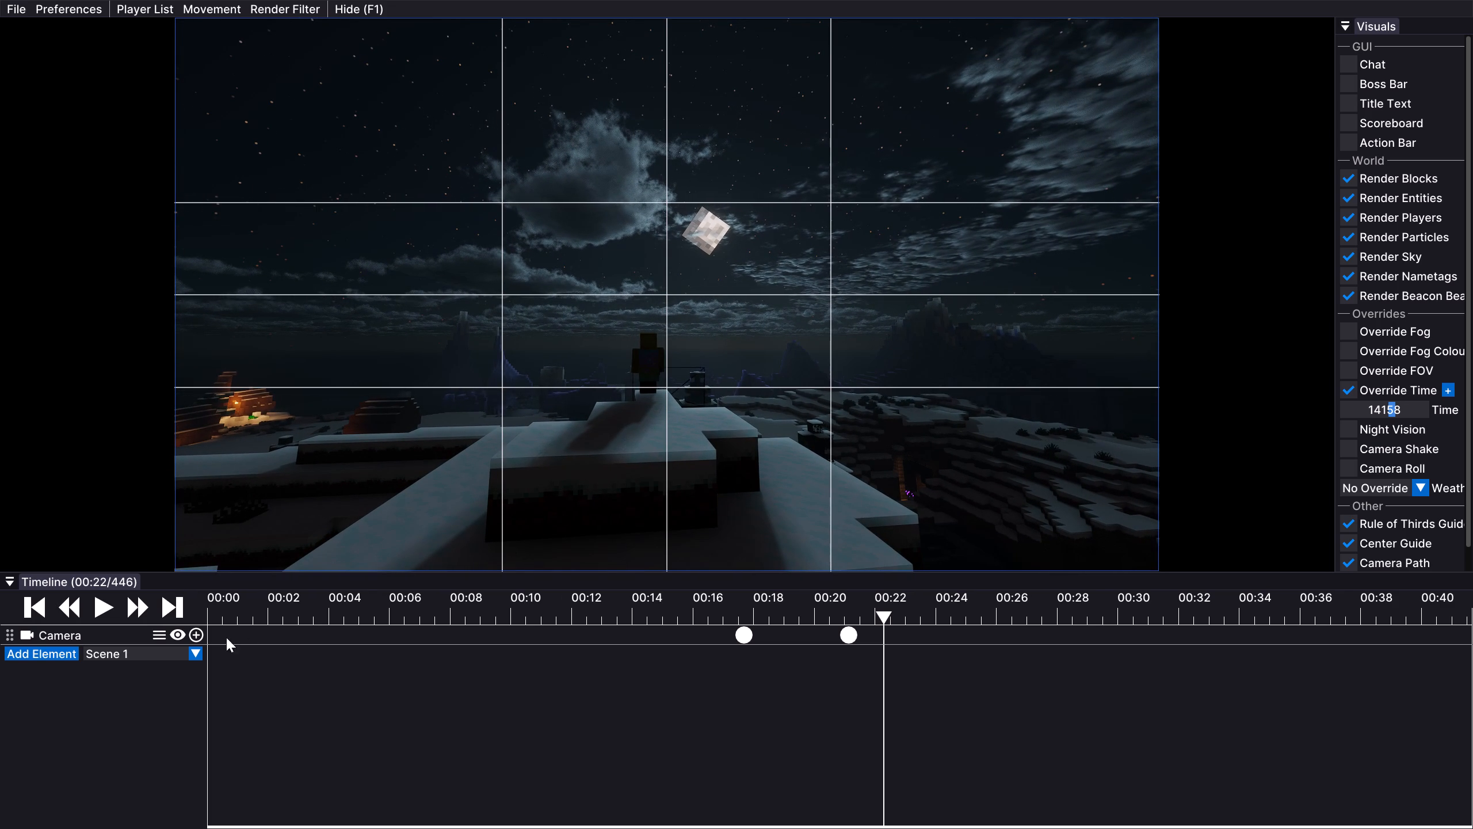
left_click(196, 632)
Preview the pull-back and slow it by moving the third camera keyframe to about 00:25, replaying from just before the first keyframe.
left_click(834, 617)
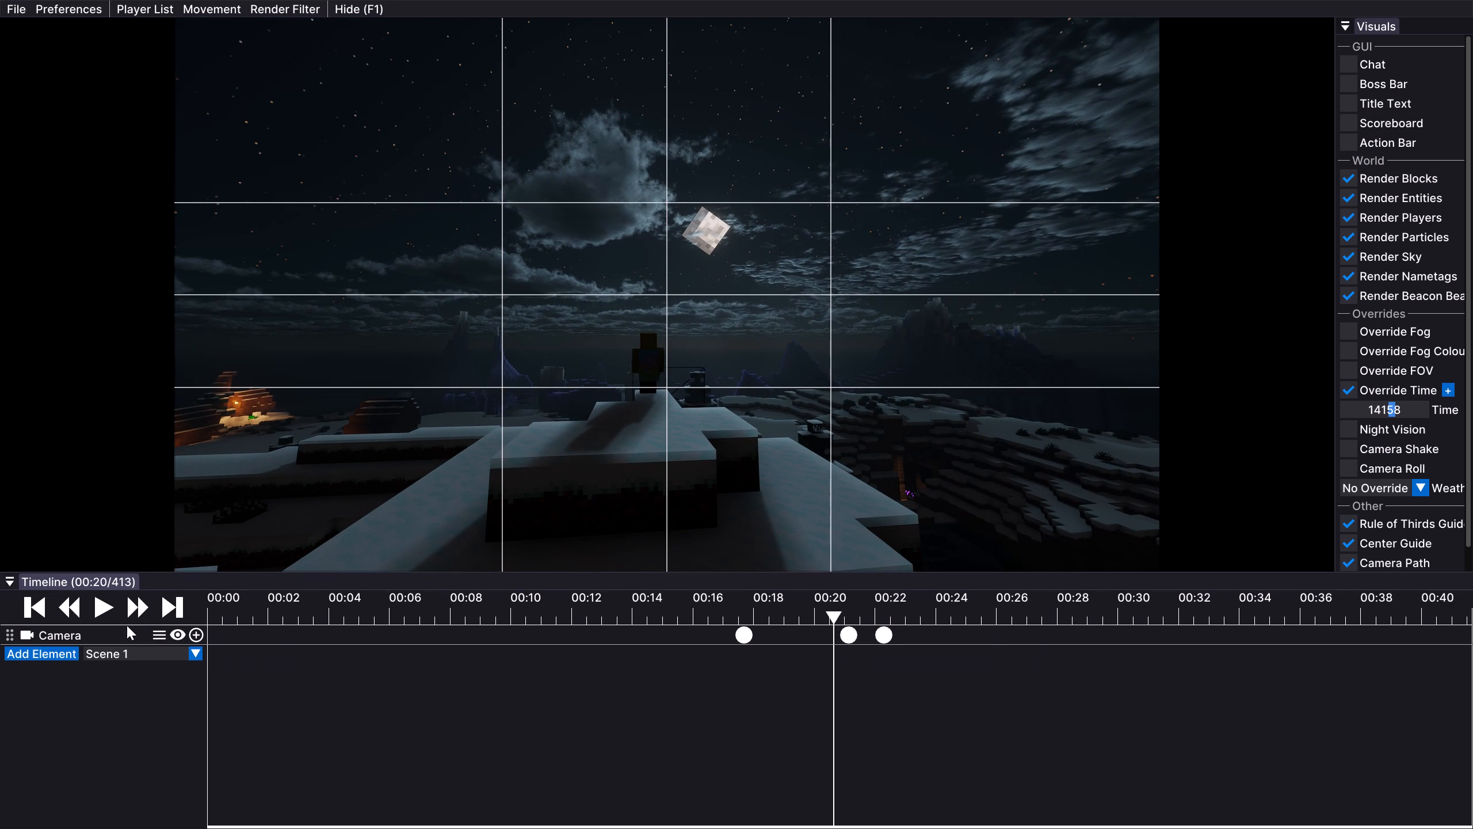
left_click(104, 606)
left_click(104, 606)
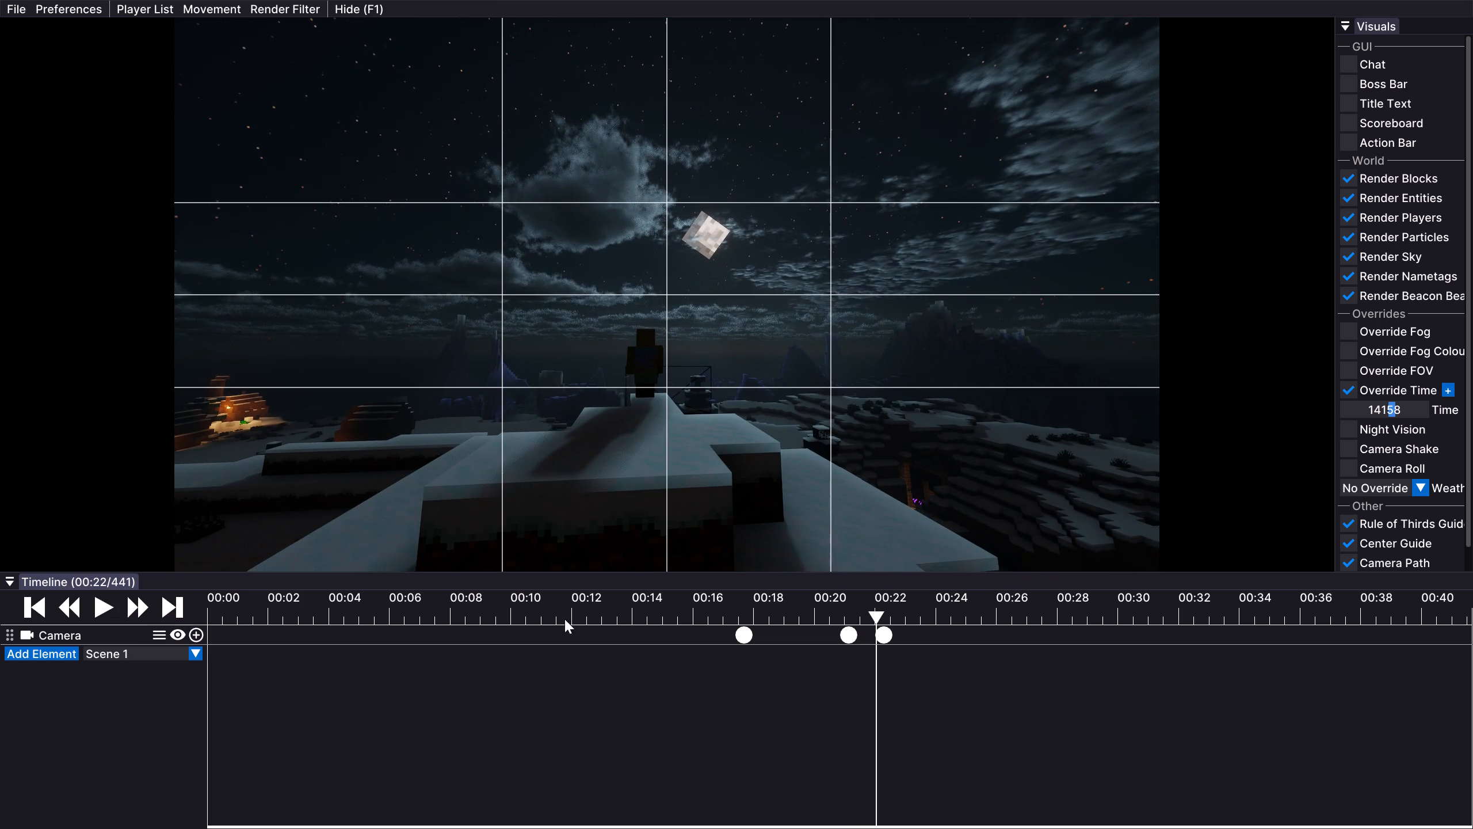
left_click_drag(885, 630, 966, 621)
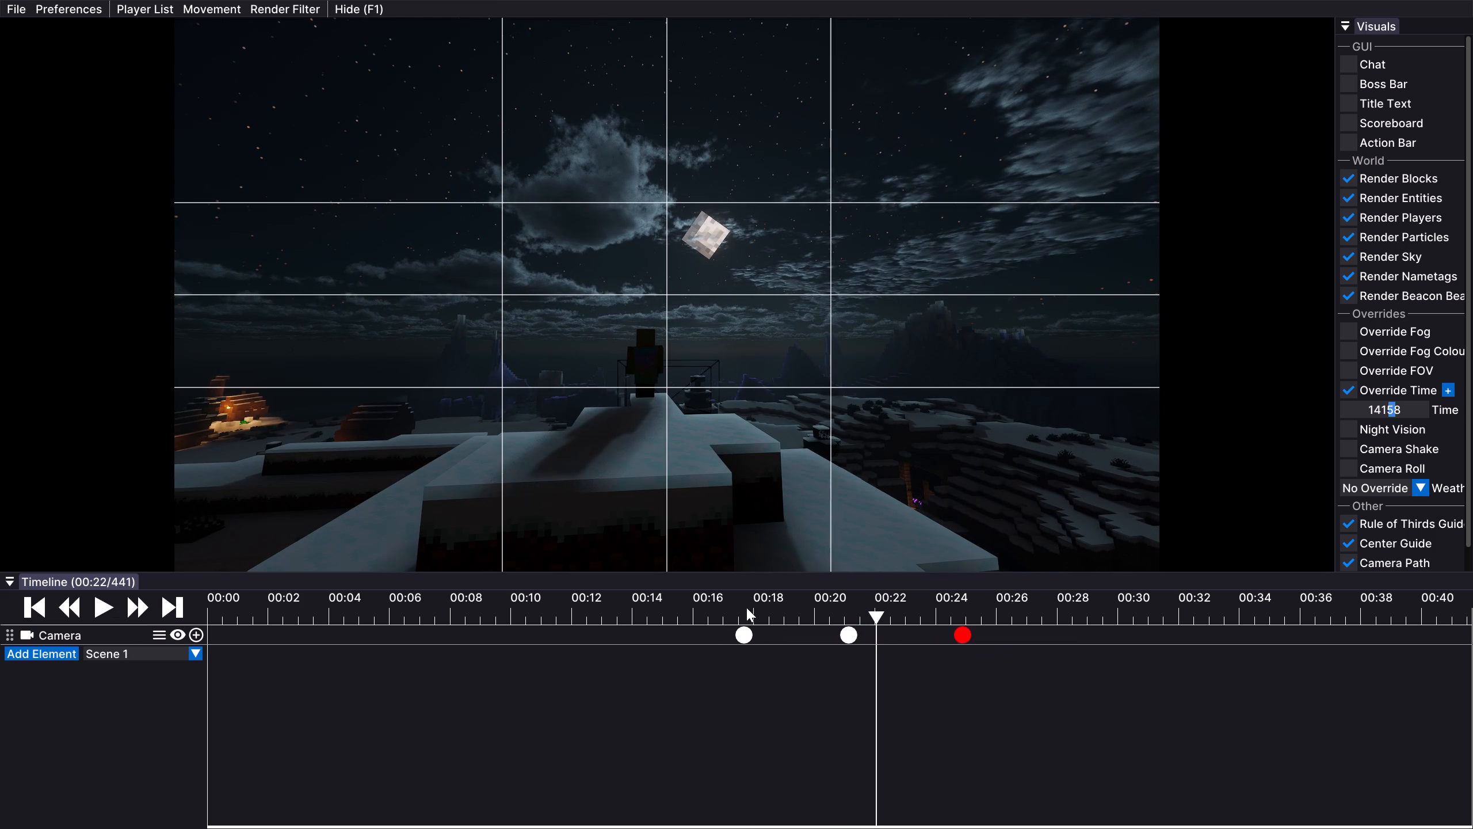
left_click(746, 607)
left_click(734, 613)
left_click(112, 604)
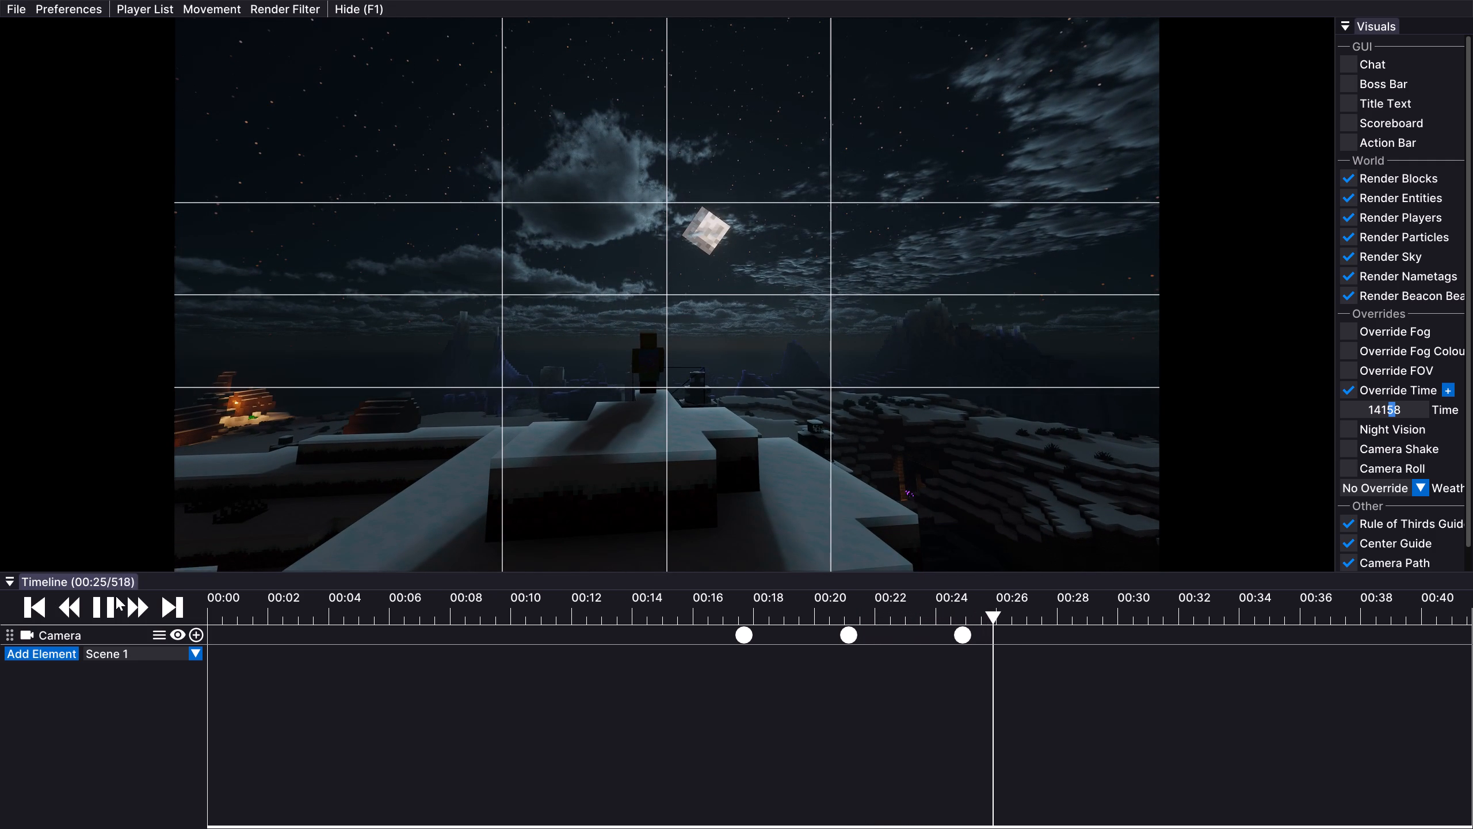
Add a fourth camera keyframe at 00:26/536 from slightly nearer the player and shift it earlier to about 00:25.5.
left_click(116, 596)
left_click(110, 603)
key("Up")
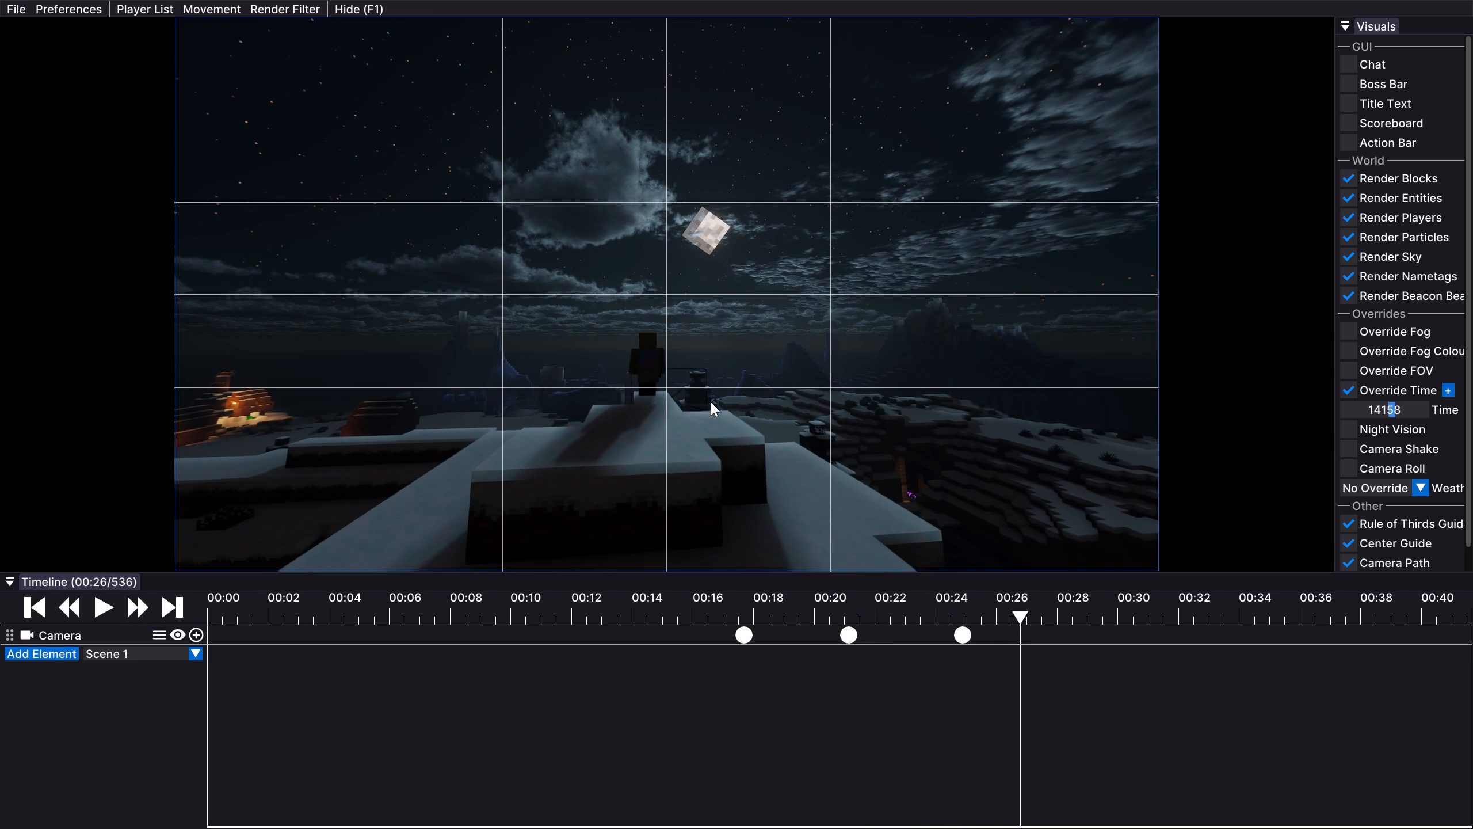
left_click_drag(760, 363, 736, 414)
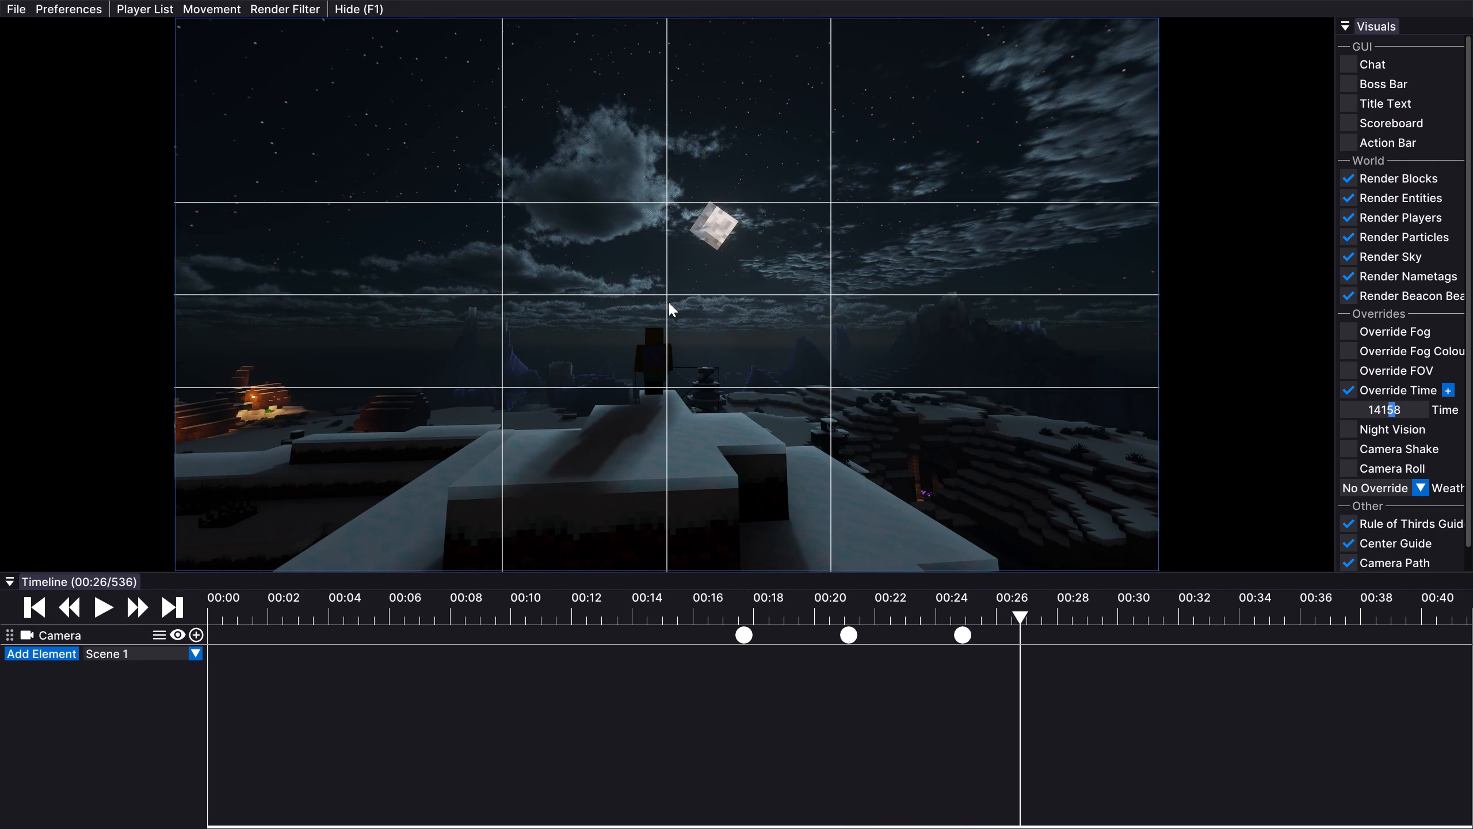
left_click(200, 629)
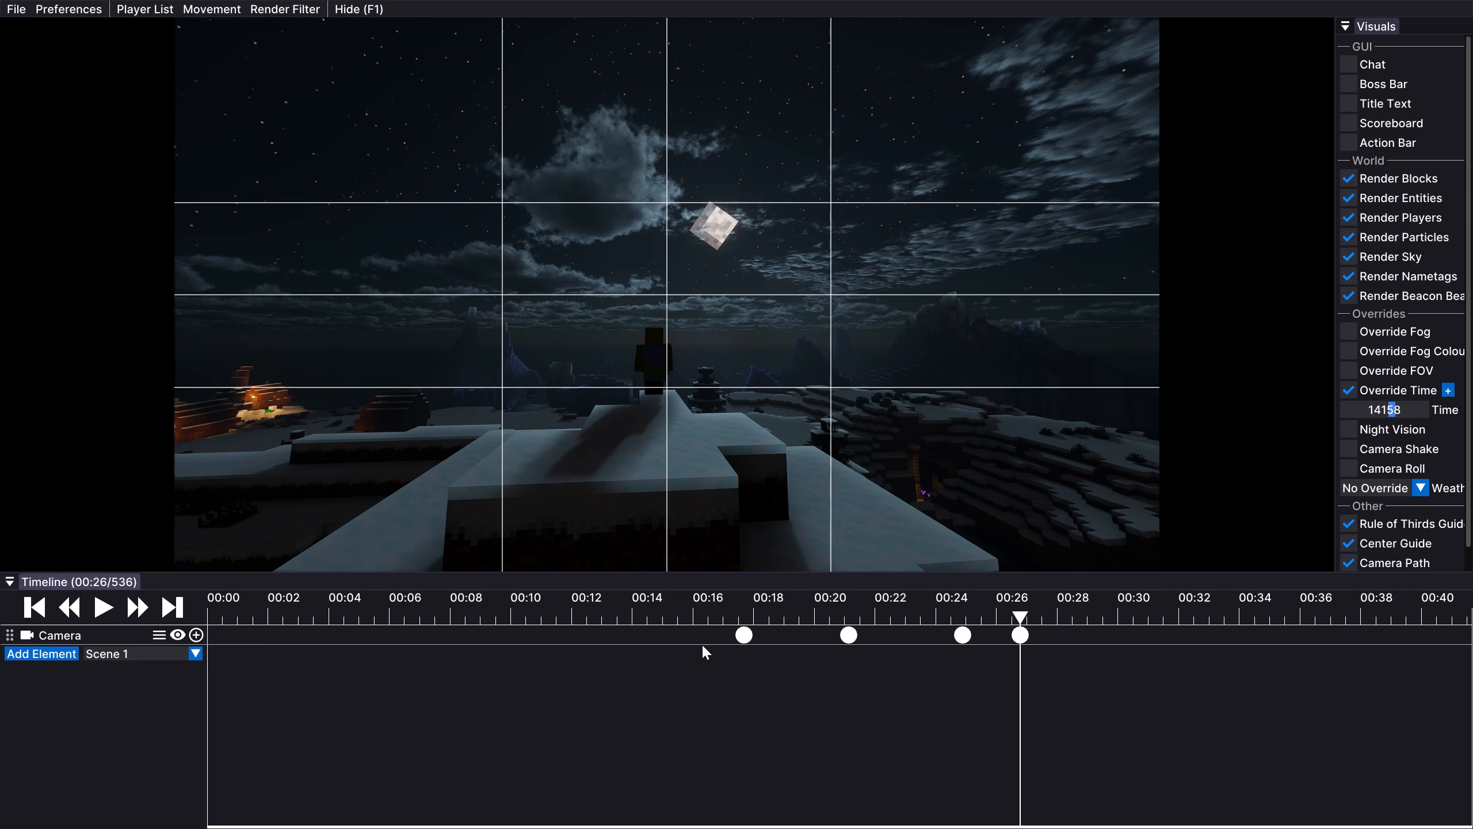
left_click_drag(1035, 634, 1025, 636)
left_click_drag(1022, 636, 986, 640)
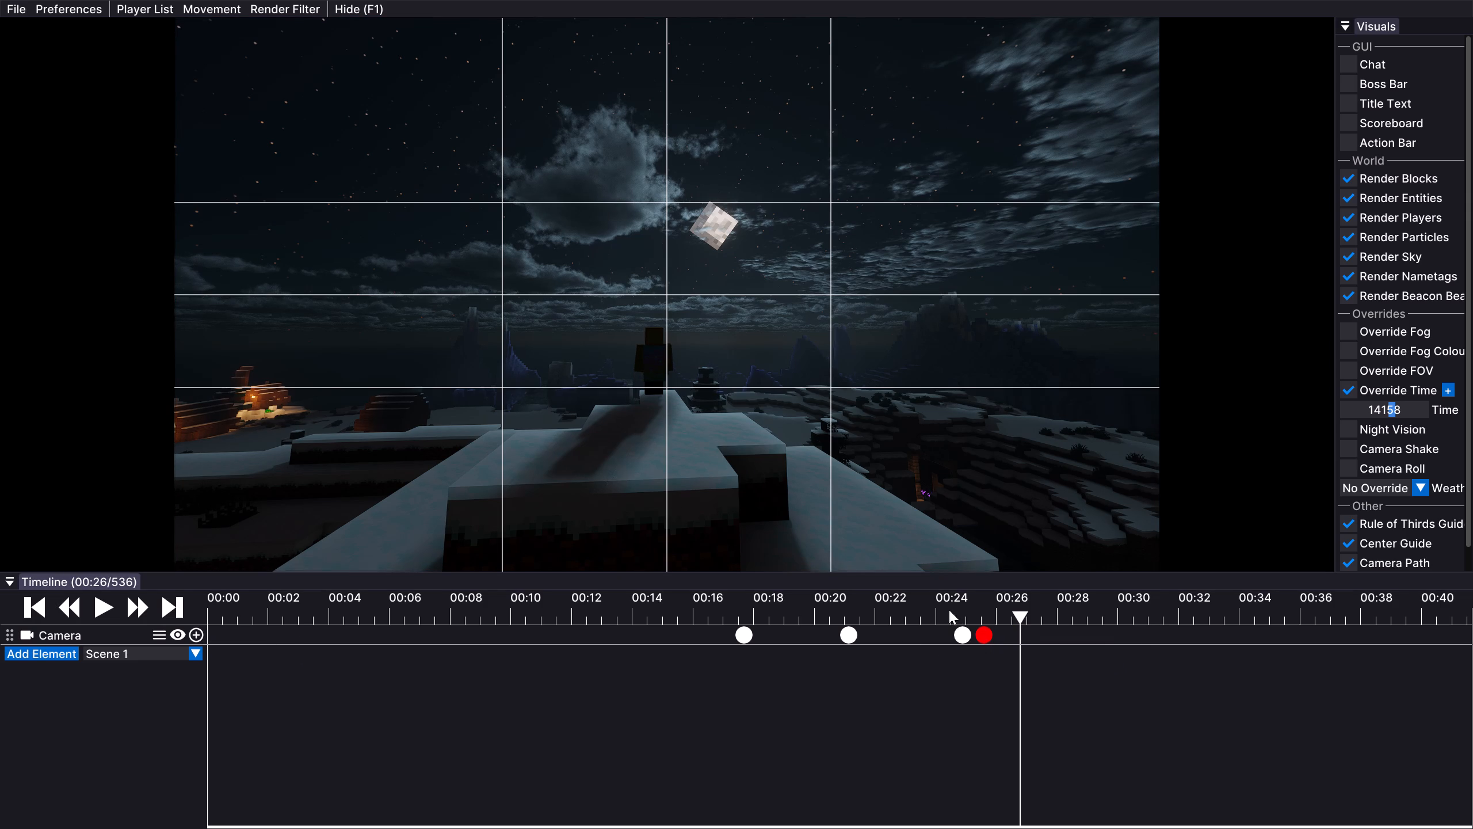
Move the camera closer behind the player, add a fifth camera keyframe at 00:26/529, and shift it slightly earlier to about 00:26.
left_click(948, 609)
left_click(98, 606)
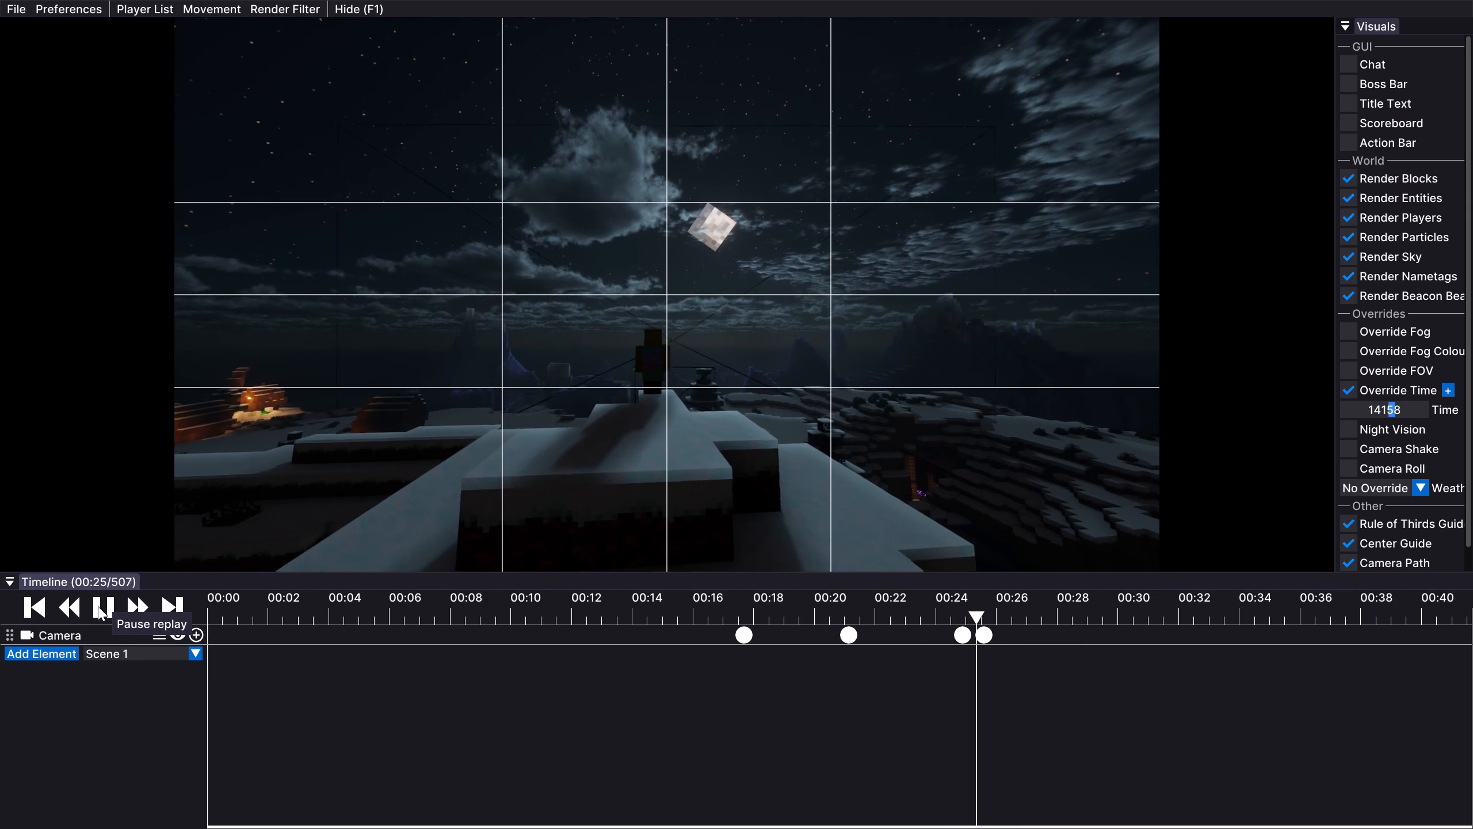
left_click(98, 606)
left_click(98, 606)
left_click(98, 606)
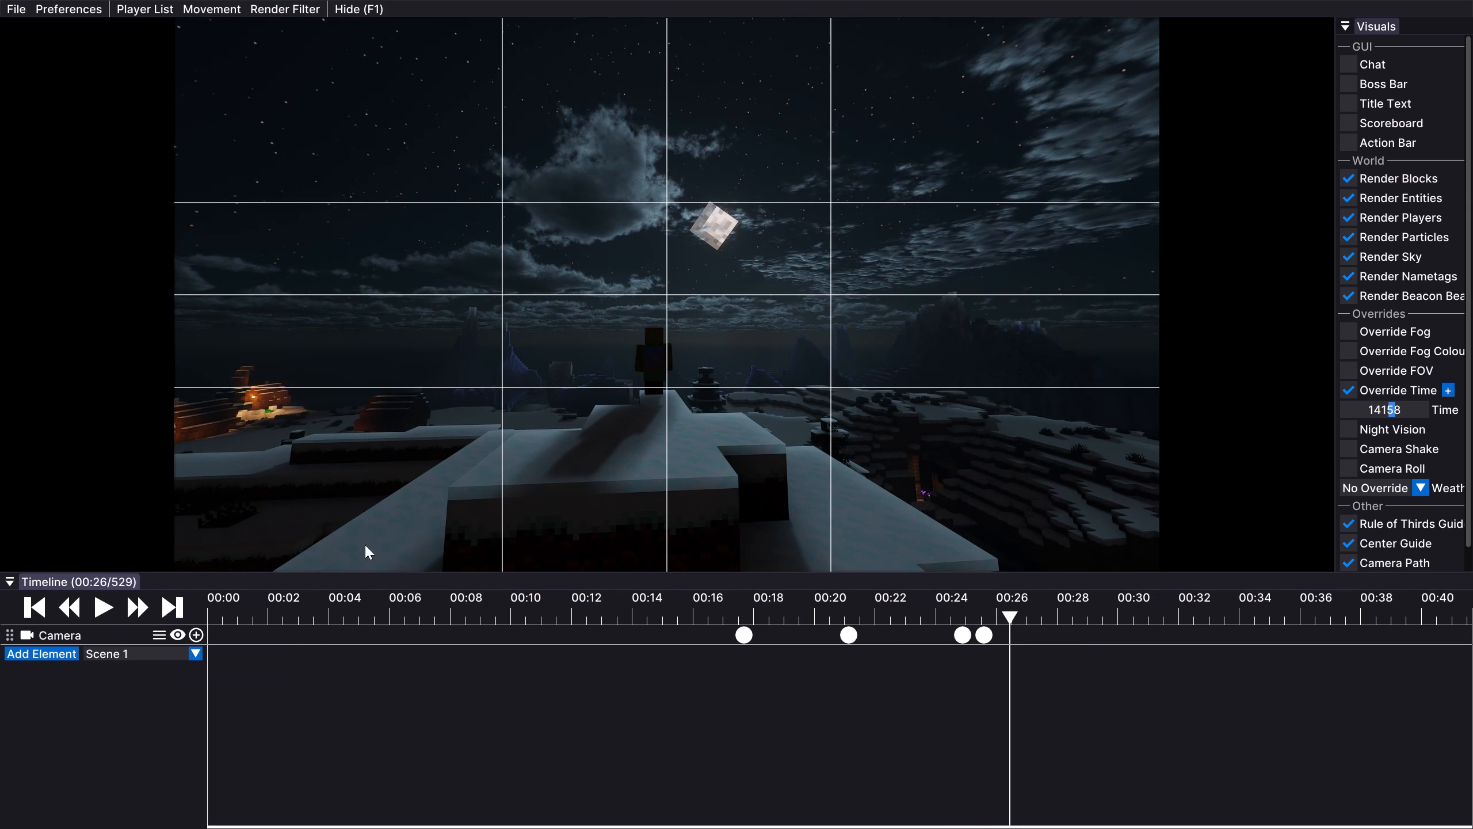
key("Up")
left_click_drag(852, 339, 736, 414)
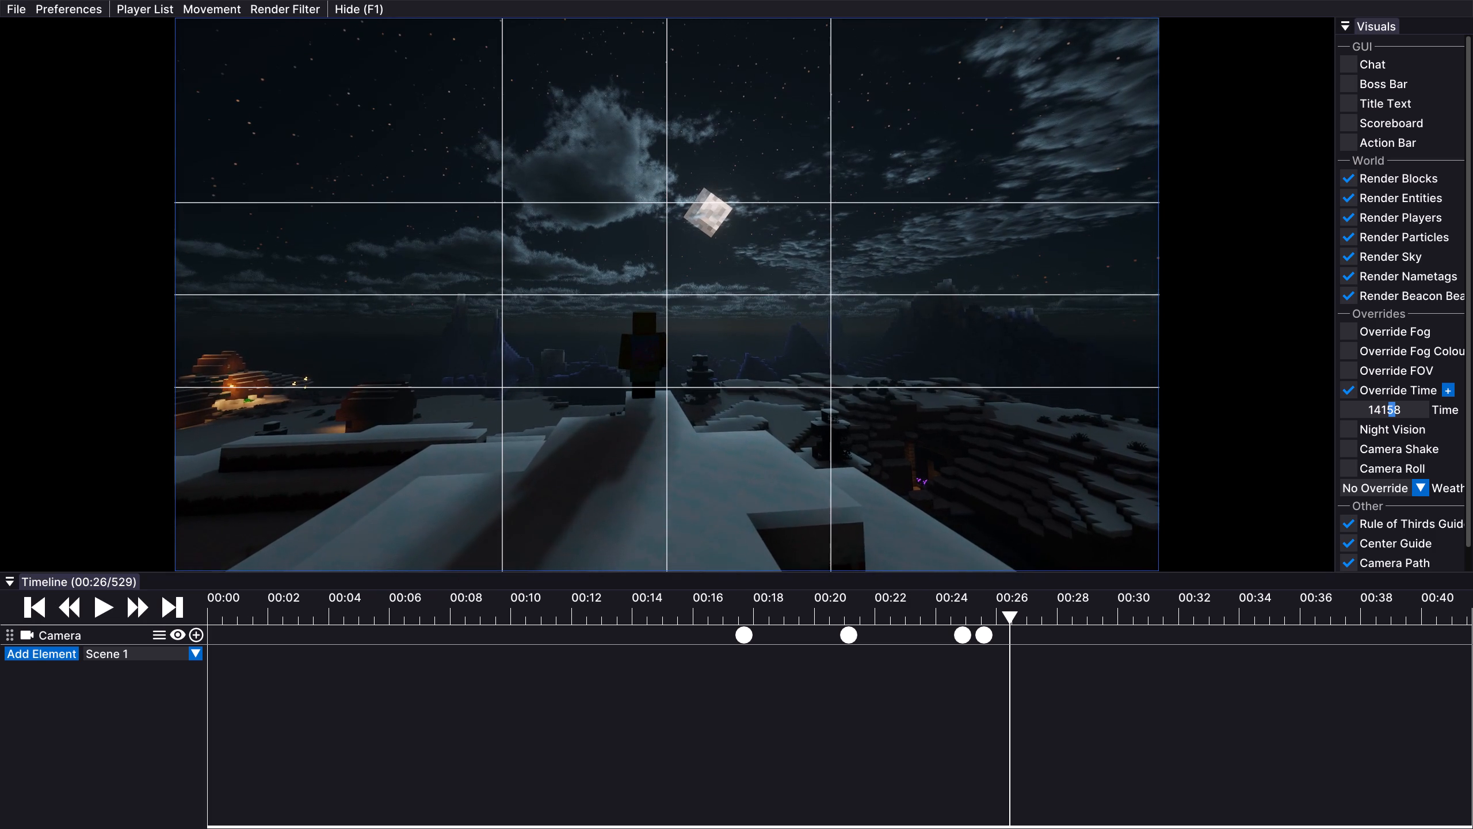
left_click_drag(736, 414, 736, 414)
left_click(202, 630)
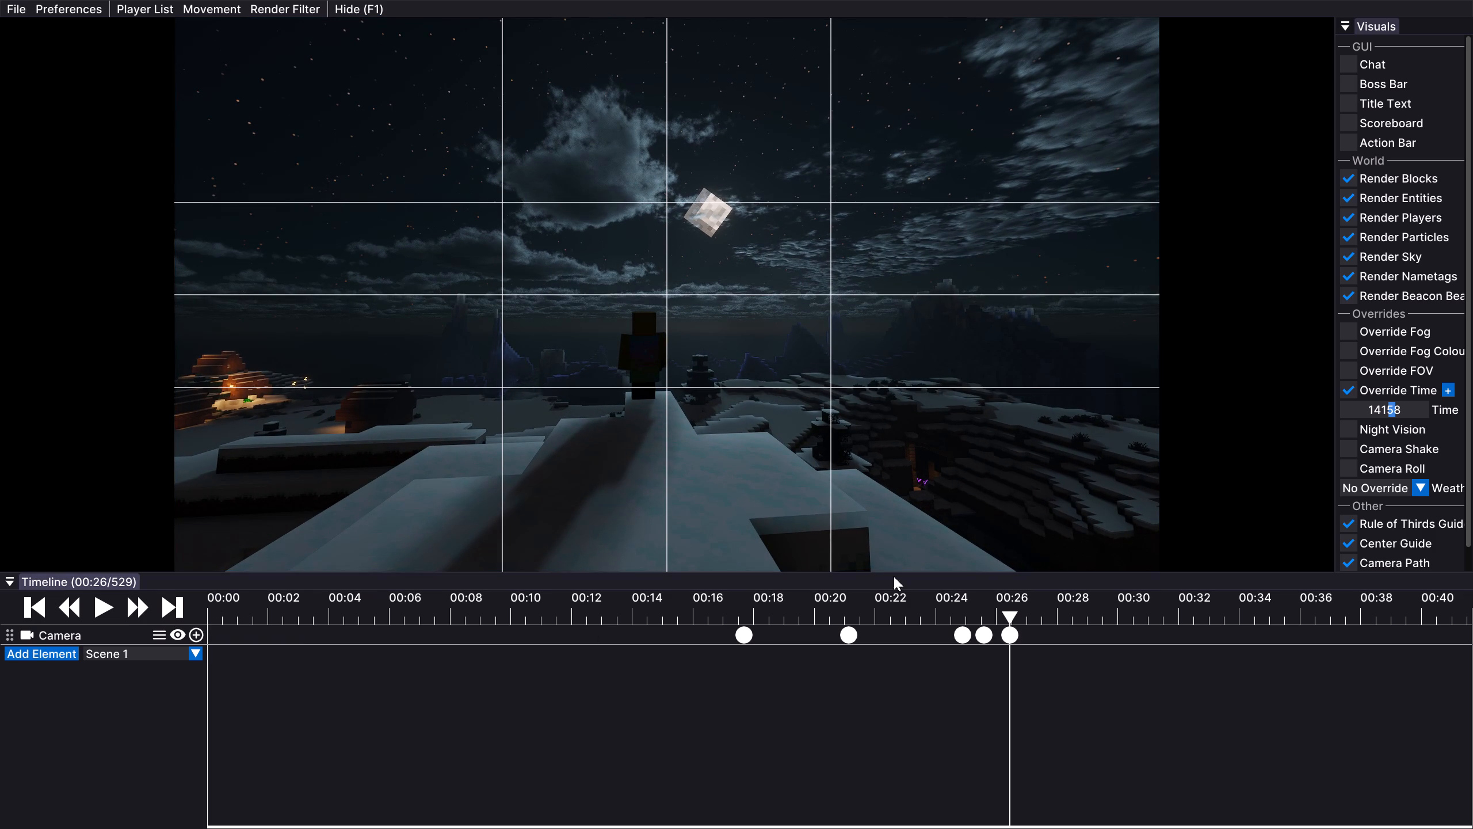
left_click_drag(1012, 636, 1005, 636)
Play the shot from 00:24/489 and add a sixth camera keyframe at 00:27/559 from the same camera position.
left_click(949, 616)
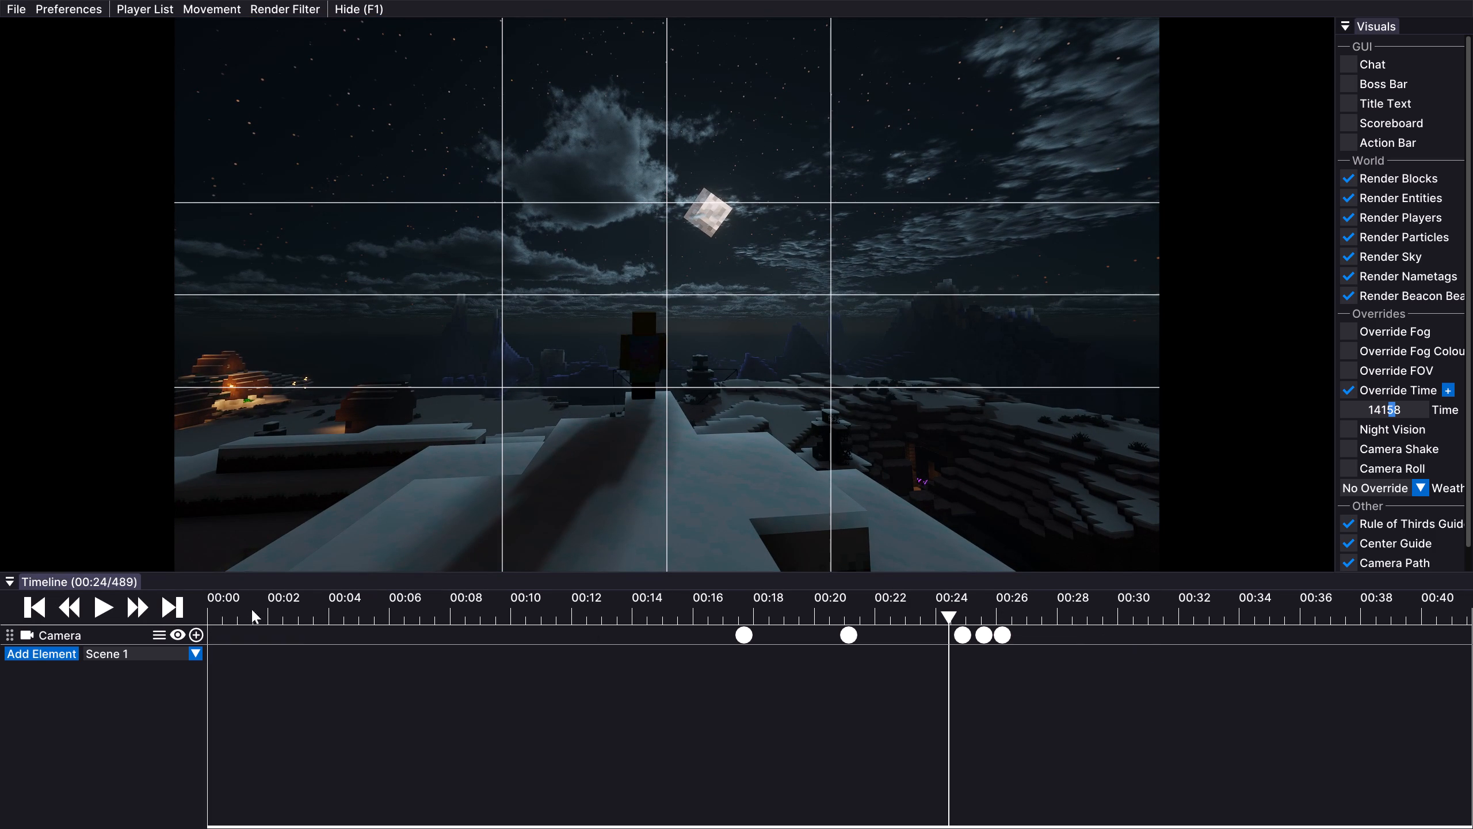
left_click(94, 616)
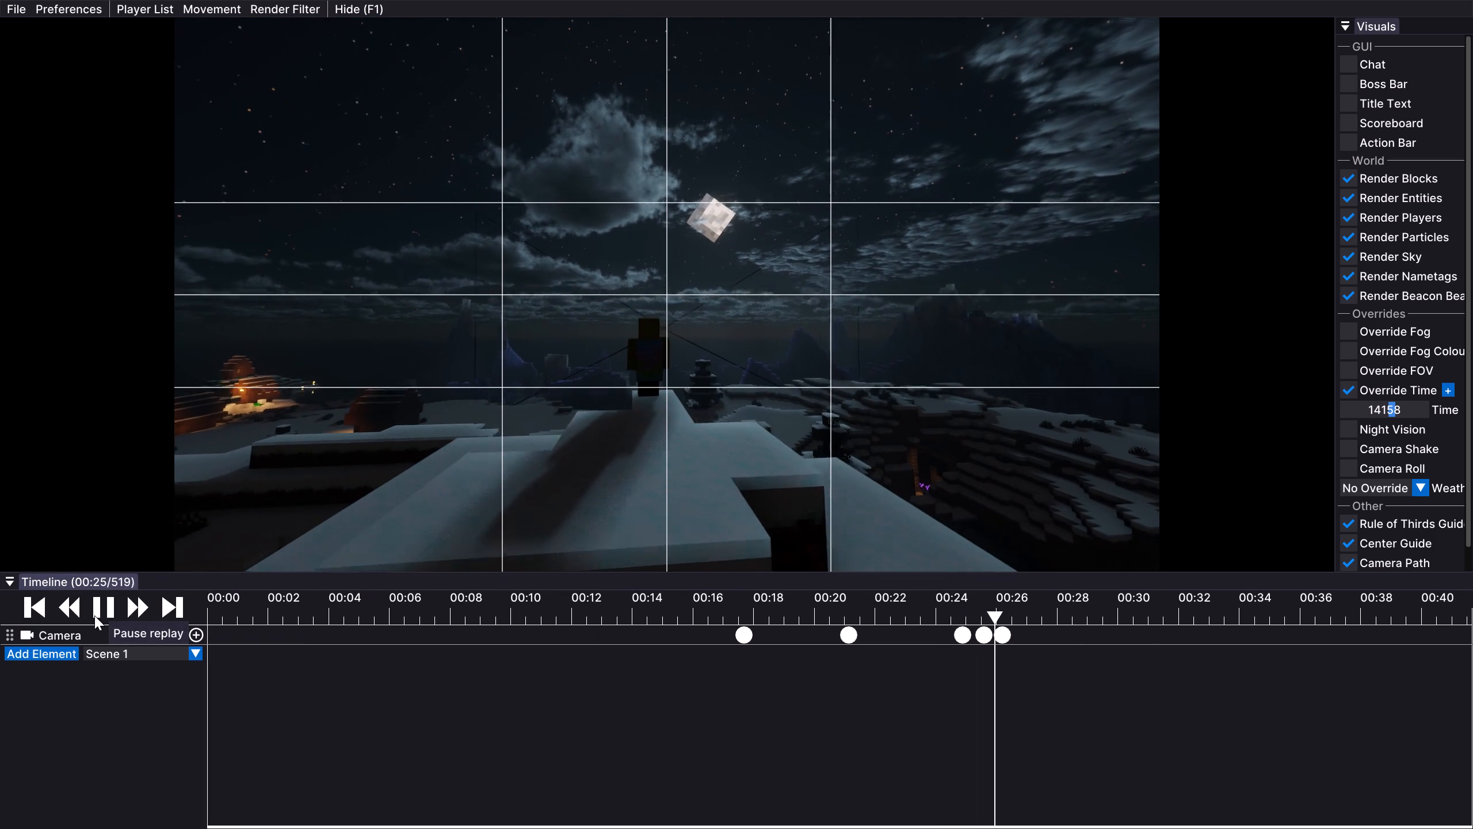
left_click(94, 614)
left_click(94, 614)
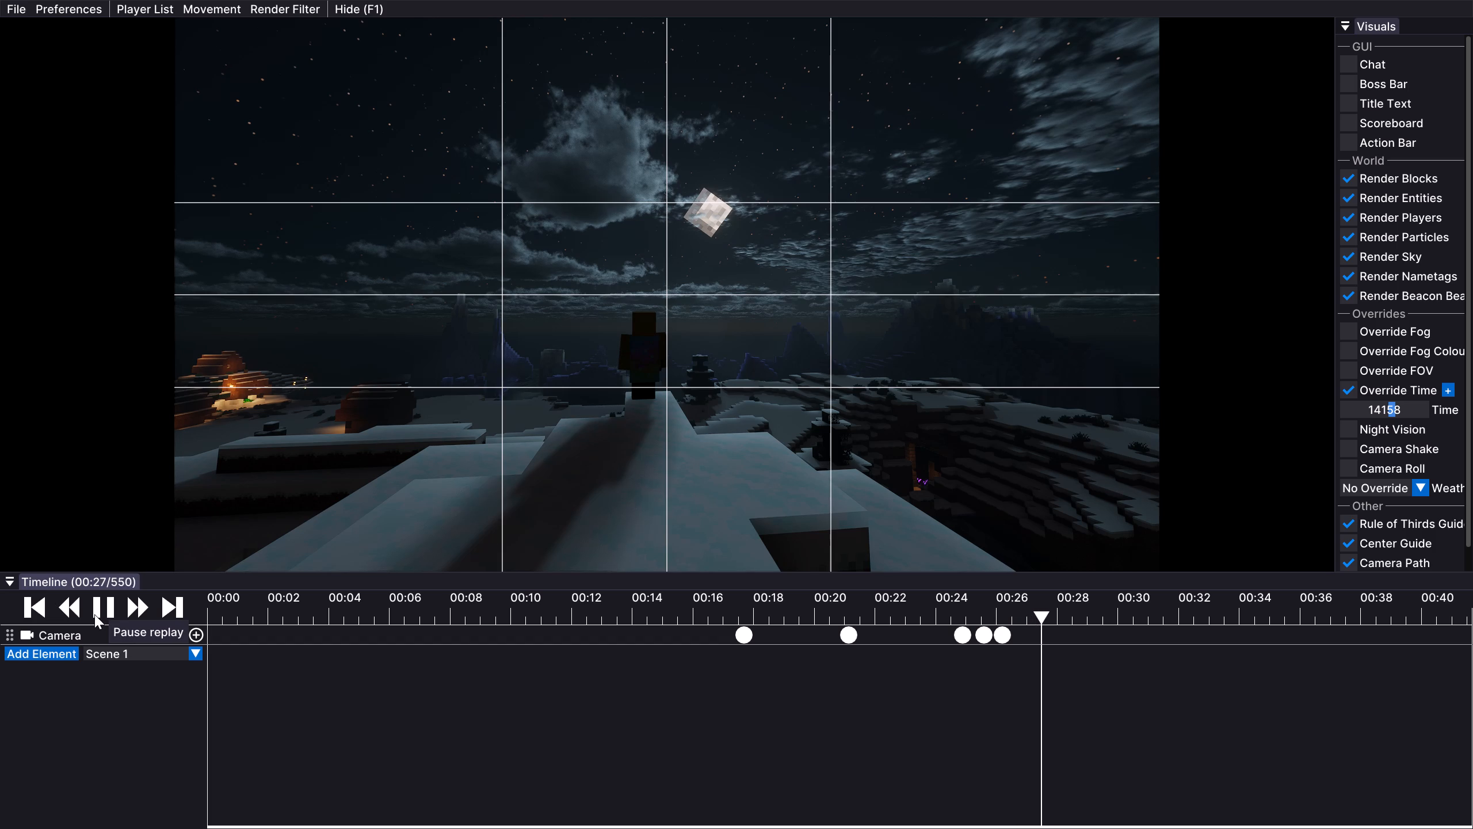
left_click(94, 614)
left_click(194, 630)
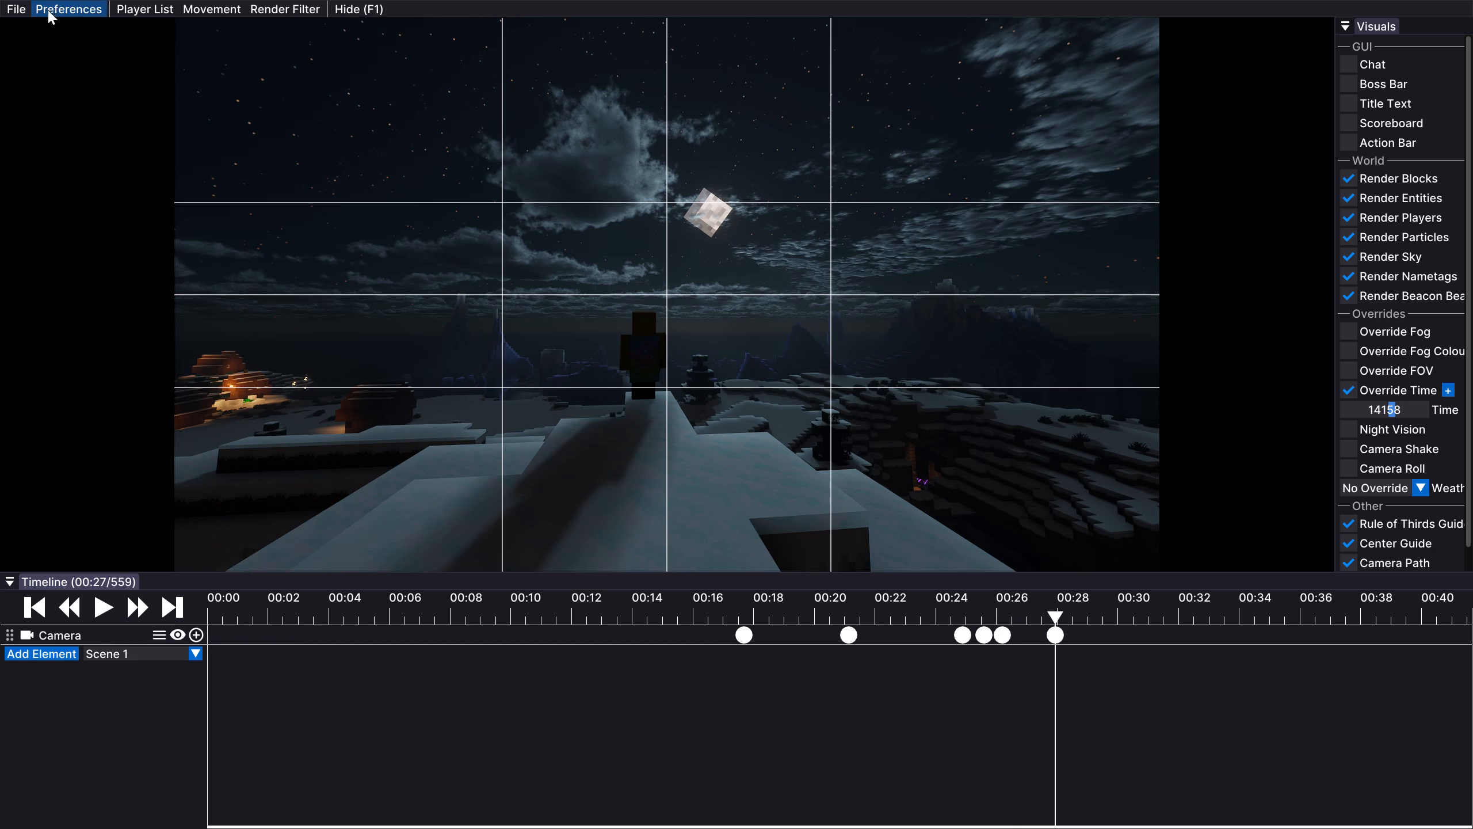
Export the keyframed night shot as an MP4 video to the Videos folder.
left_click(19, 14)
left_click(66, 30)
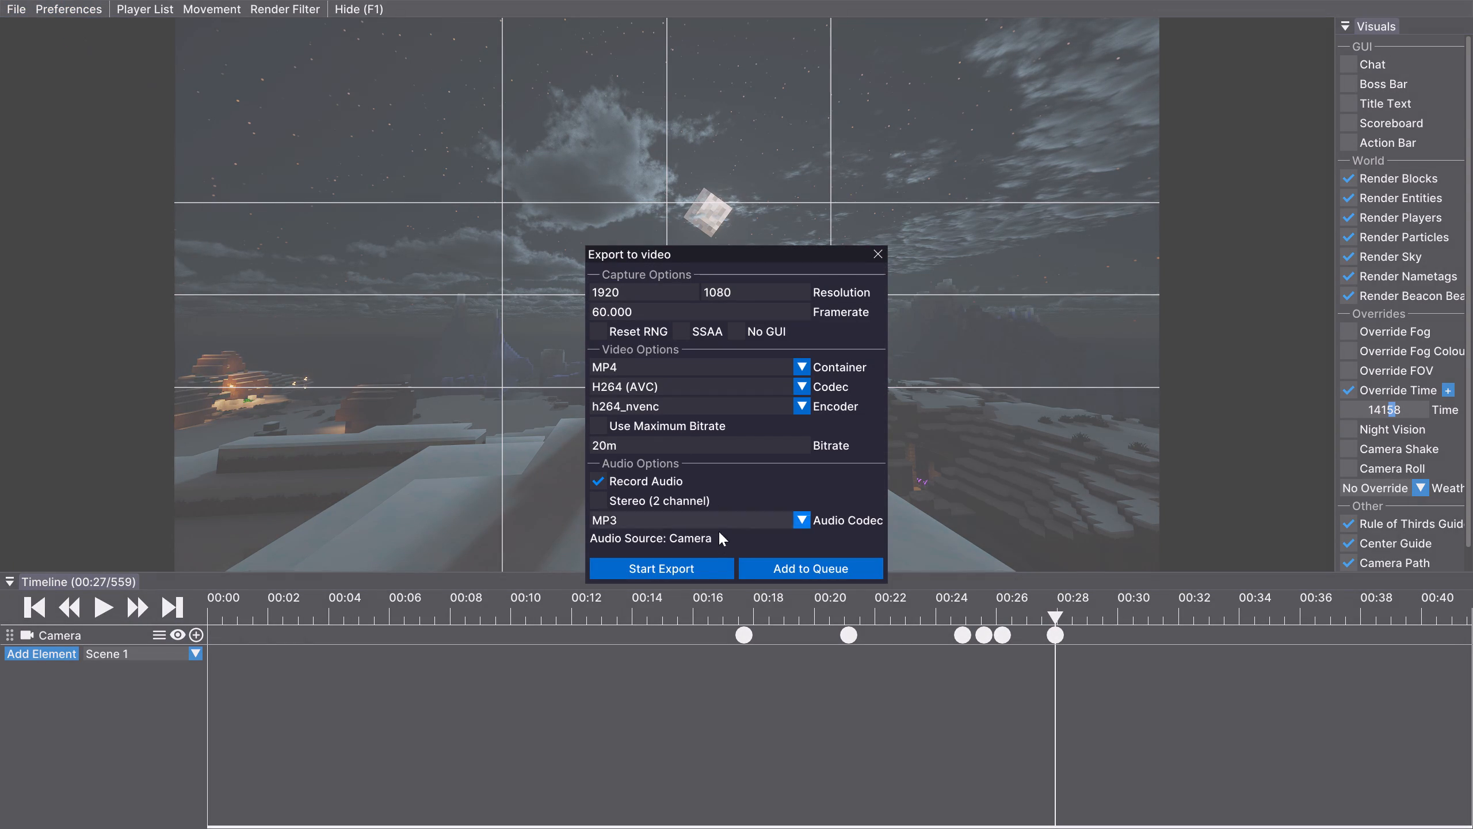
left_click(703, 562)
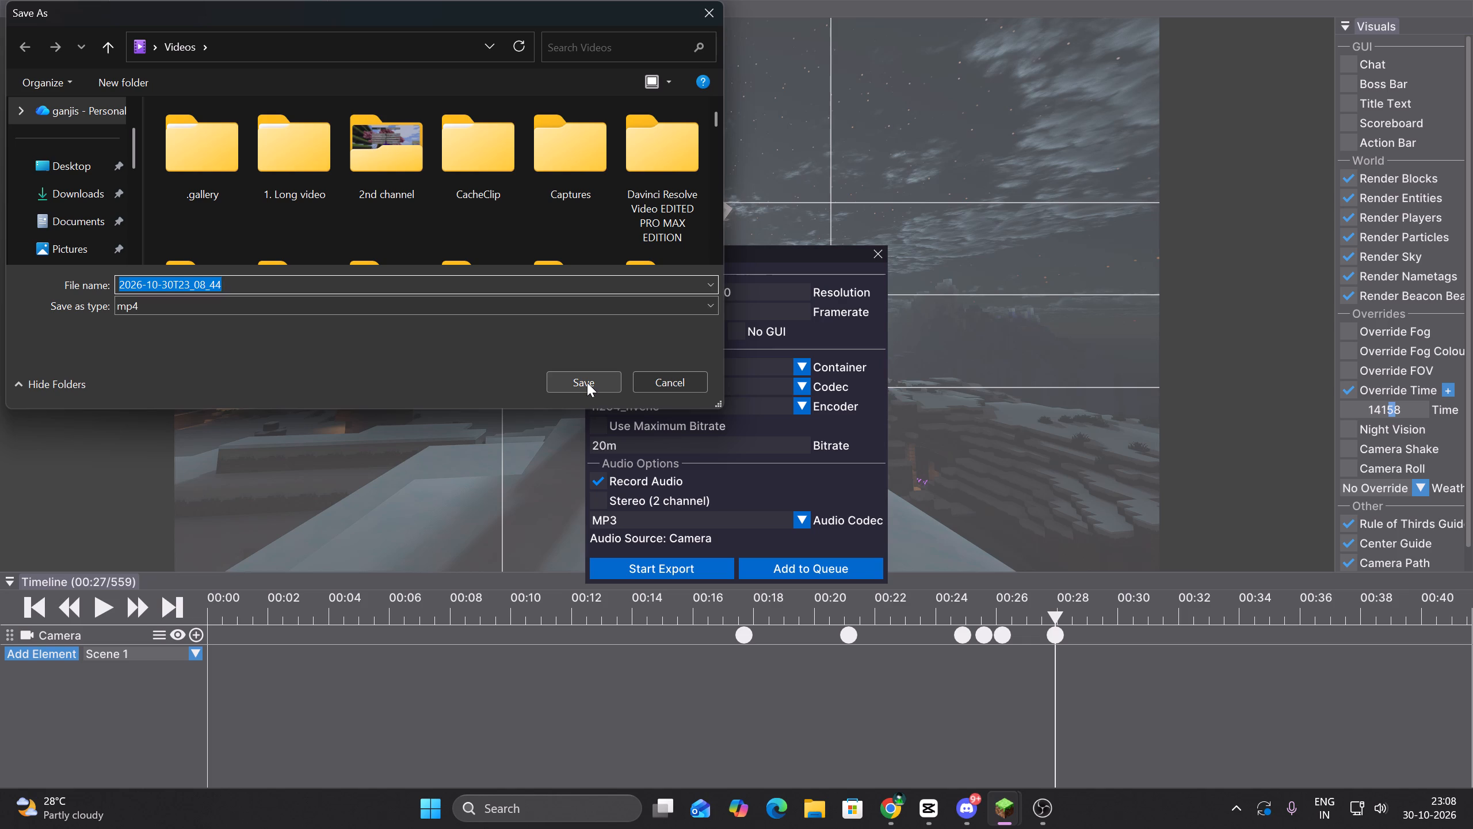
left_click(587, 382)
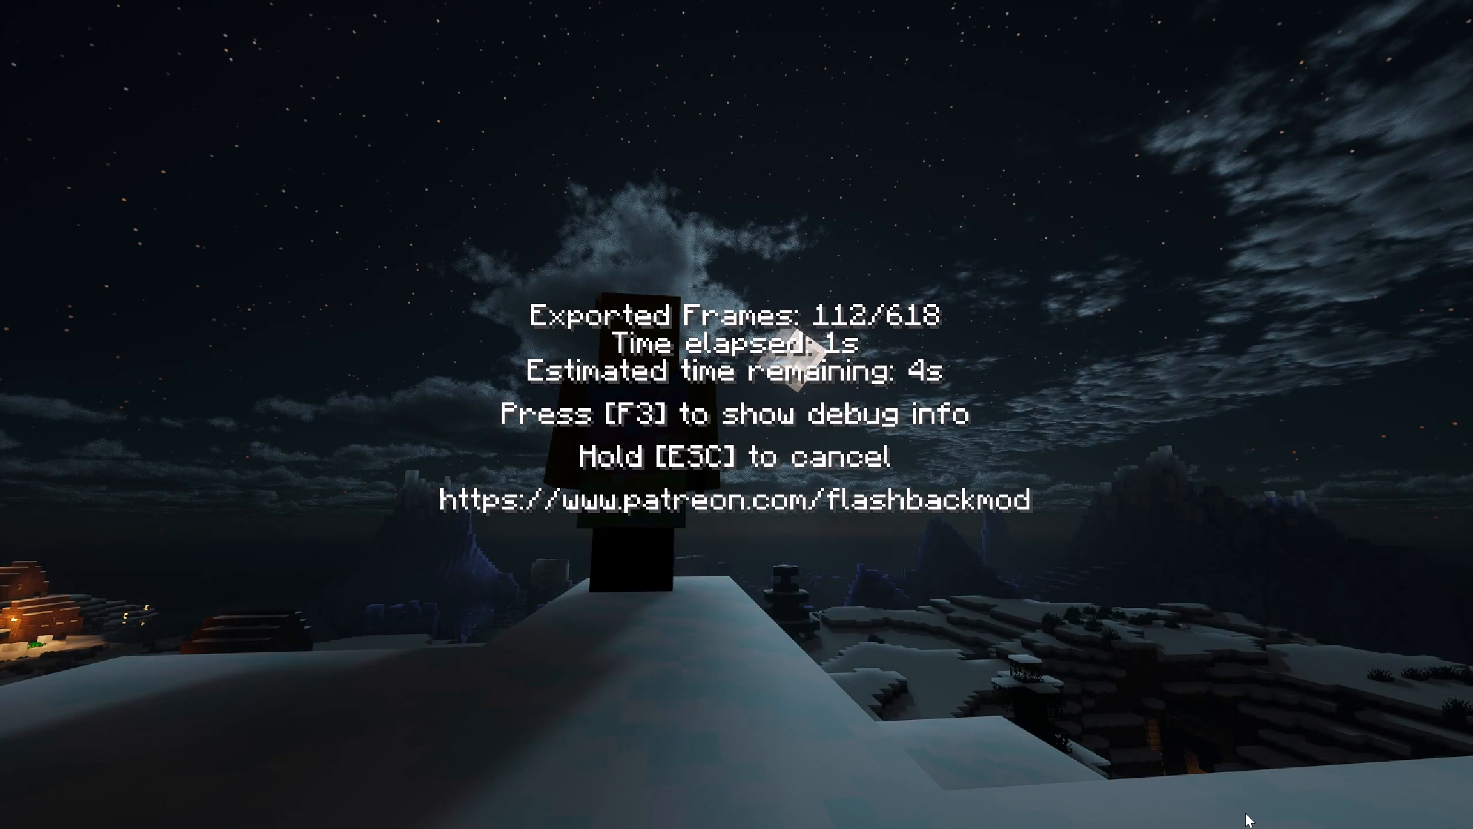
Switch the game out of full screen into windowed mode.
key("F11")
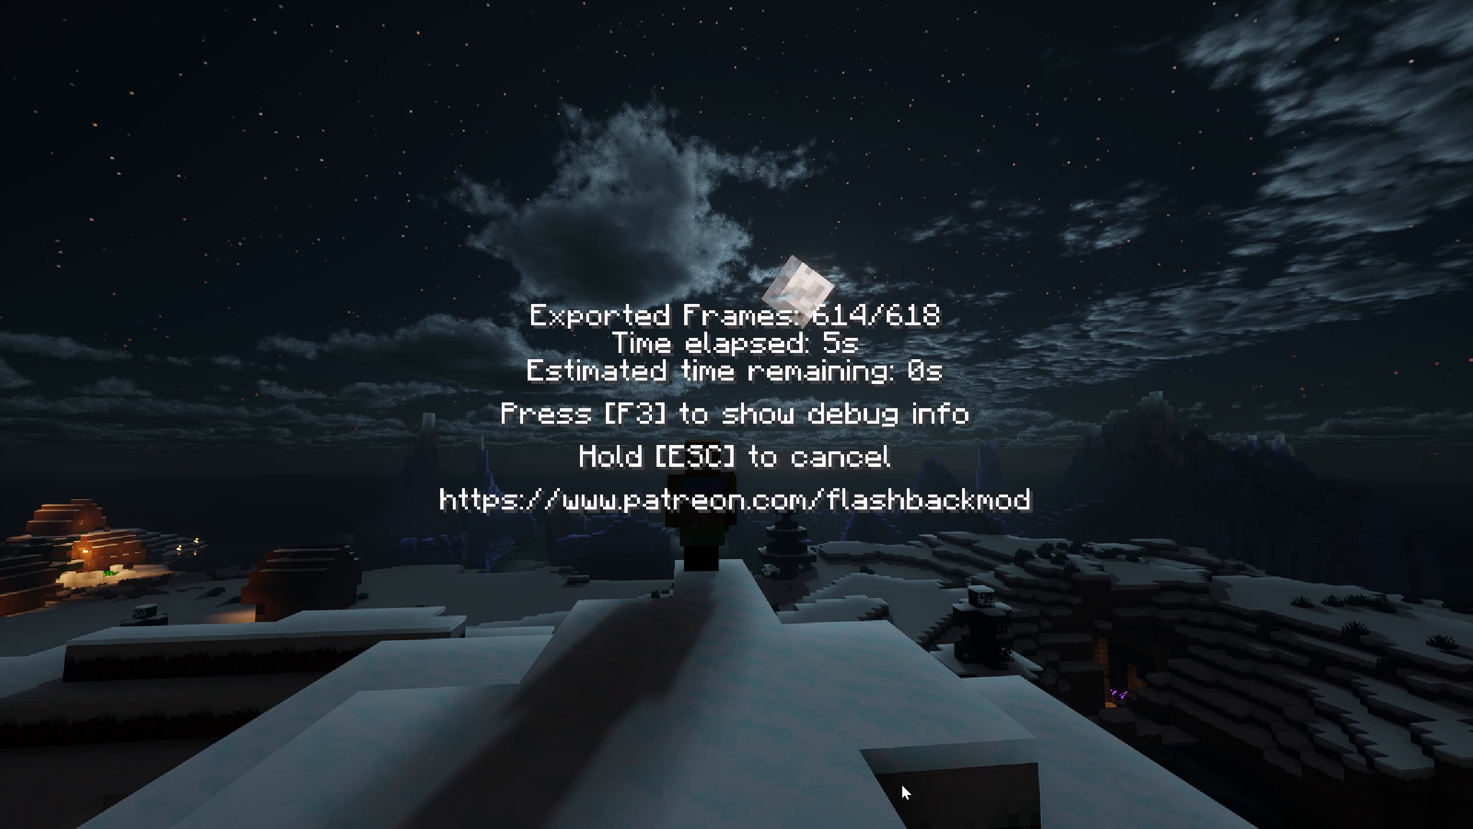
key("F11")
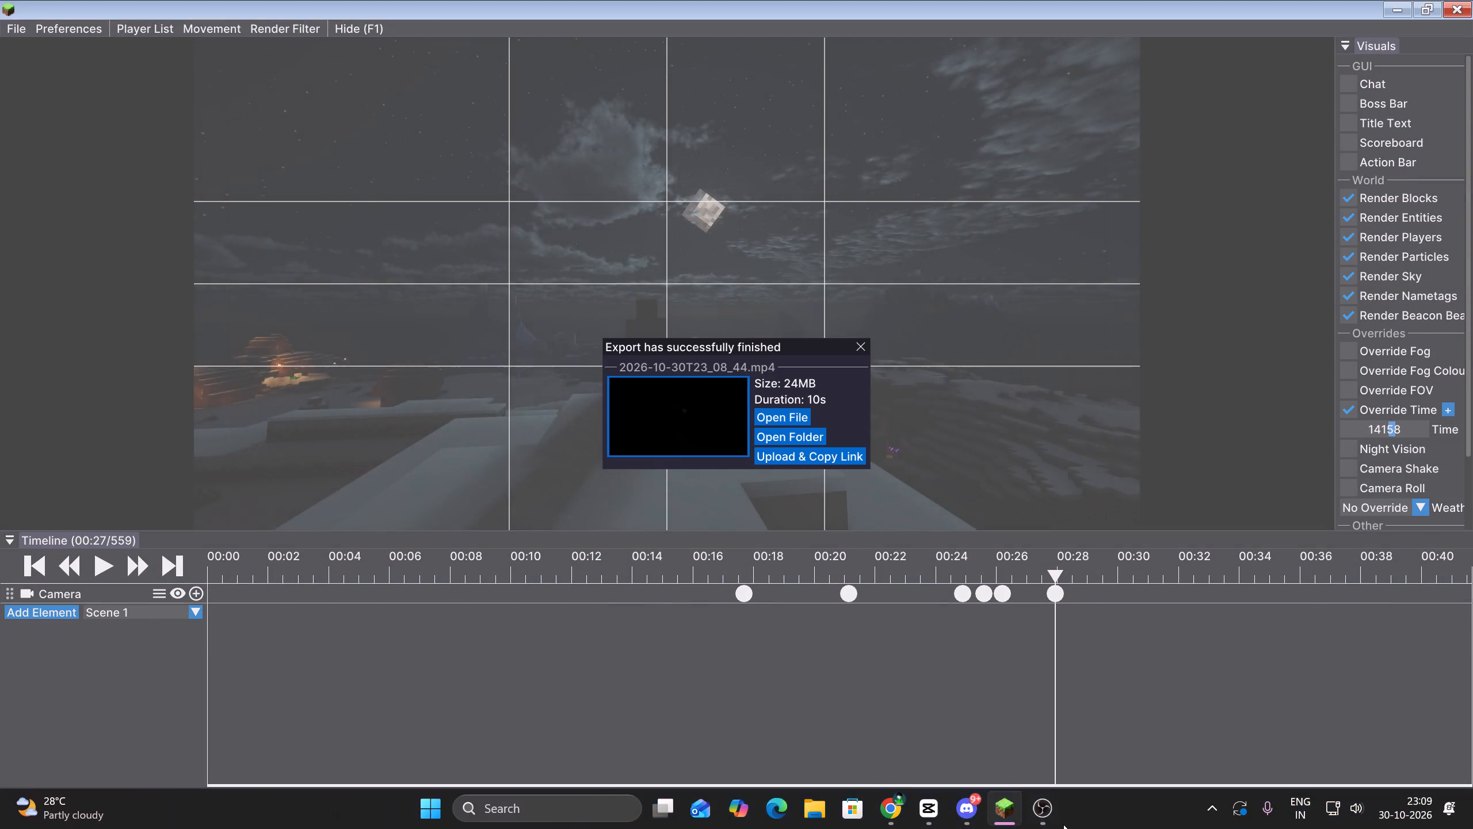
key("F11")
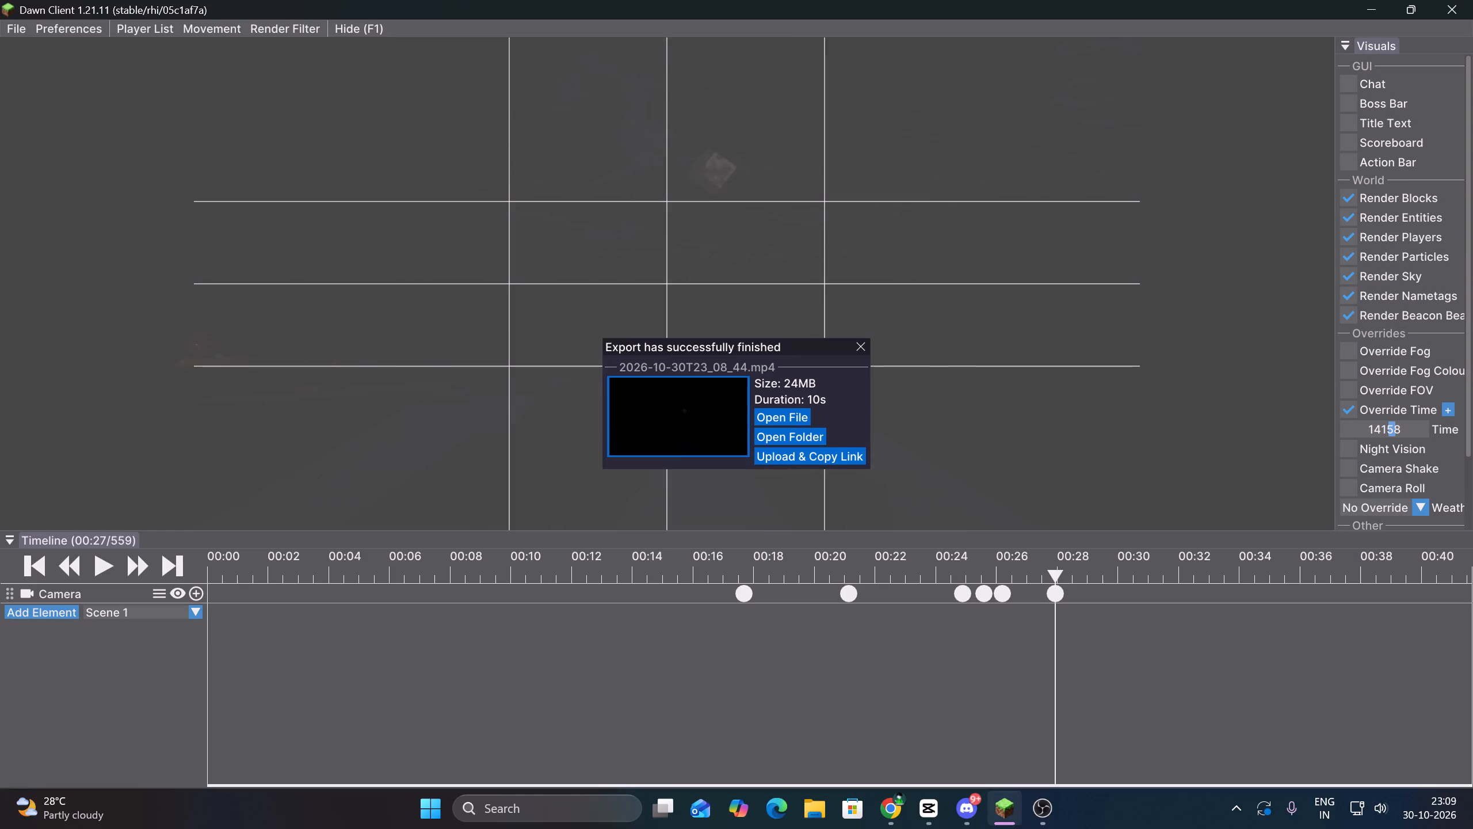
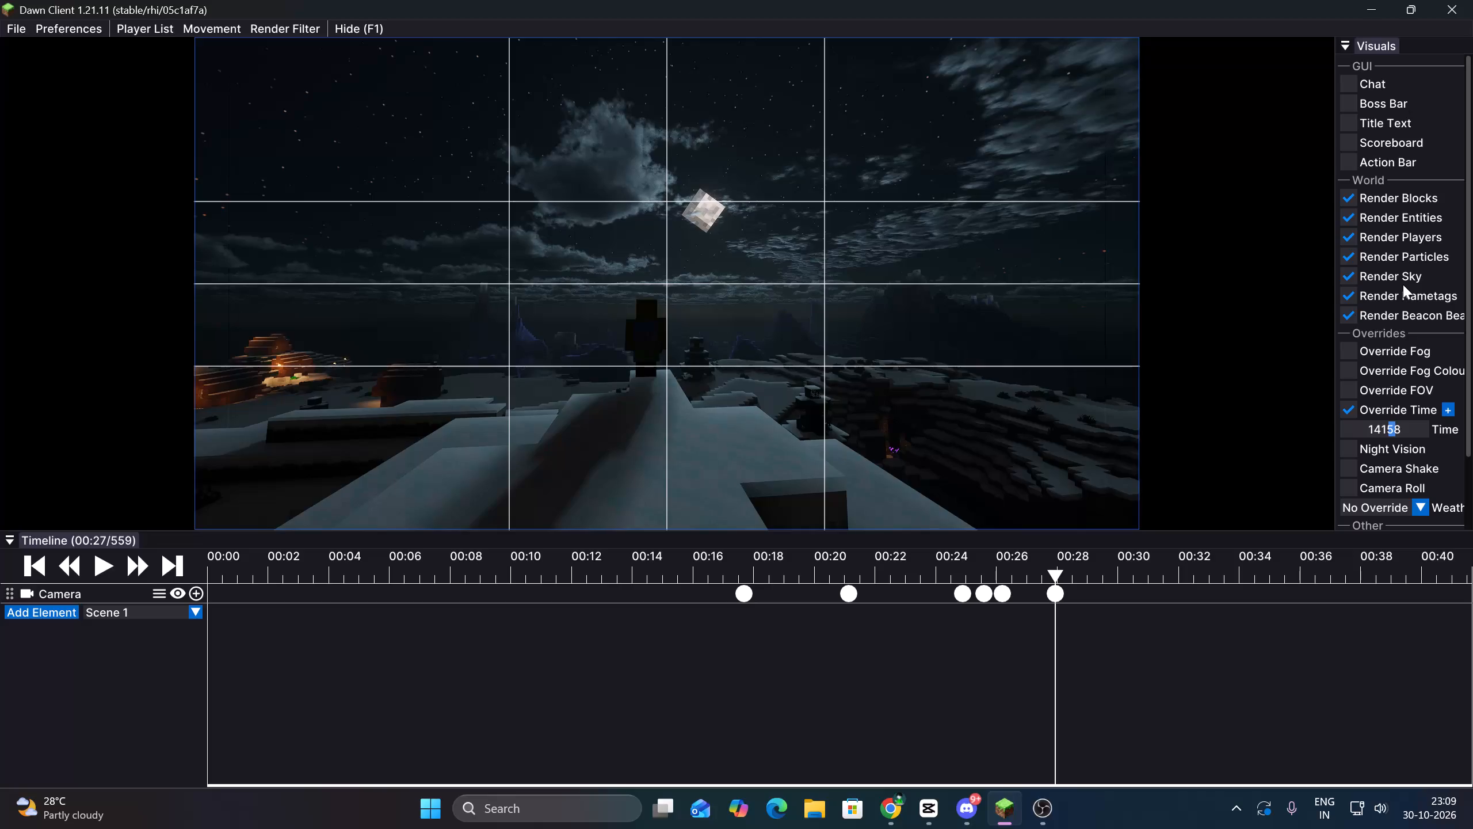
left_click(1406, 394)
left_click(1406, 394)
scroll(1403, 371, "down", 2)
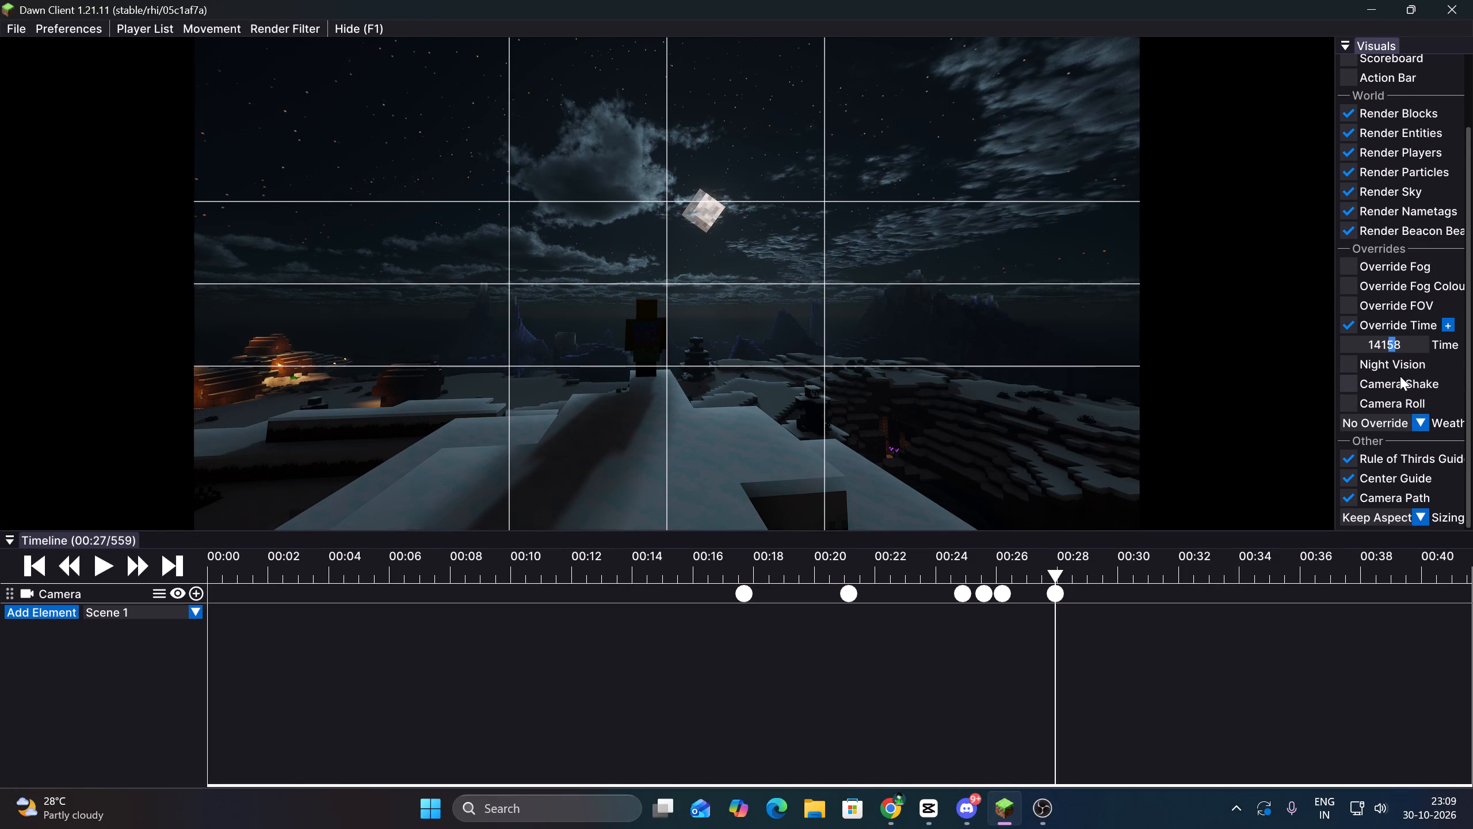
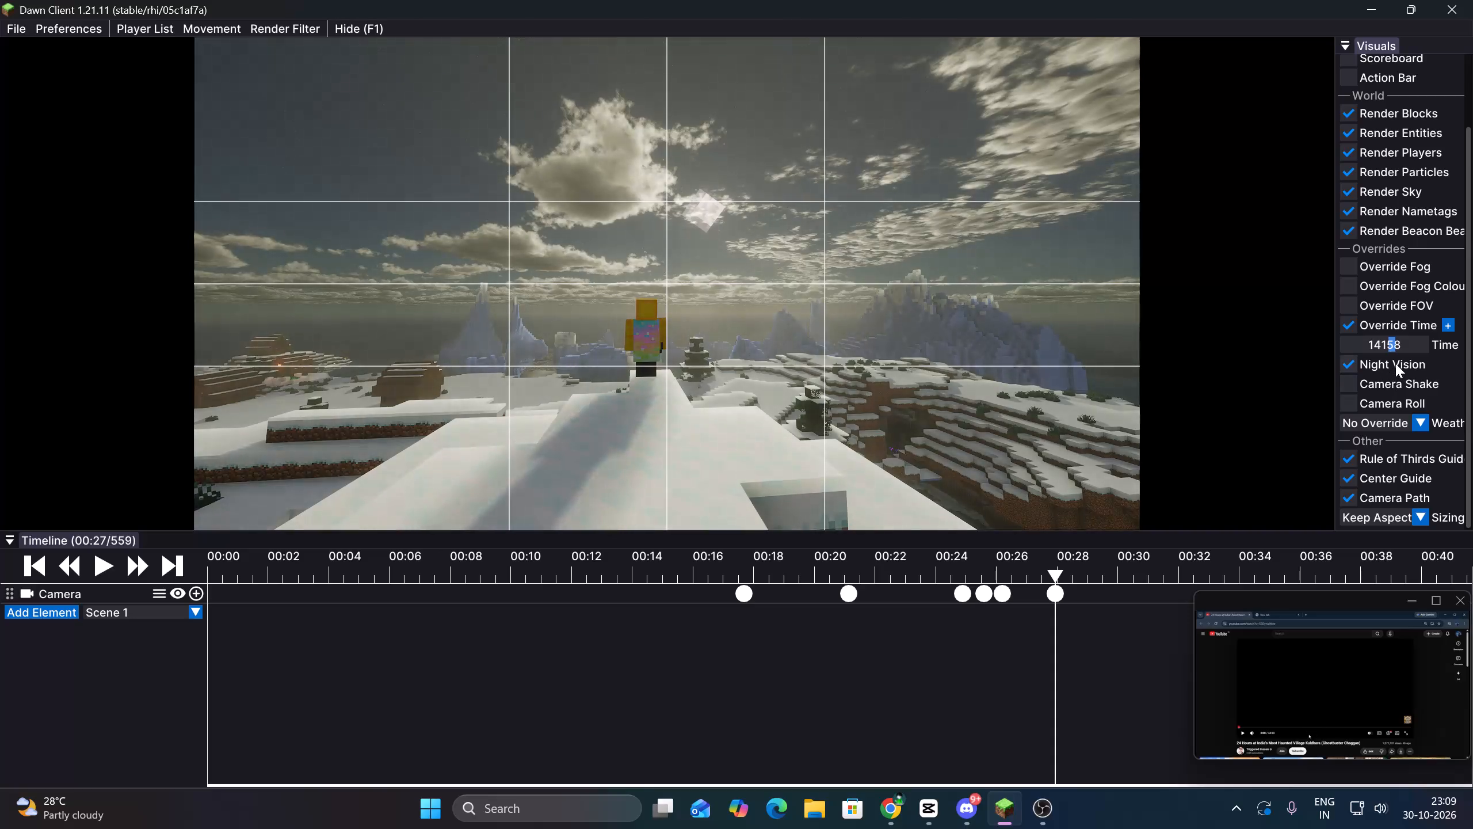
Turn off the Night Vision override in the replay visuals for the night-time moon shot.
left_click(1395, 363)
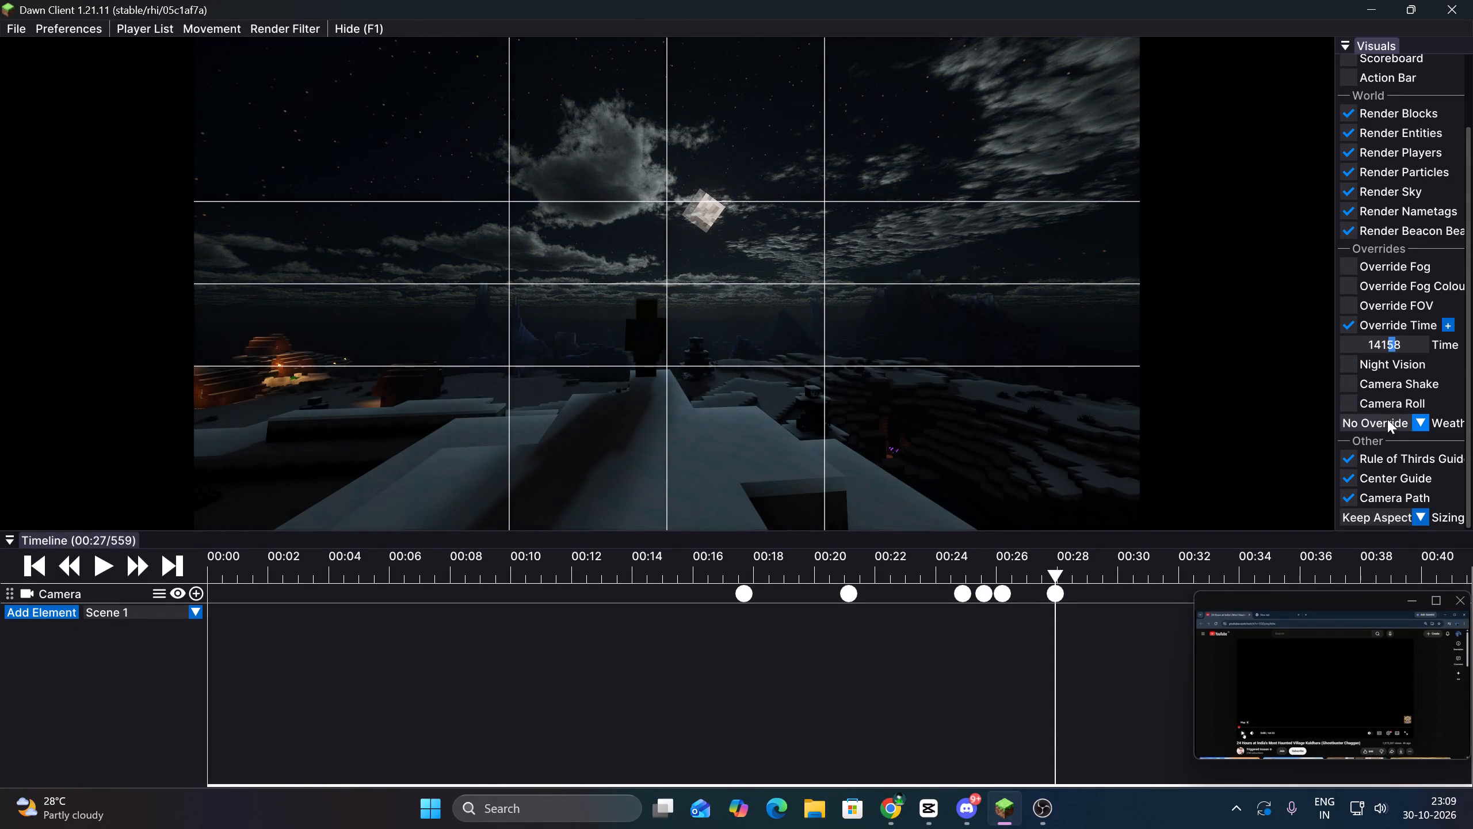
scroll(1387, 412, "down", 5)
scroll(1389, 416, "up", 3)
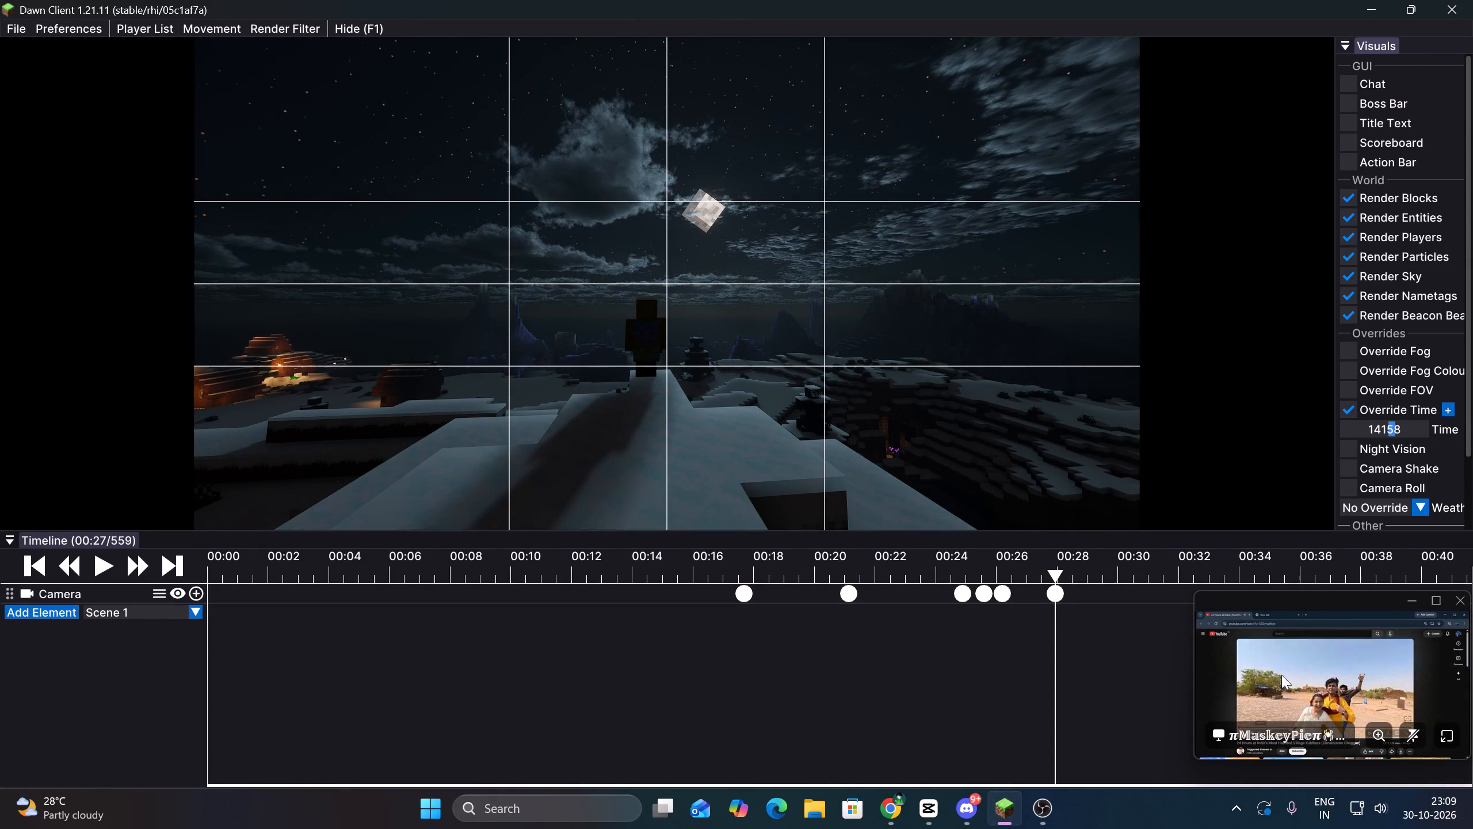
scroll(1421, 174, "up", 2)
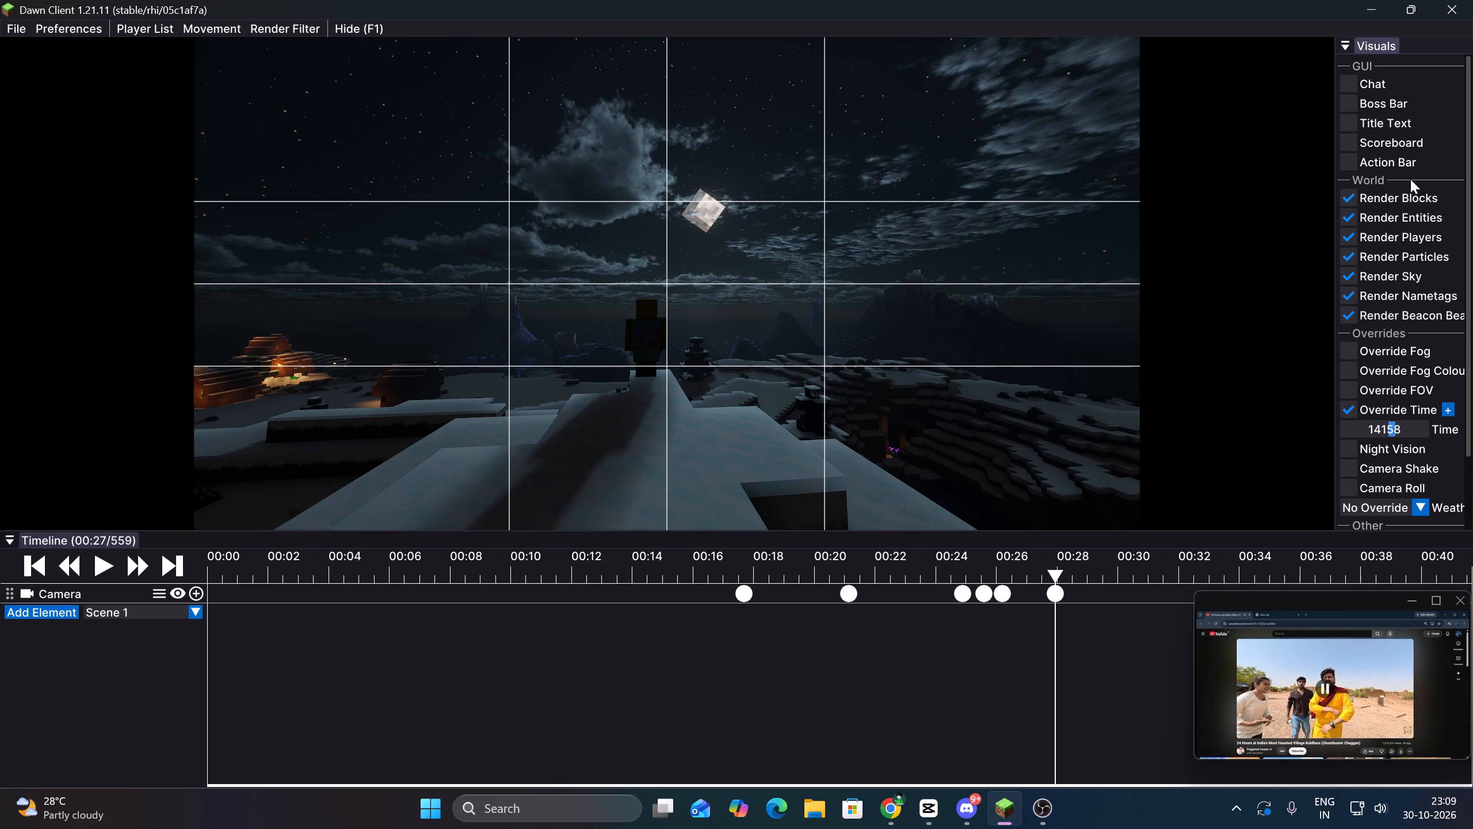
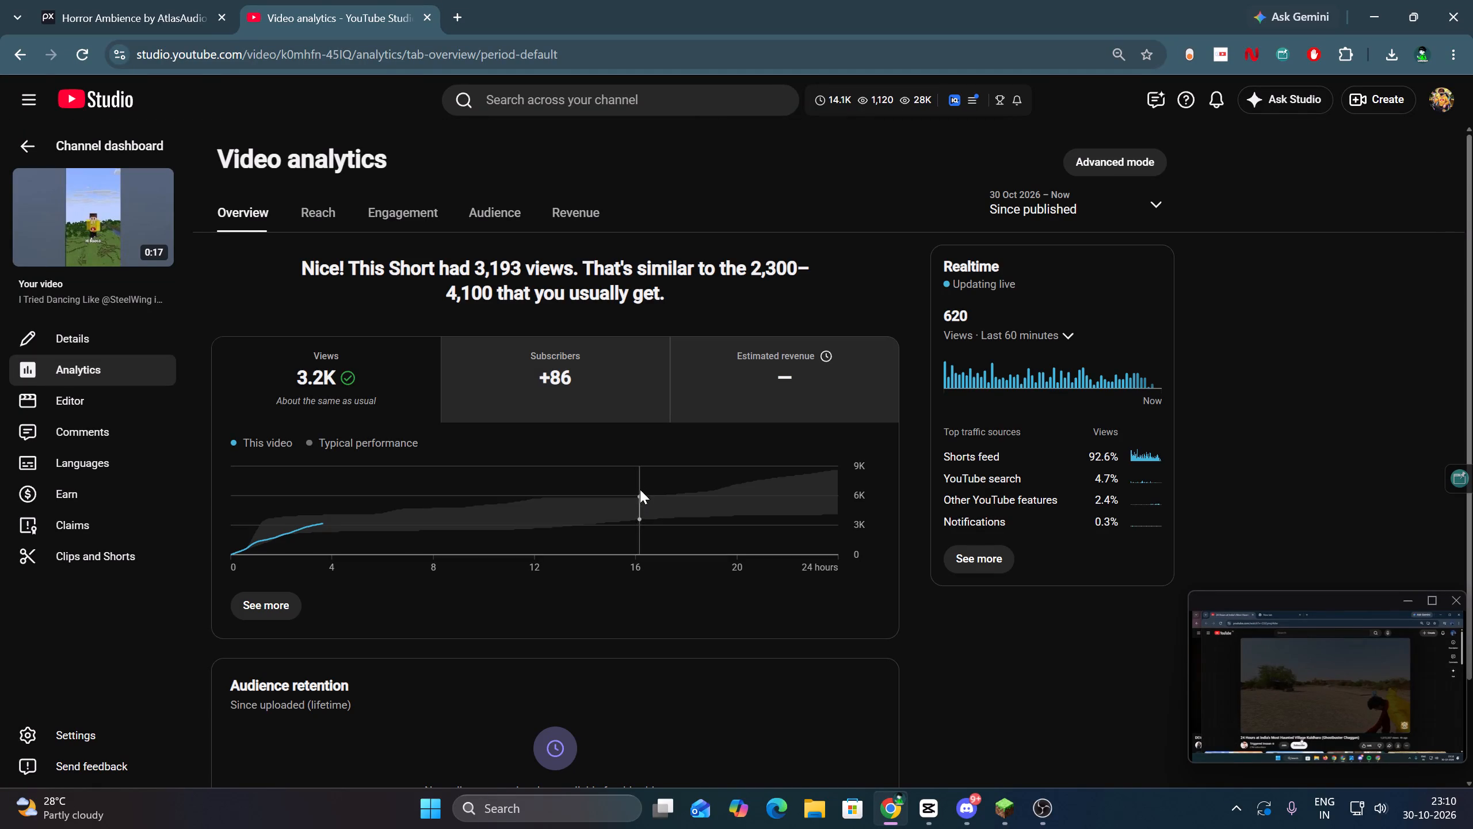
Go back to the YouTube Studio channel dashboard and check the current subscriber count under Channel analytics.
left_click(117, 148)
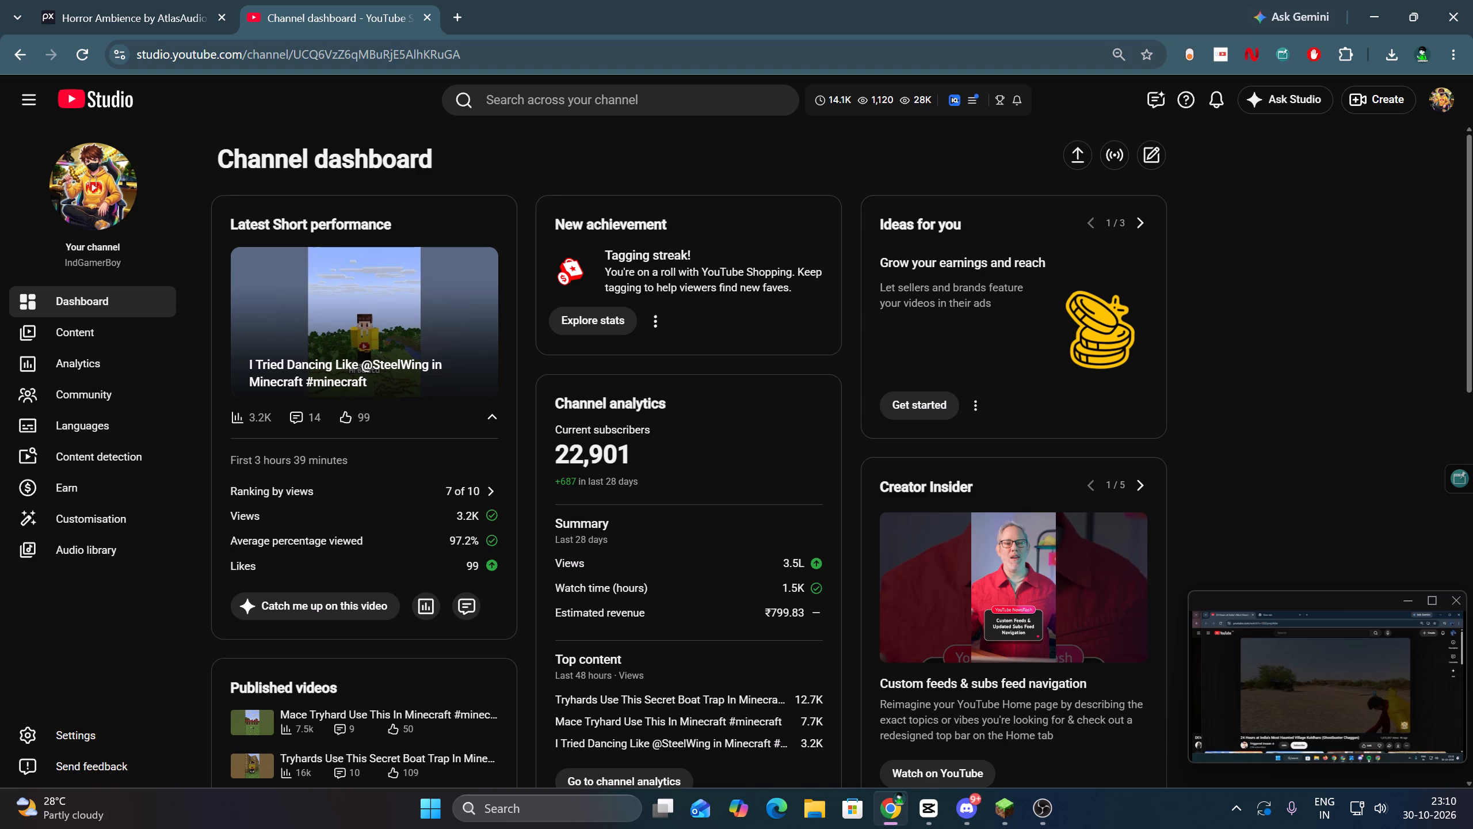
left_click_drag(623, 463, 627, 461)
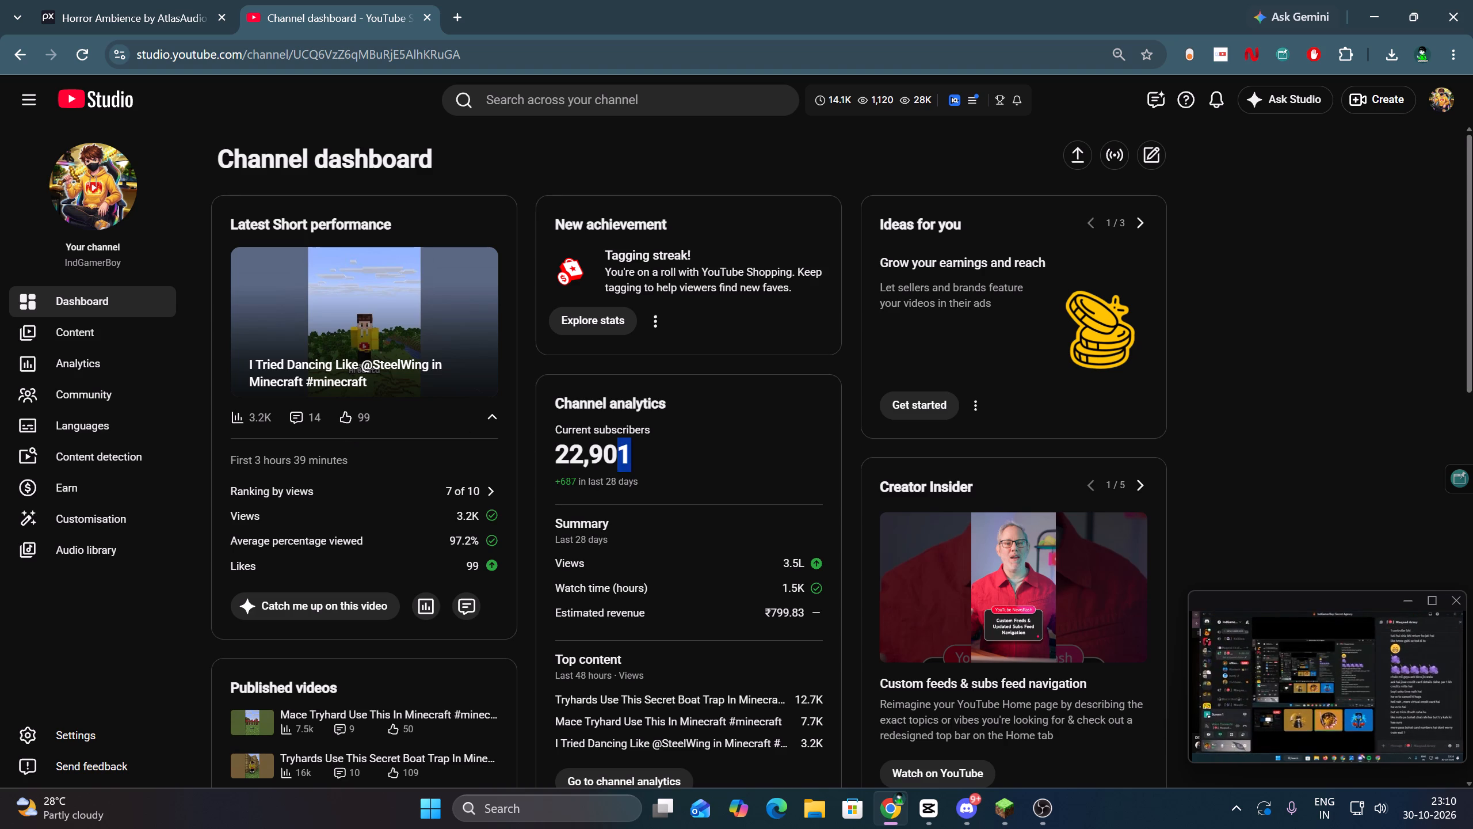
left_click_drag(627, 461, 545, 459)
left_click(676, 454)
left_click_drag(670, 452, 539, 450)
left_click(647, 461)
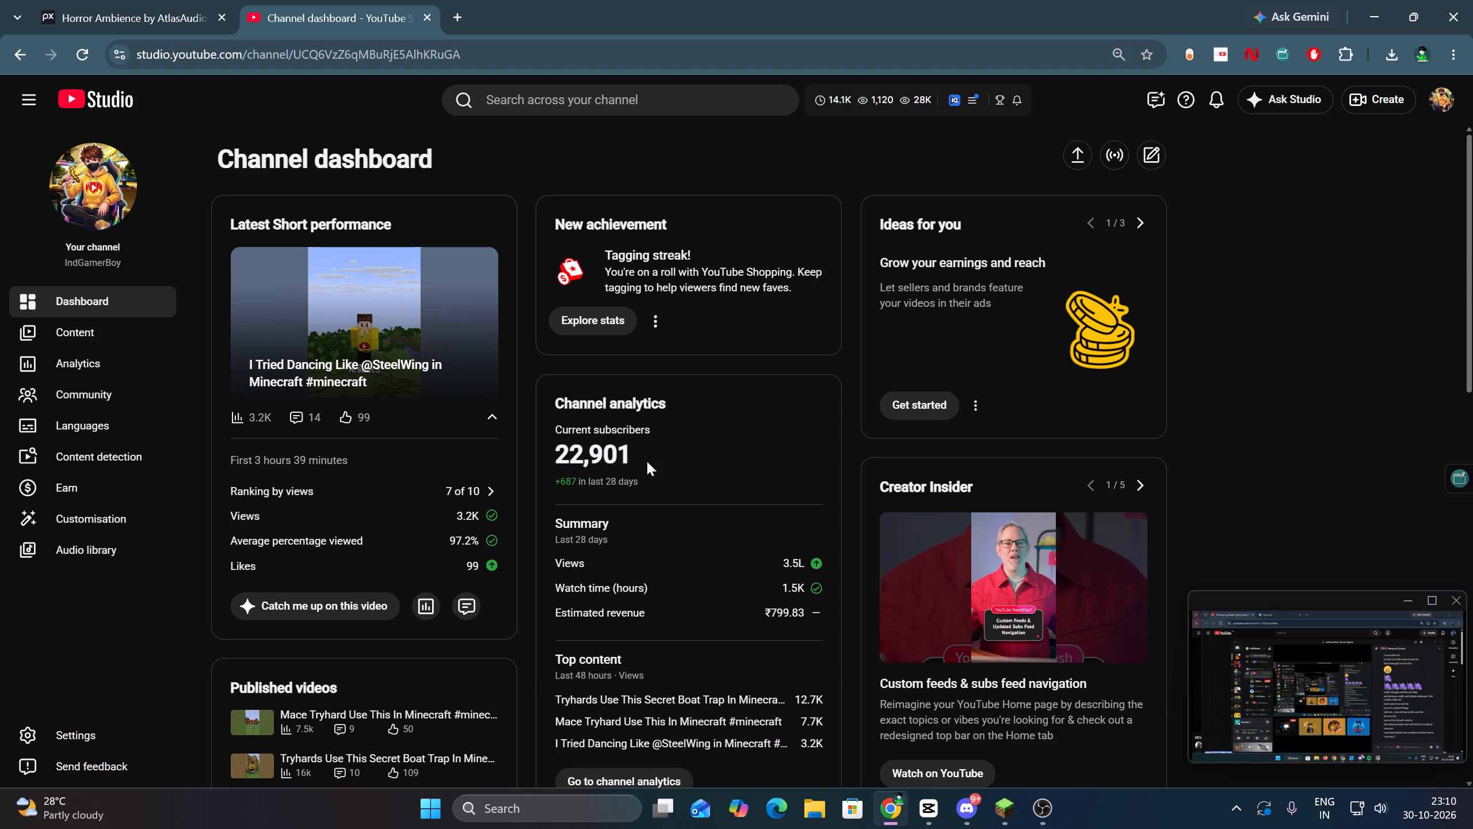
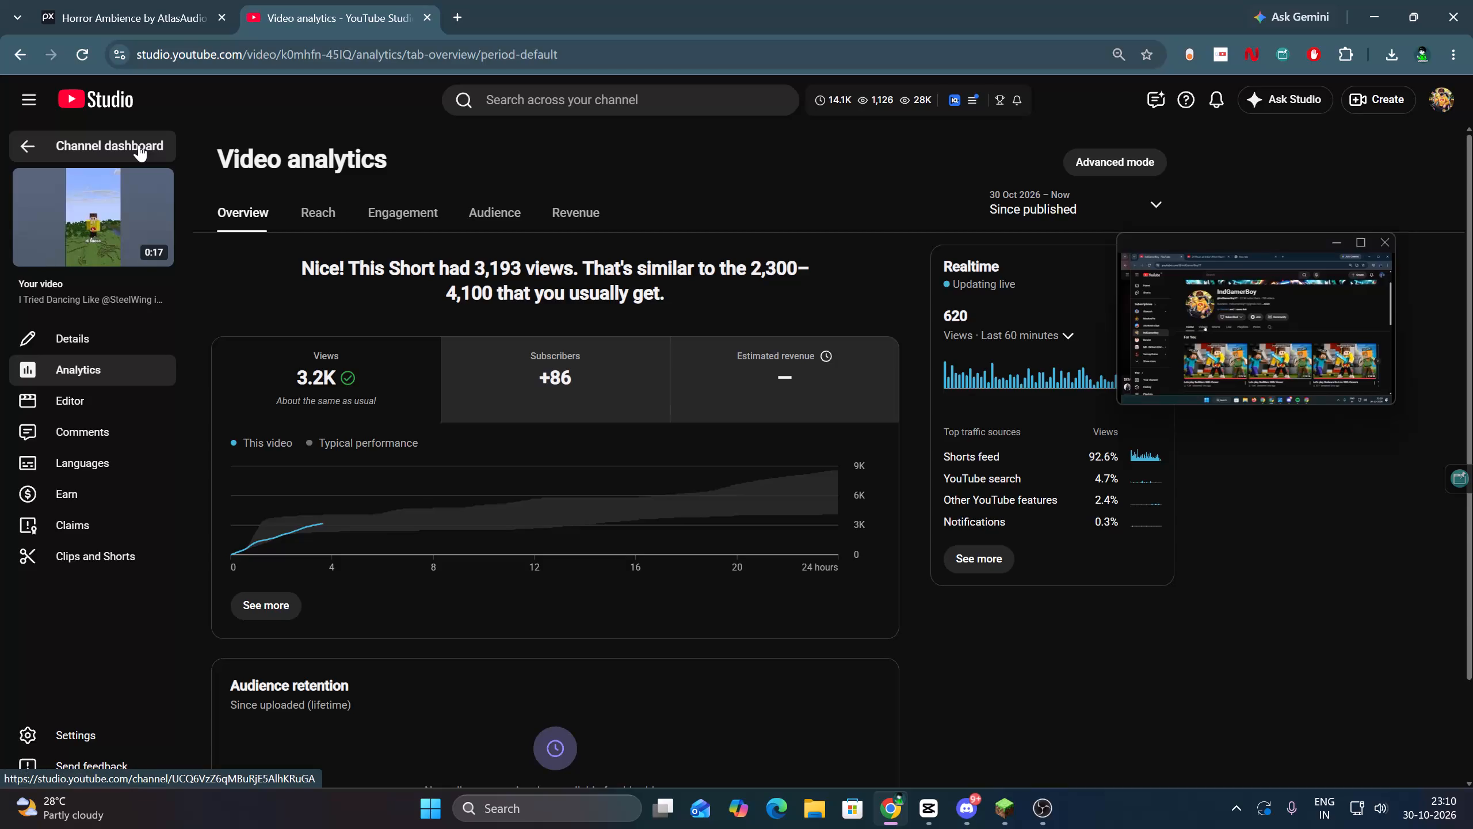
left_click(139, 144)
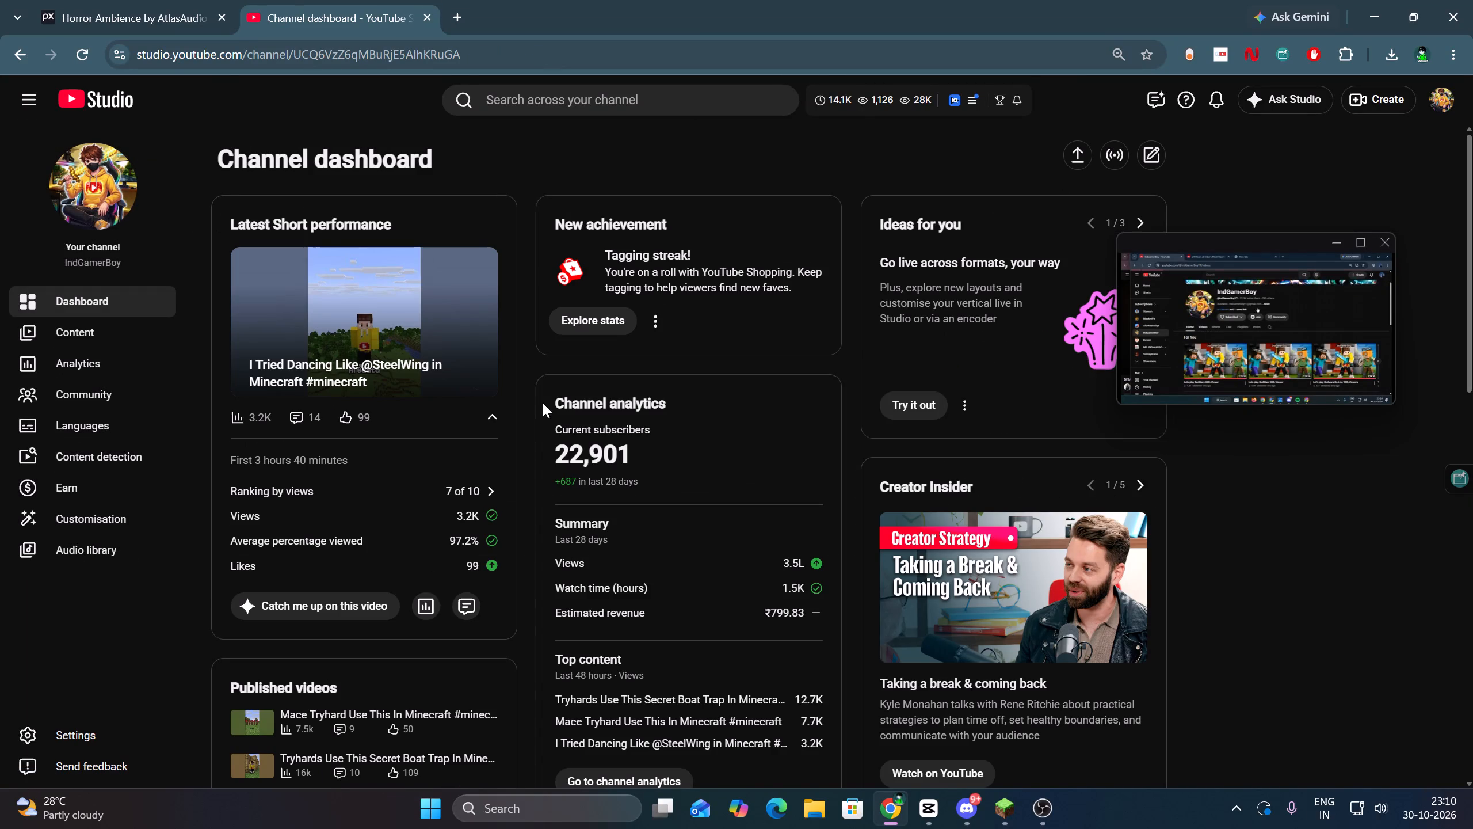
left_click_drag(647, 462, 589, 455)
left_click(423, 620)
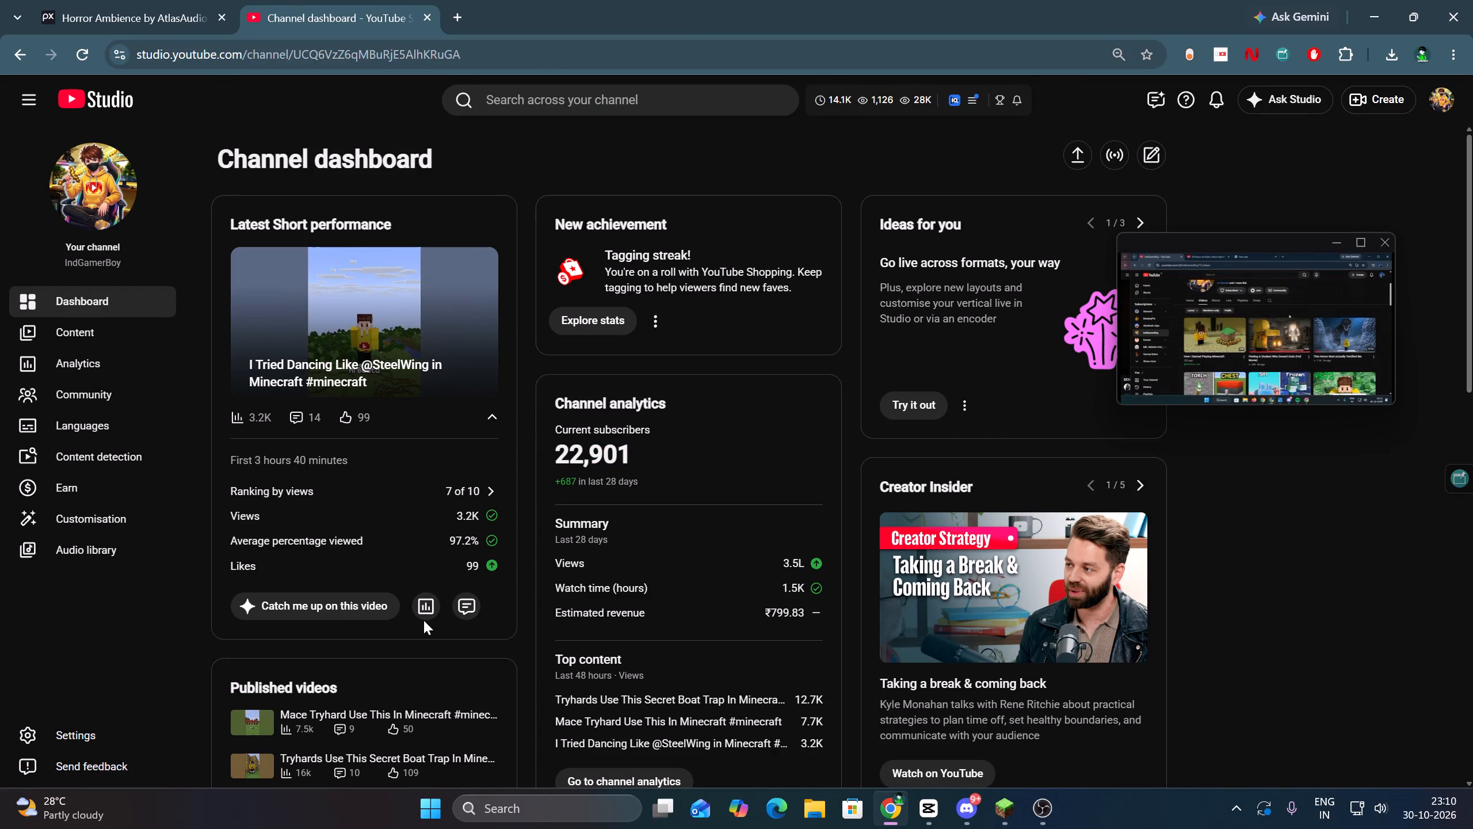
left_click(425, 620)
left_click(428, 604)
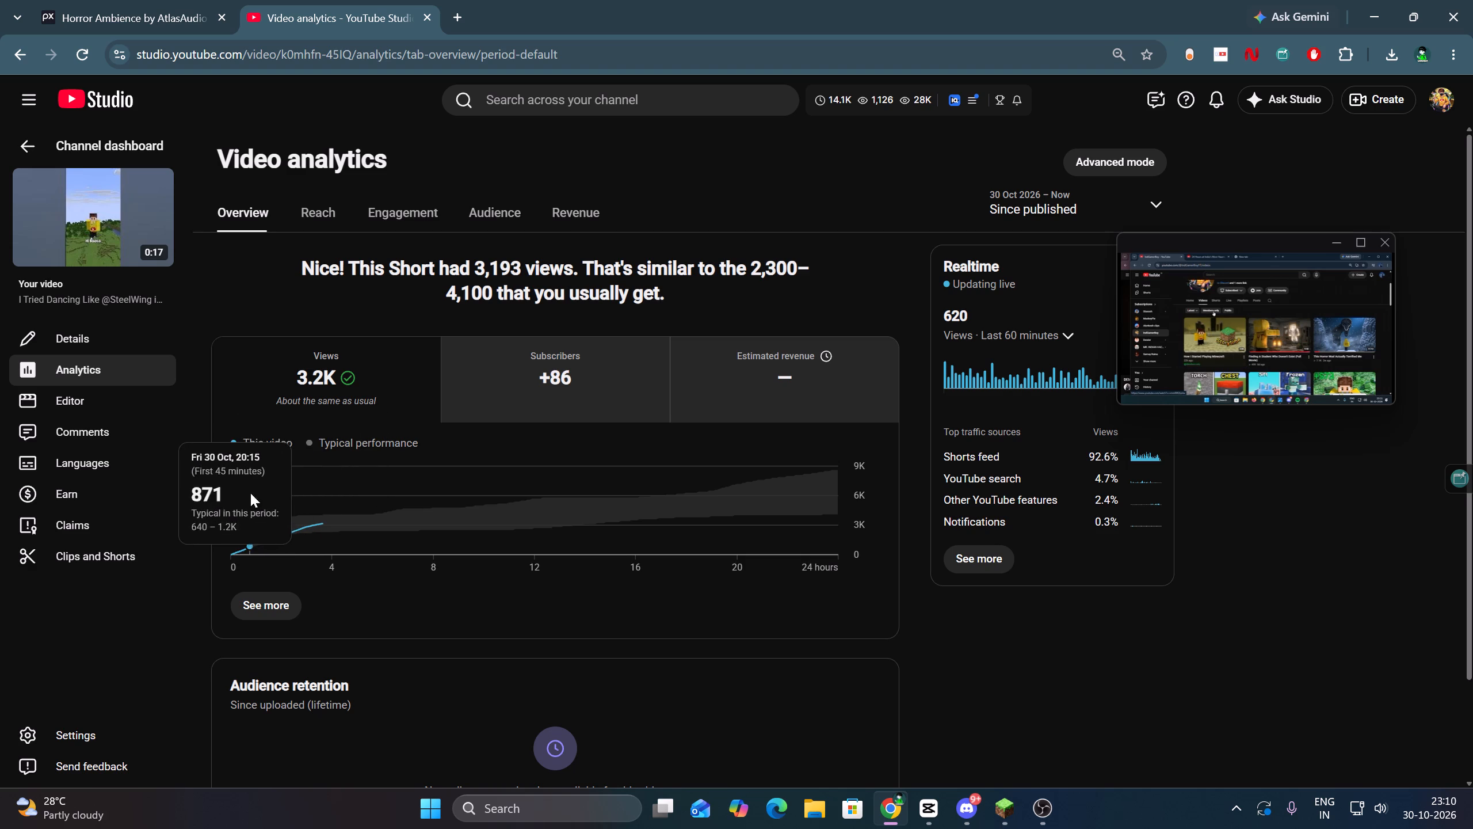
Go back to the channel dashboard and look through its cards down to the latest post and recent activity.
left_click(91, 136)
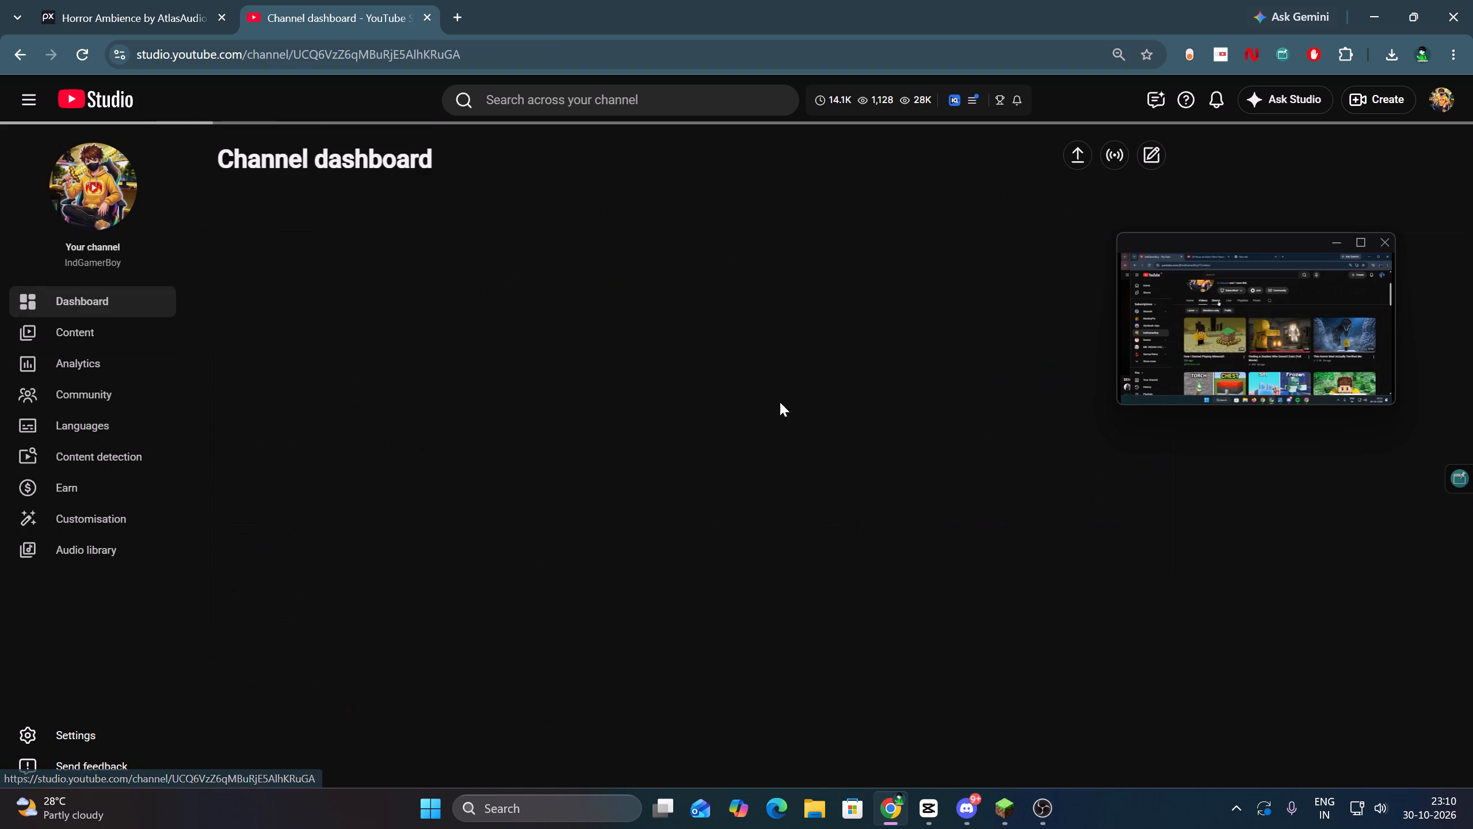
scroll(828, 476, "down", 2)
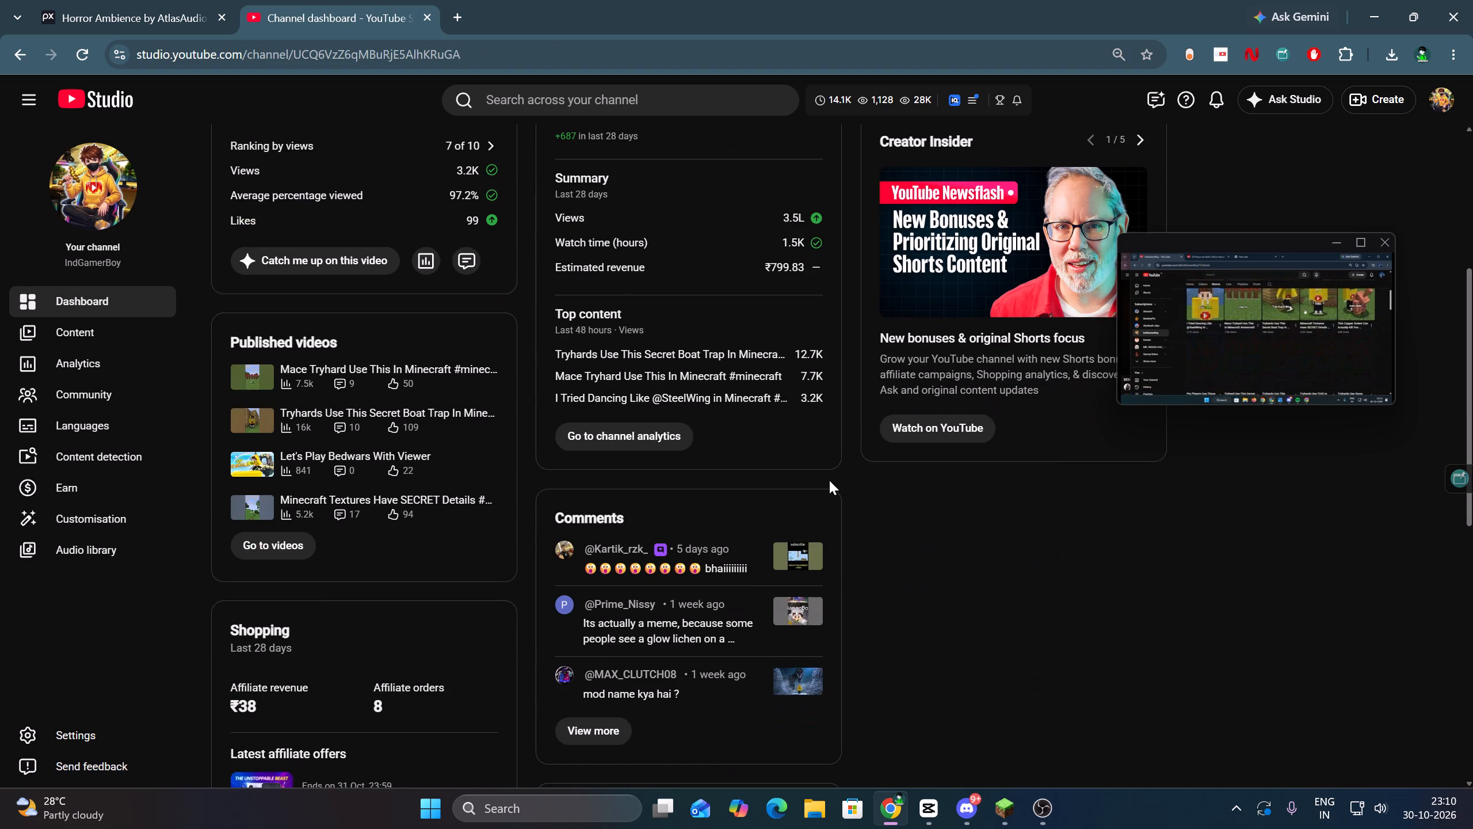
scroll(829, 480, "down", 6)
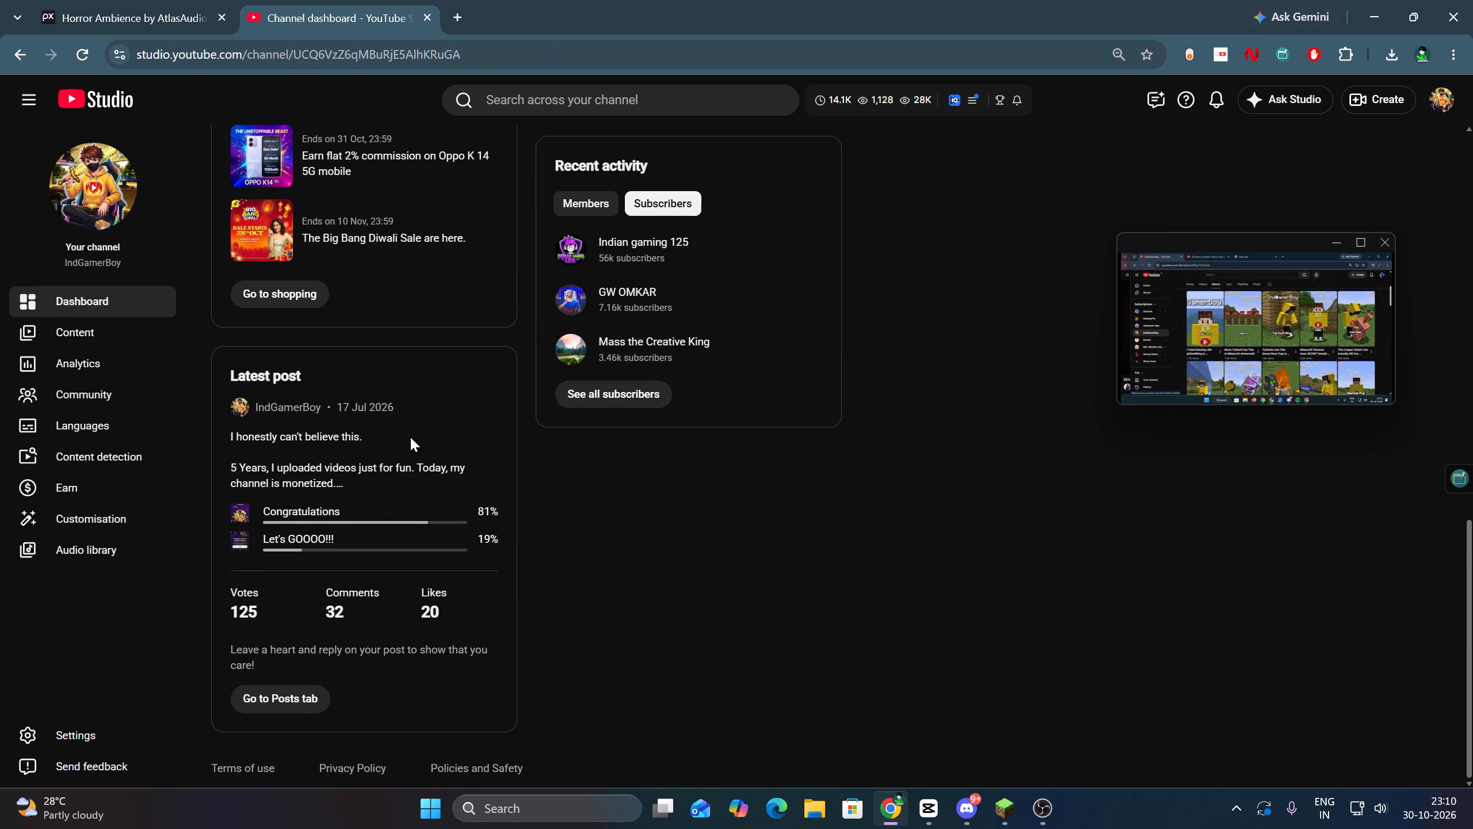
Open the channel's Content page to view its uploaded videos and Shorts.
left_click(128, 336)
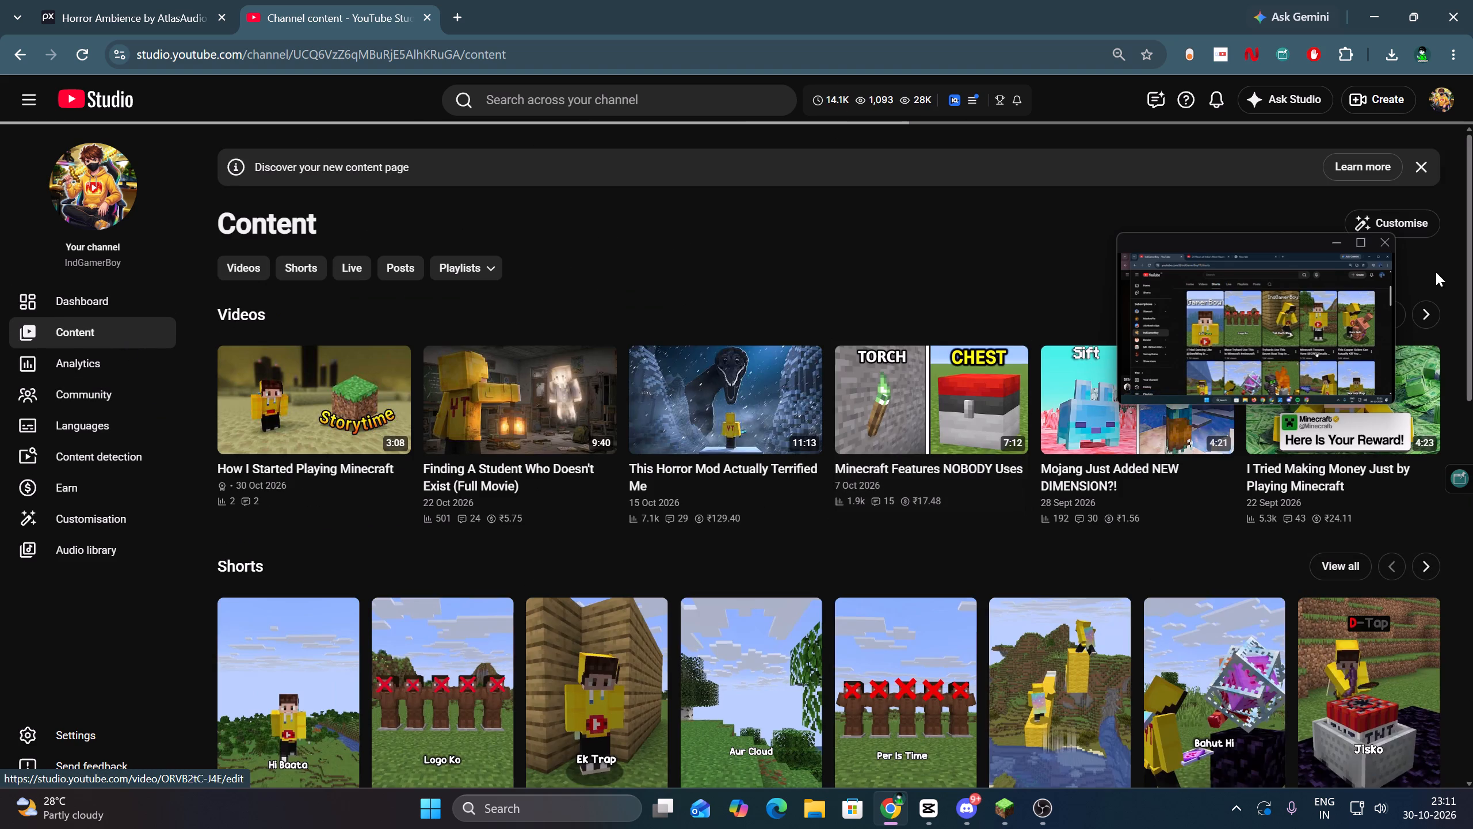
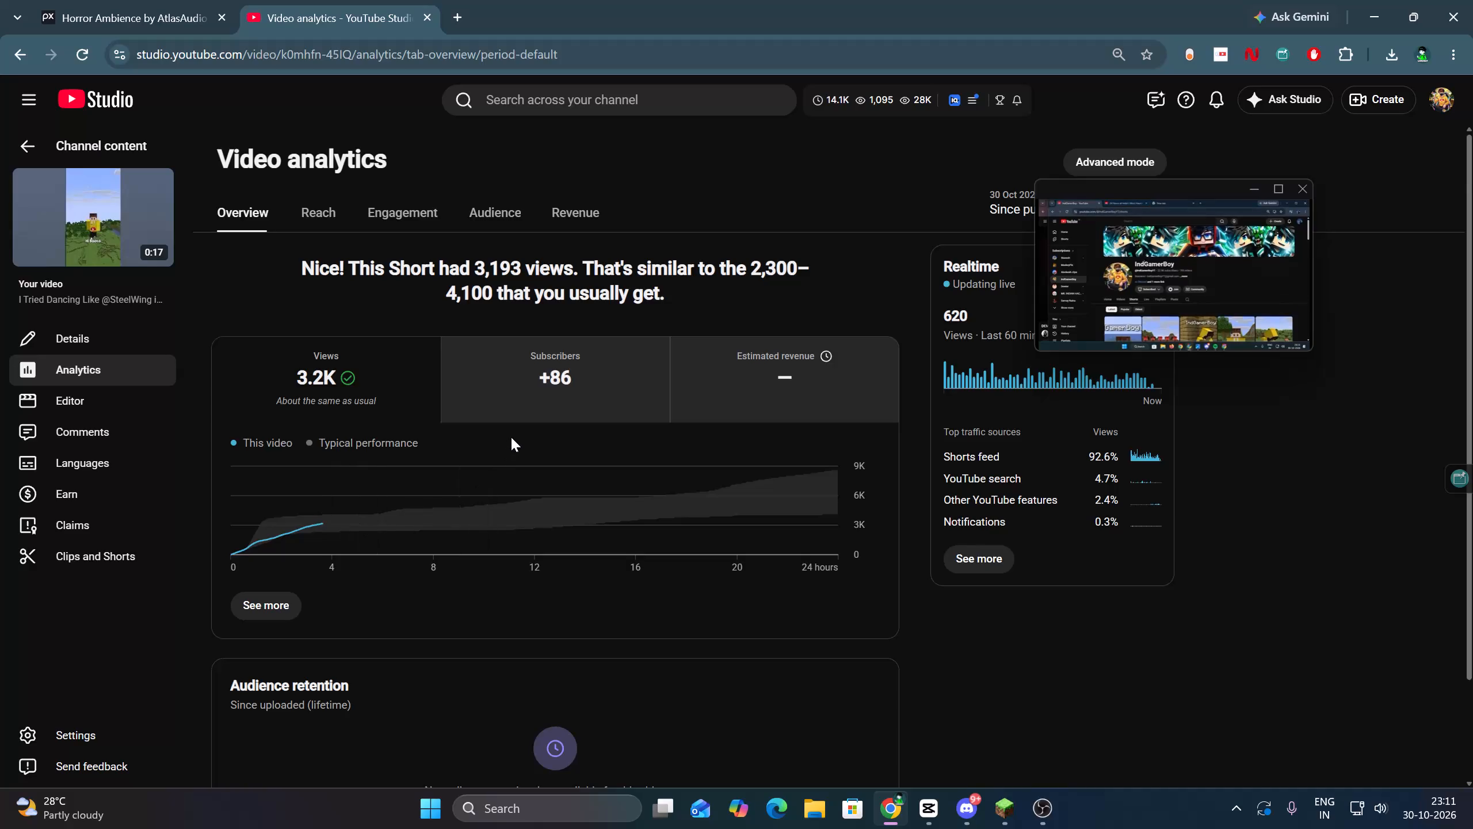
Look over the Short's analytics overview and open its Reach analytics.
scroll(511, 437, "down", 4)
scroll(511, 437, "up", 2)
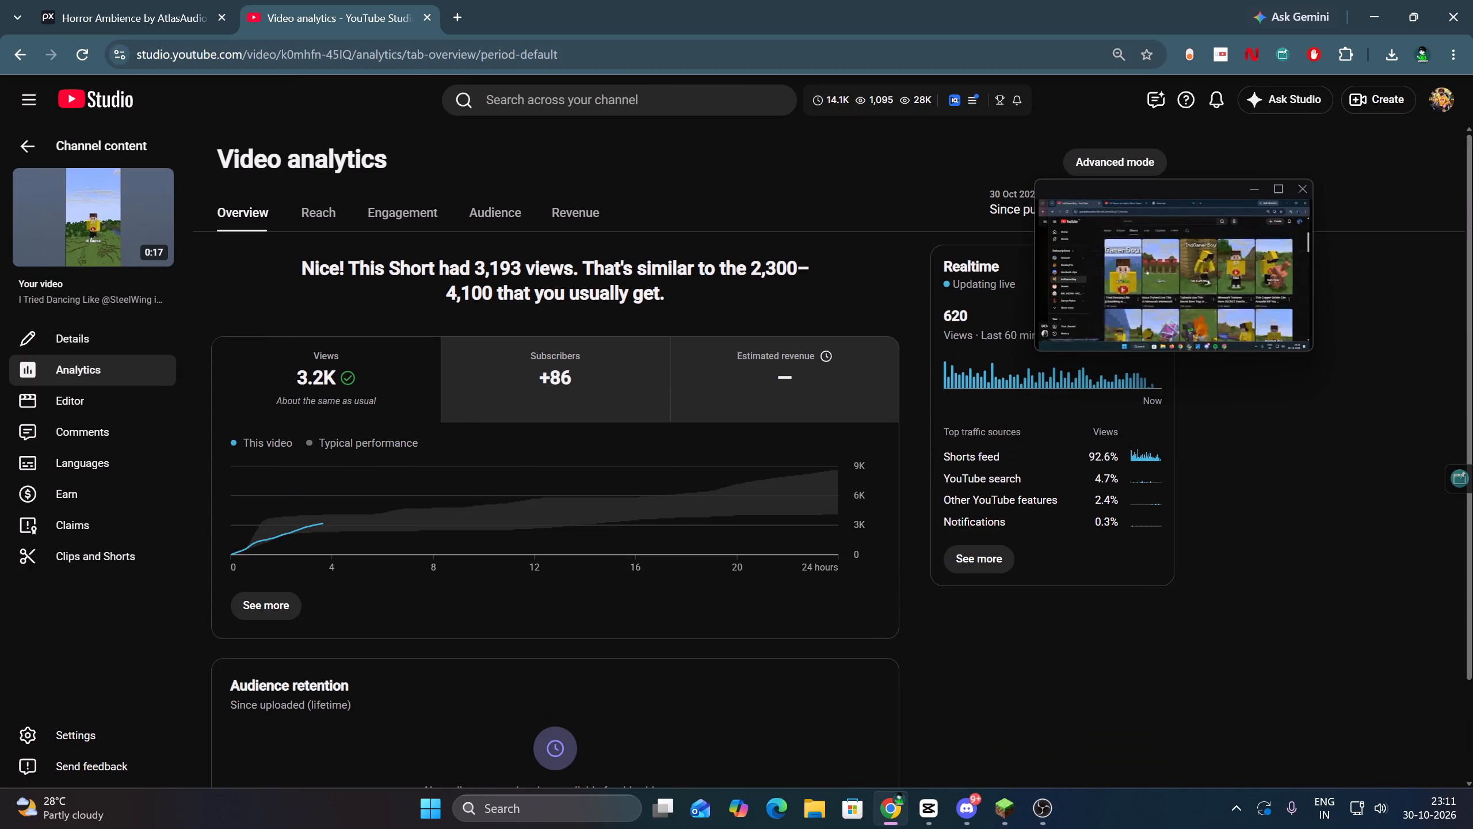
left_click(312, 214)
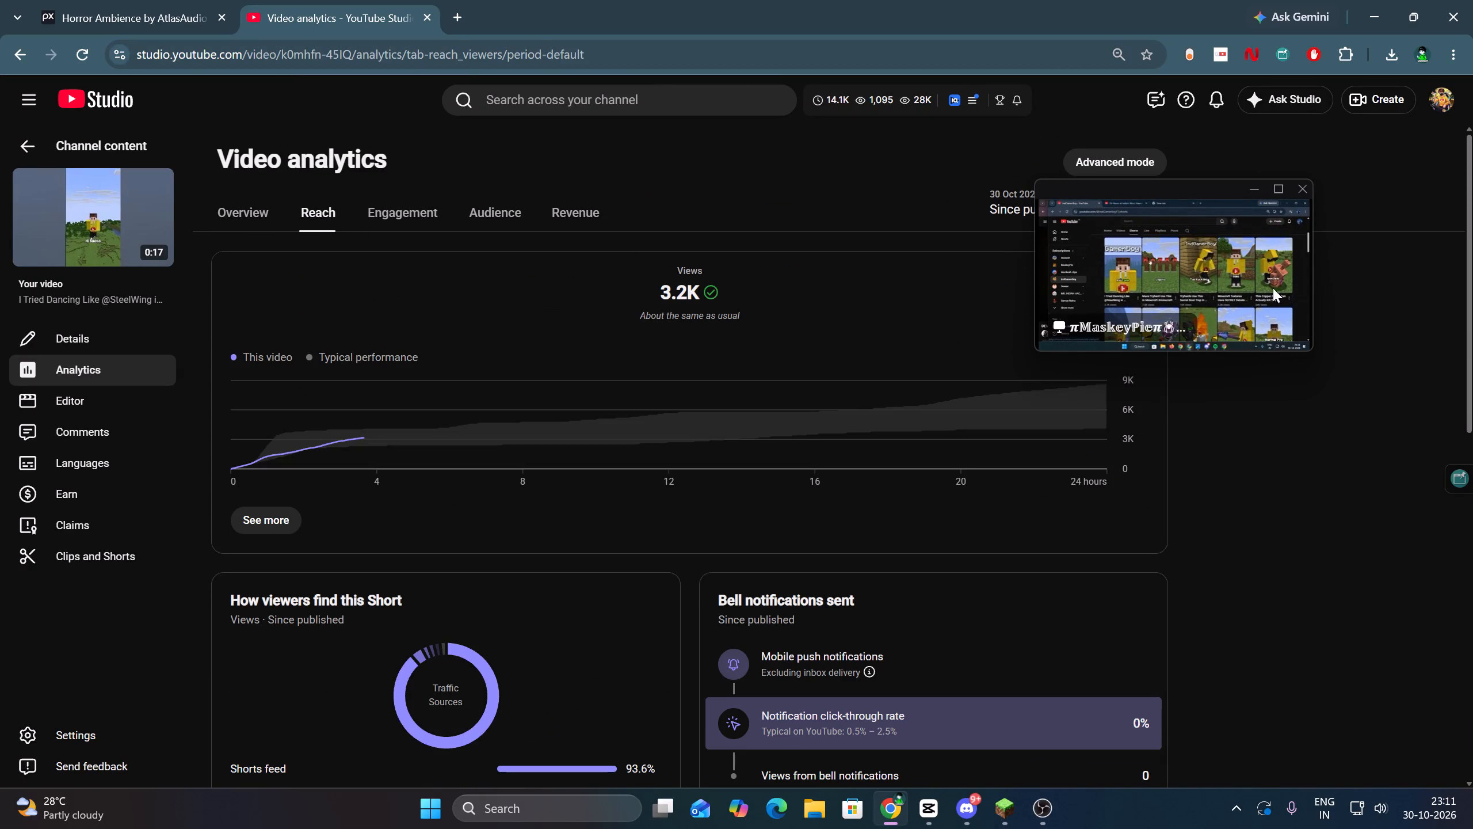
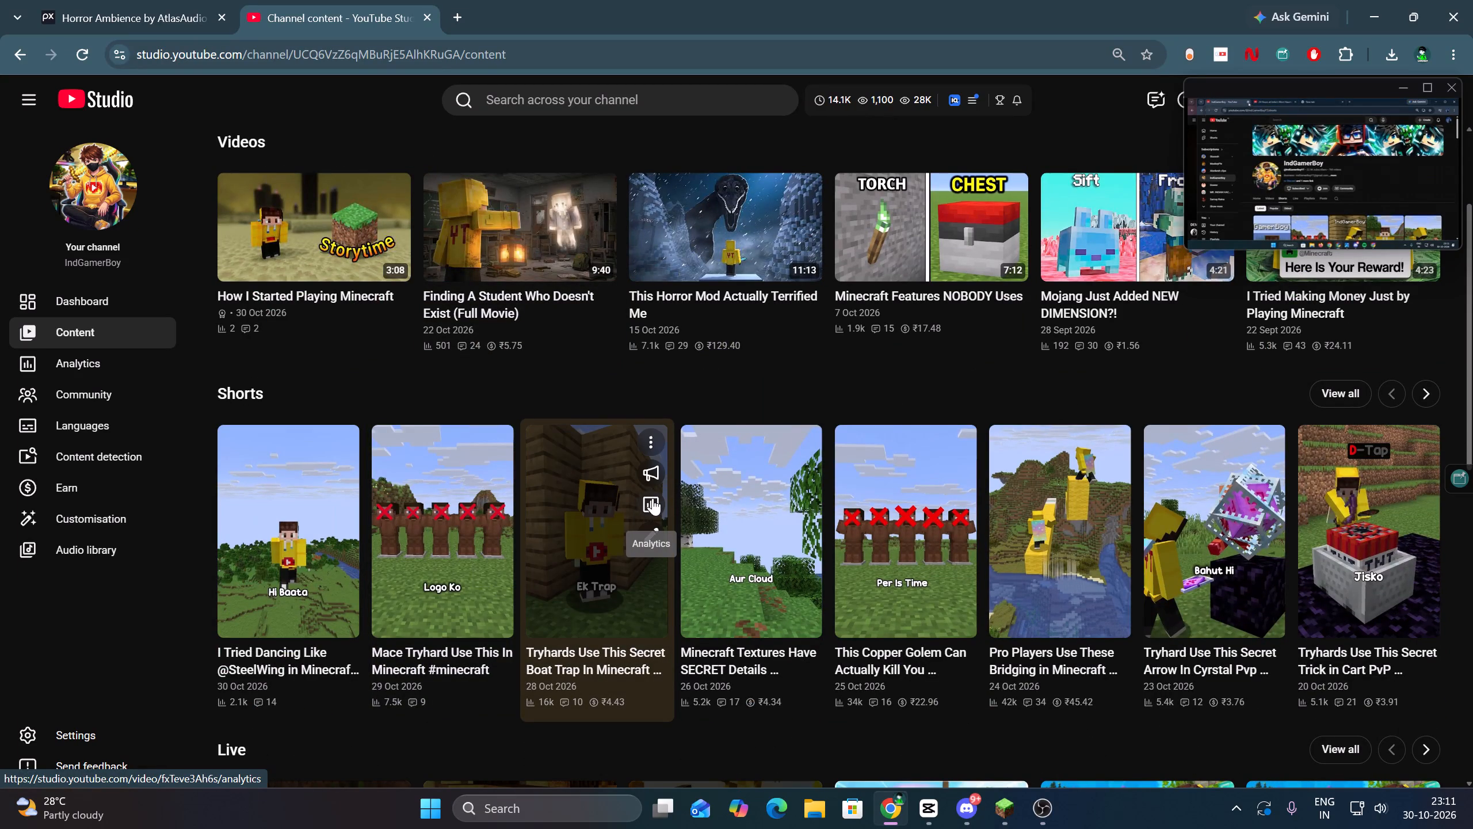
Open the analytics of the Secret Boat Trap Short and examine its overview, audience retention and realtime traffic sources.
left_click(652, 500)
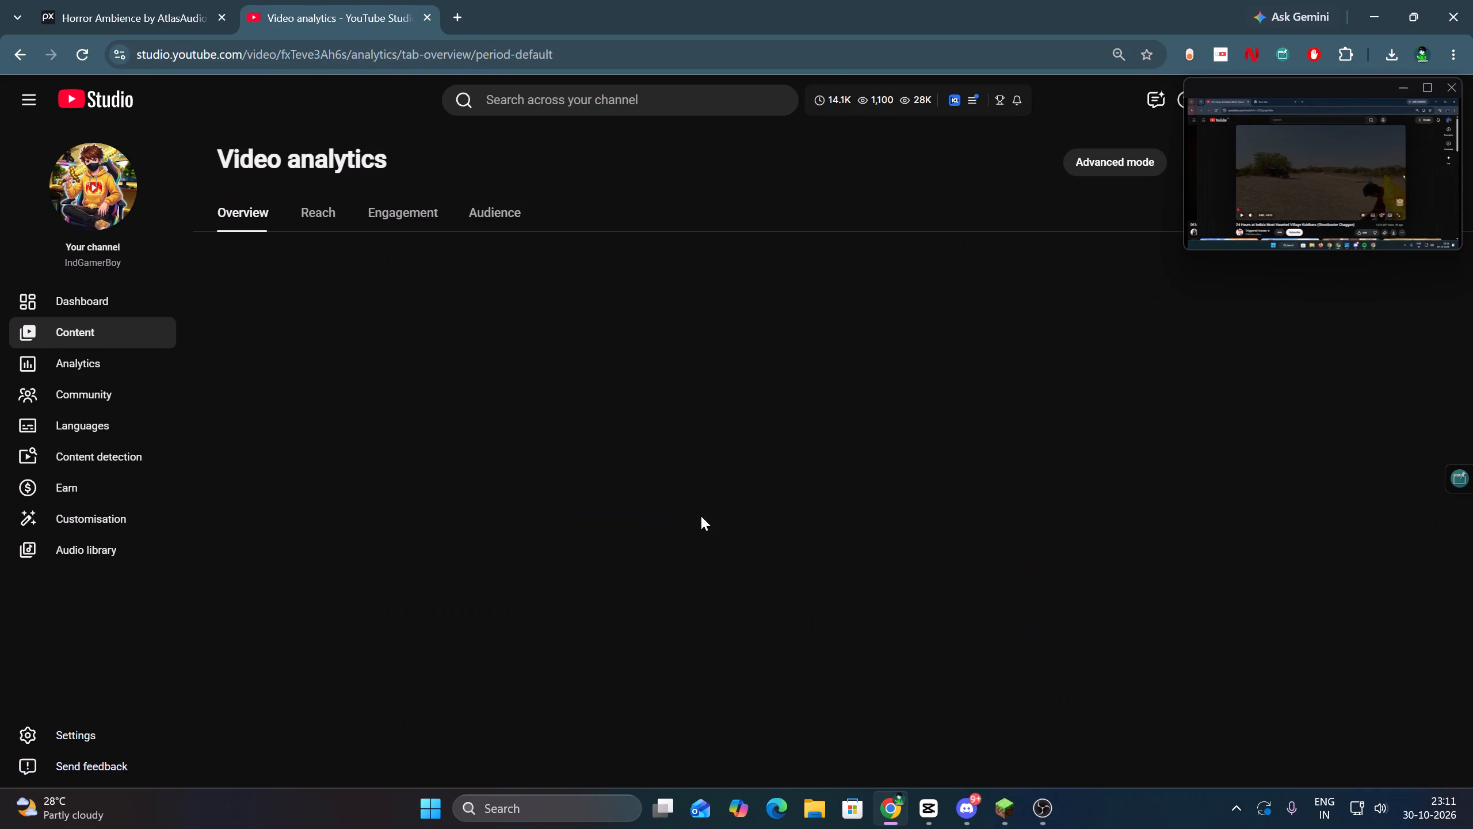
scroll(450, 492, "down", 5)
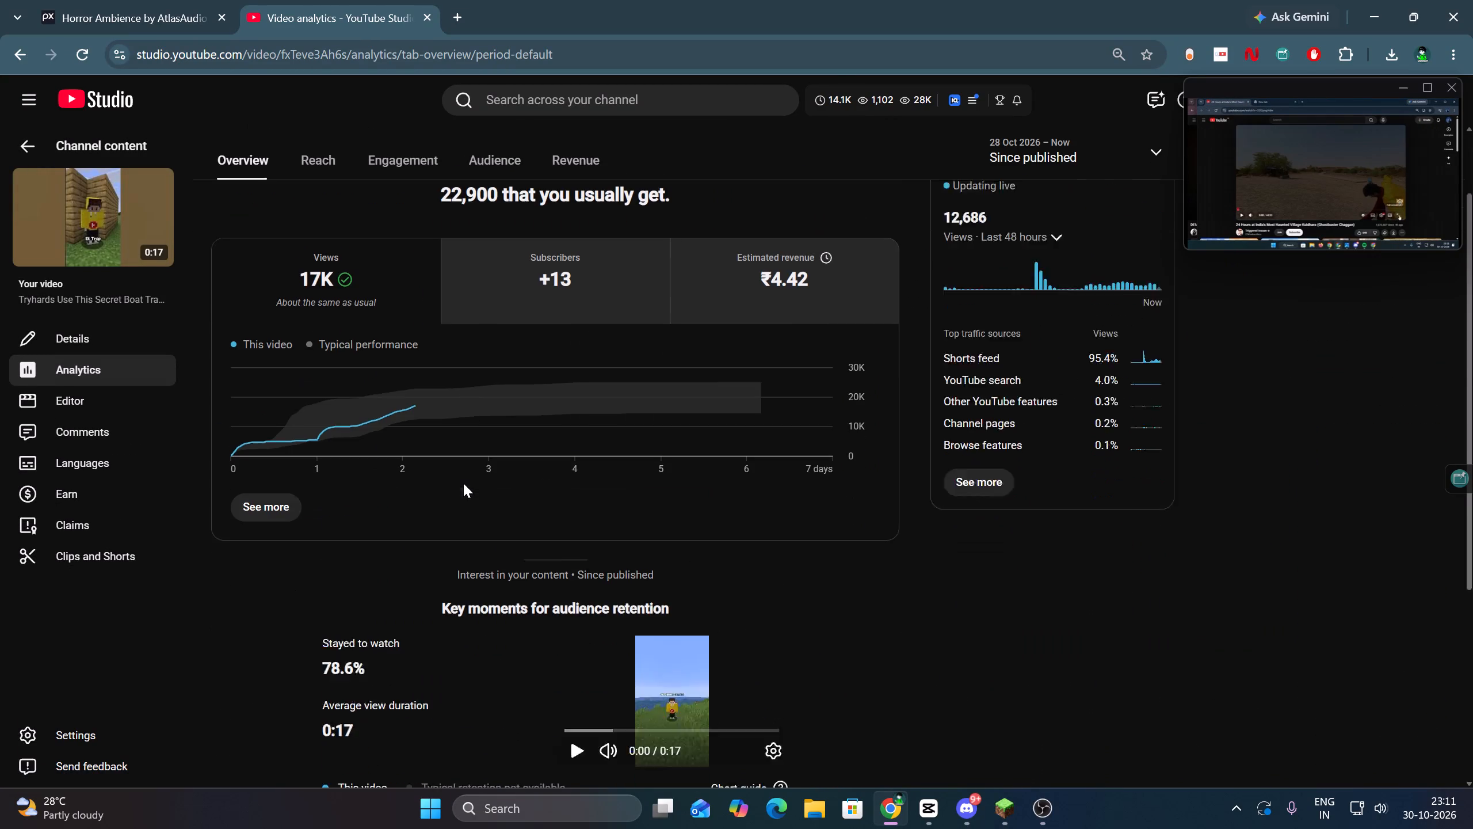
scroll(463, 483, "down", 5)
scroll(665, 378, "up", 5)
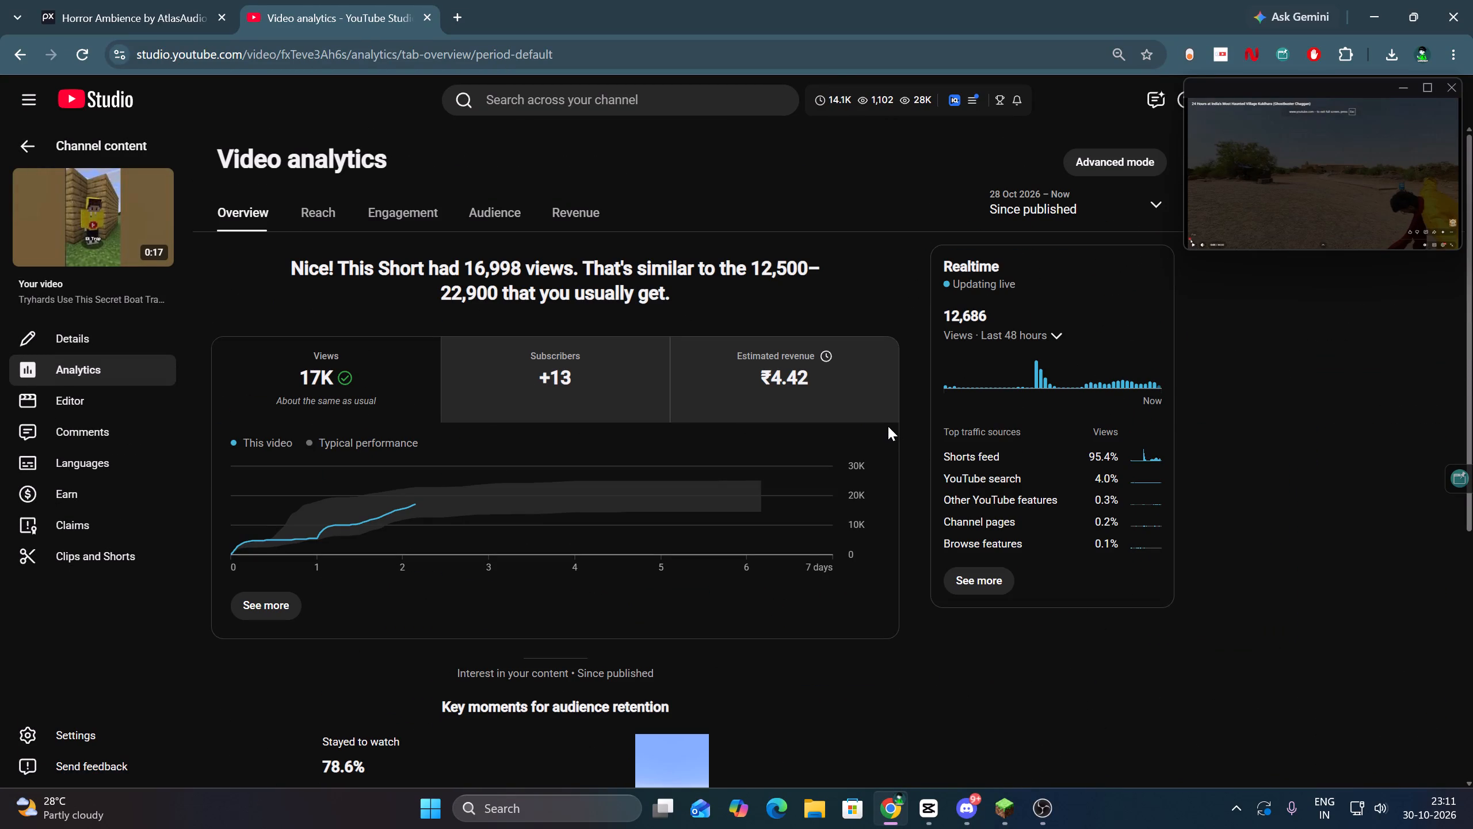
left_click_drag(1106, 452, 1075, 451)
left_click(1055, 469)
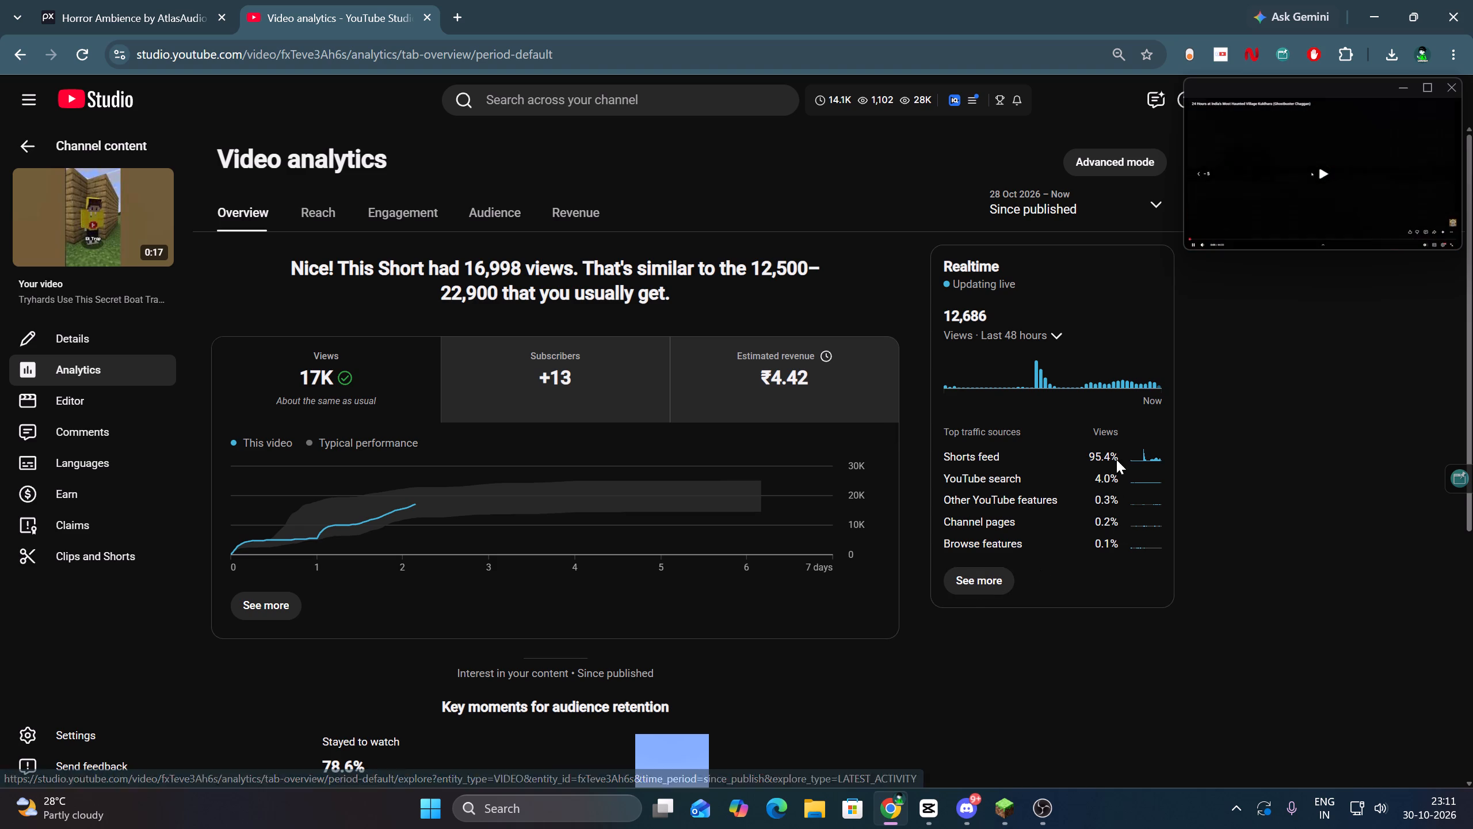
left_click_drag(1071, 451, 1120, 452)
left_click(1090, 459)
left_click_drag(1084, 458, 1100, 459)
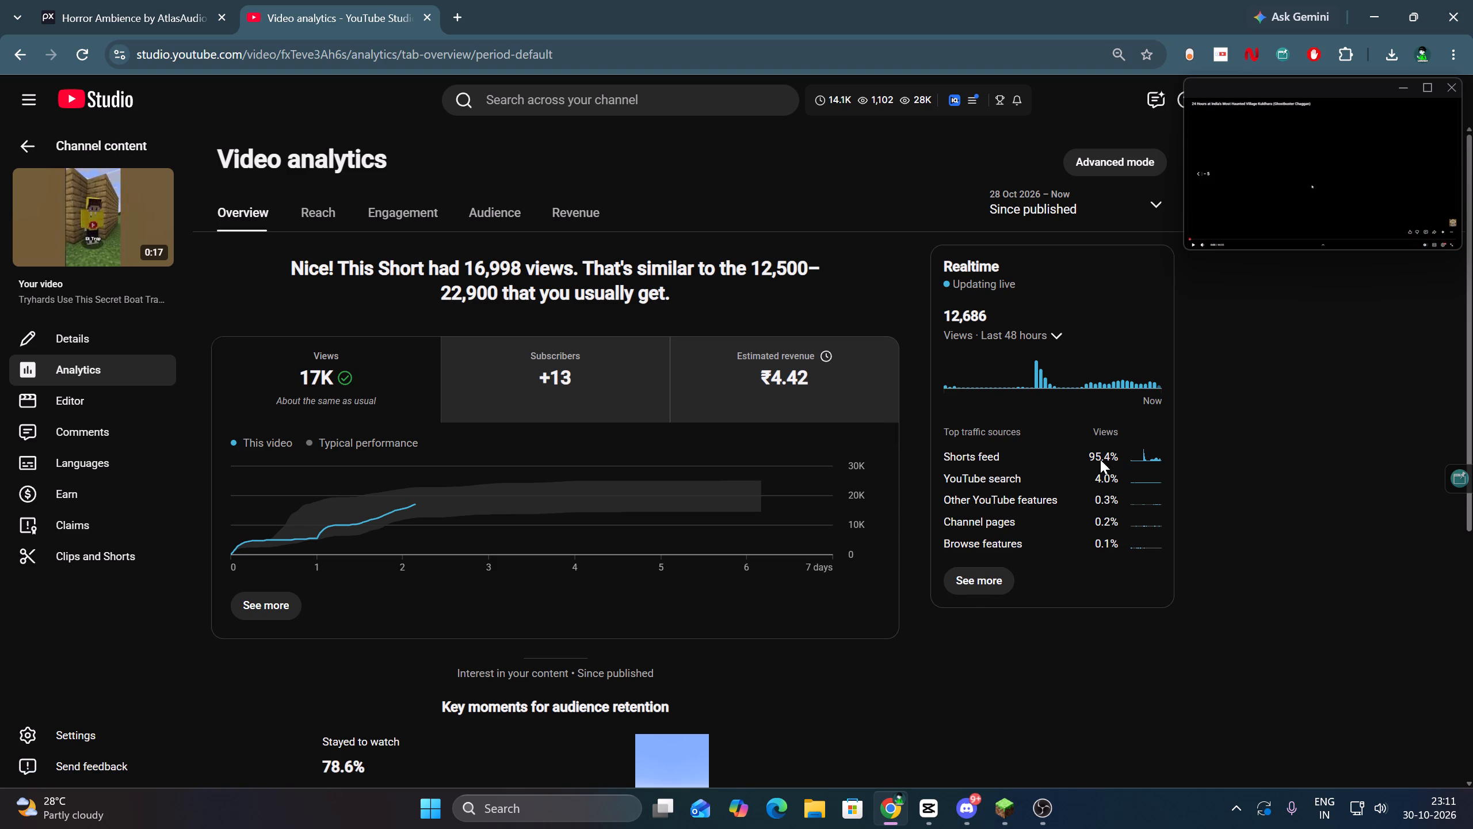
left_click_drag(1100, 459, 1127, 459)
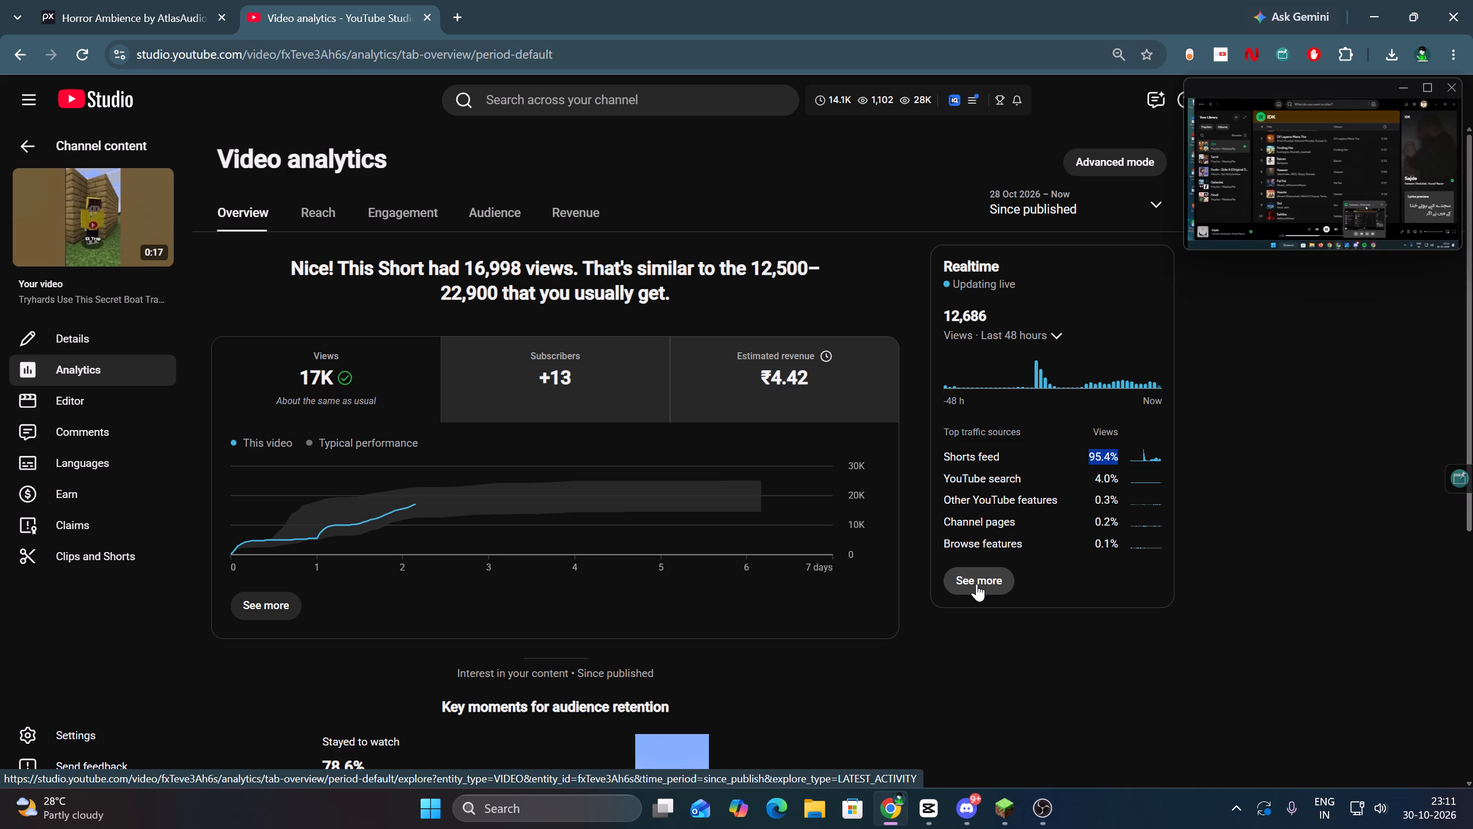
left_click_drag(1111, 516, 1129, 517)
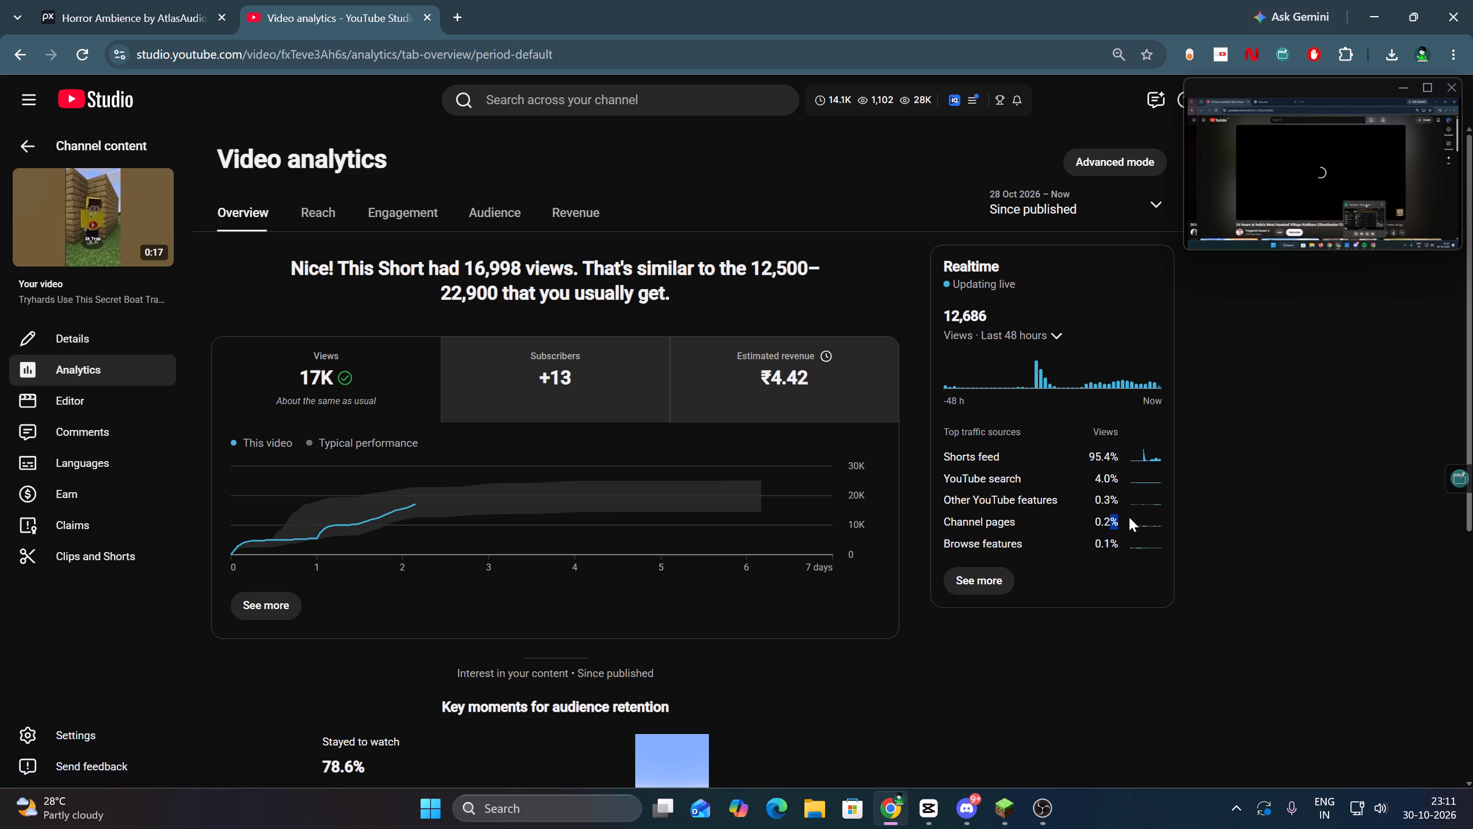
left_click_drag(1129, 517, 1124, 519)
left_click(1083, 528)
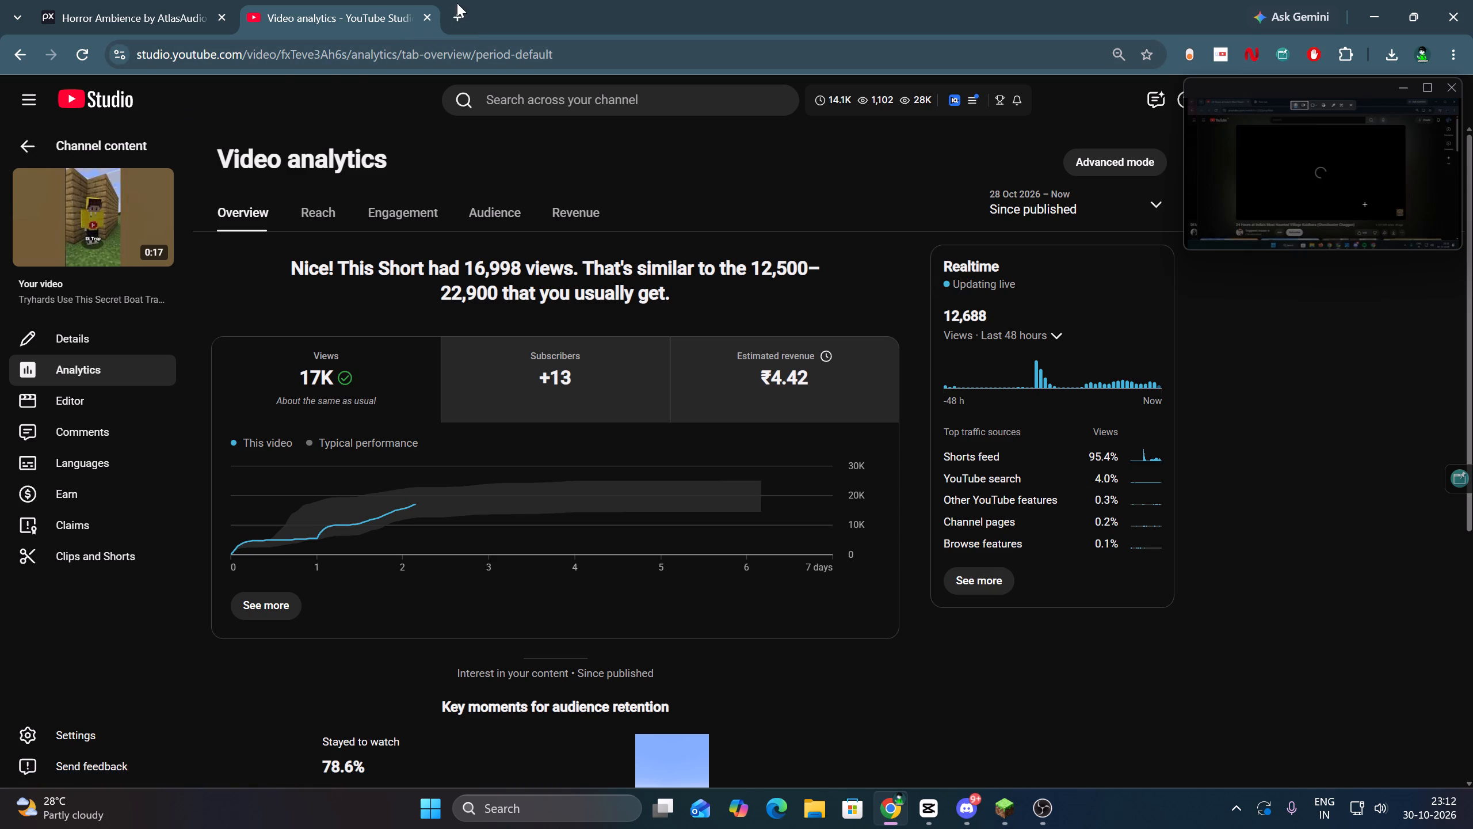
Close the Horror Ambience audio page and switch back to the Minecraft replay editor.
left_click(166, 12)
left_click(219, 18)
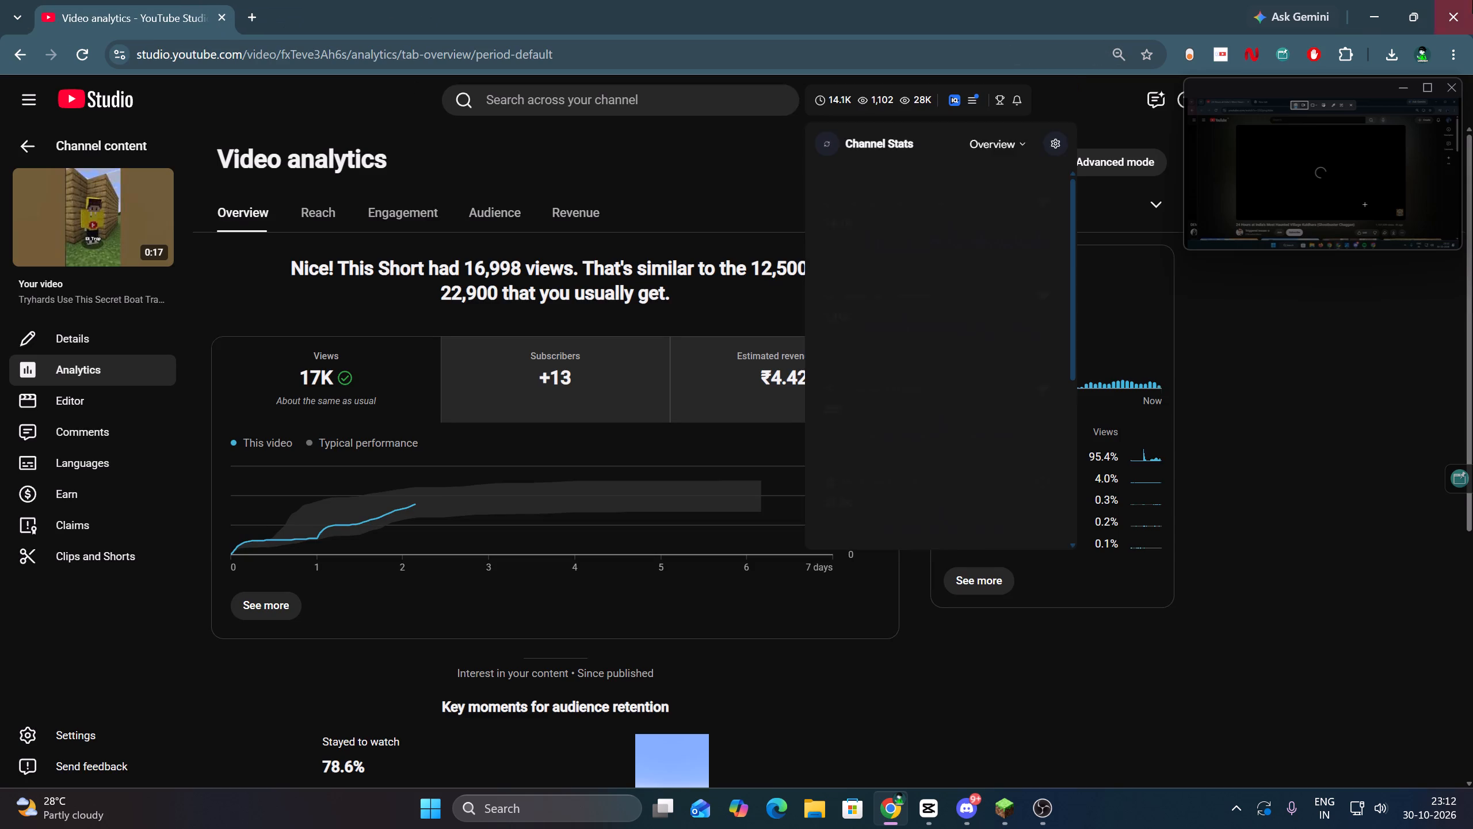
left_click(1382, 17)
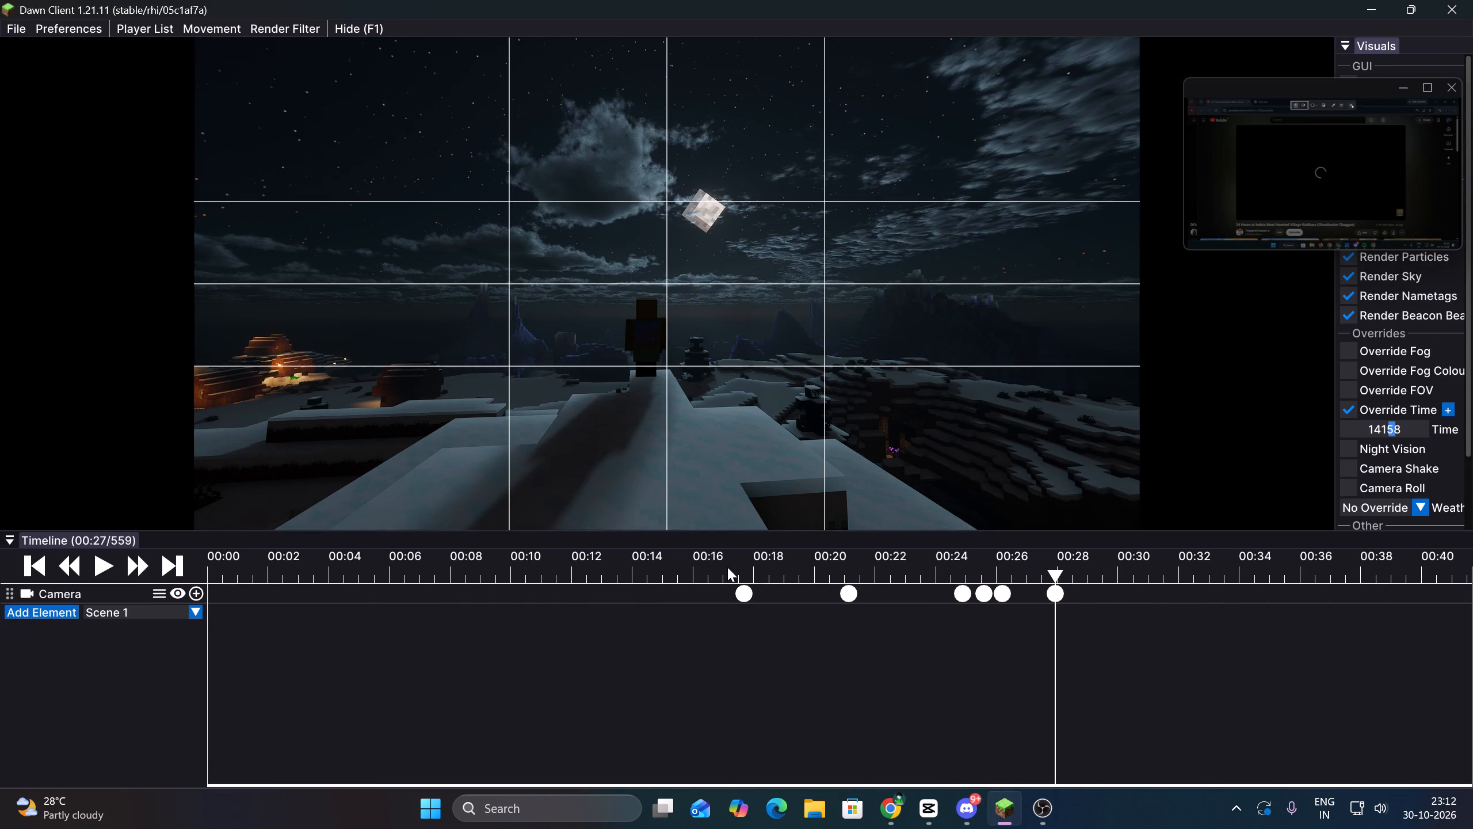
Play back the camera shot from just before the first keyframe and pause it at about 00:20.
left_click(727, 567)
left_click(108, 568)
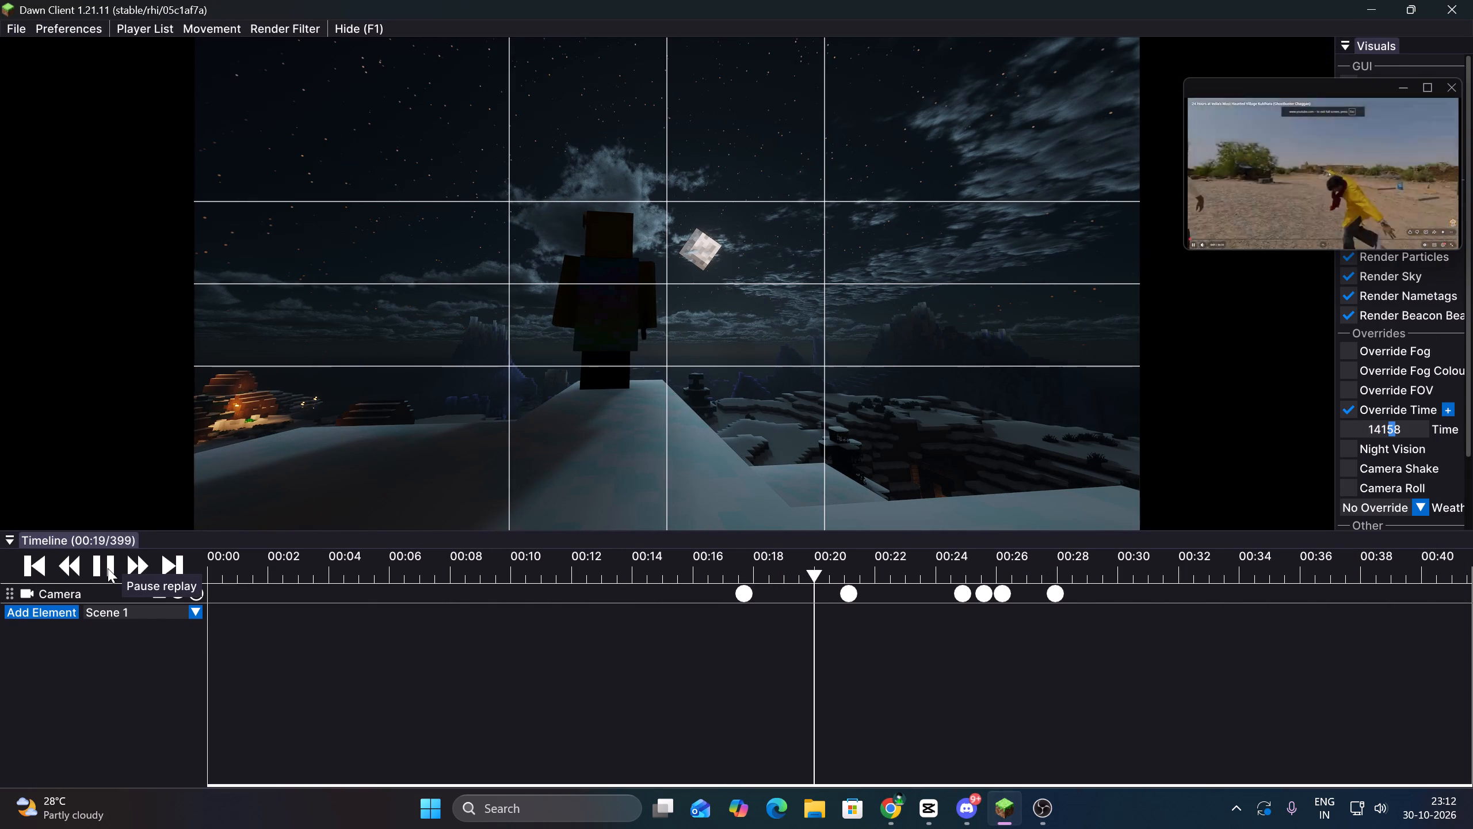
left_click(108, 568)
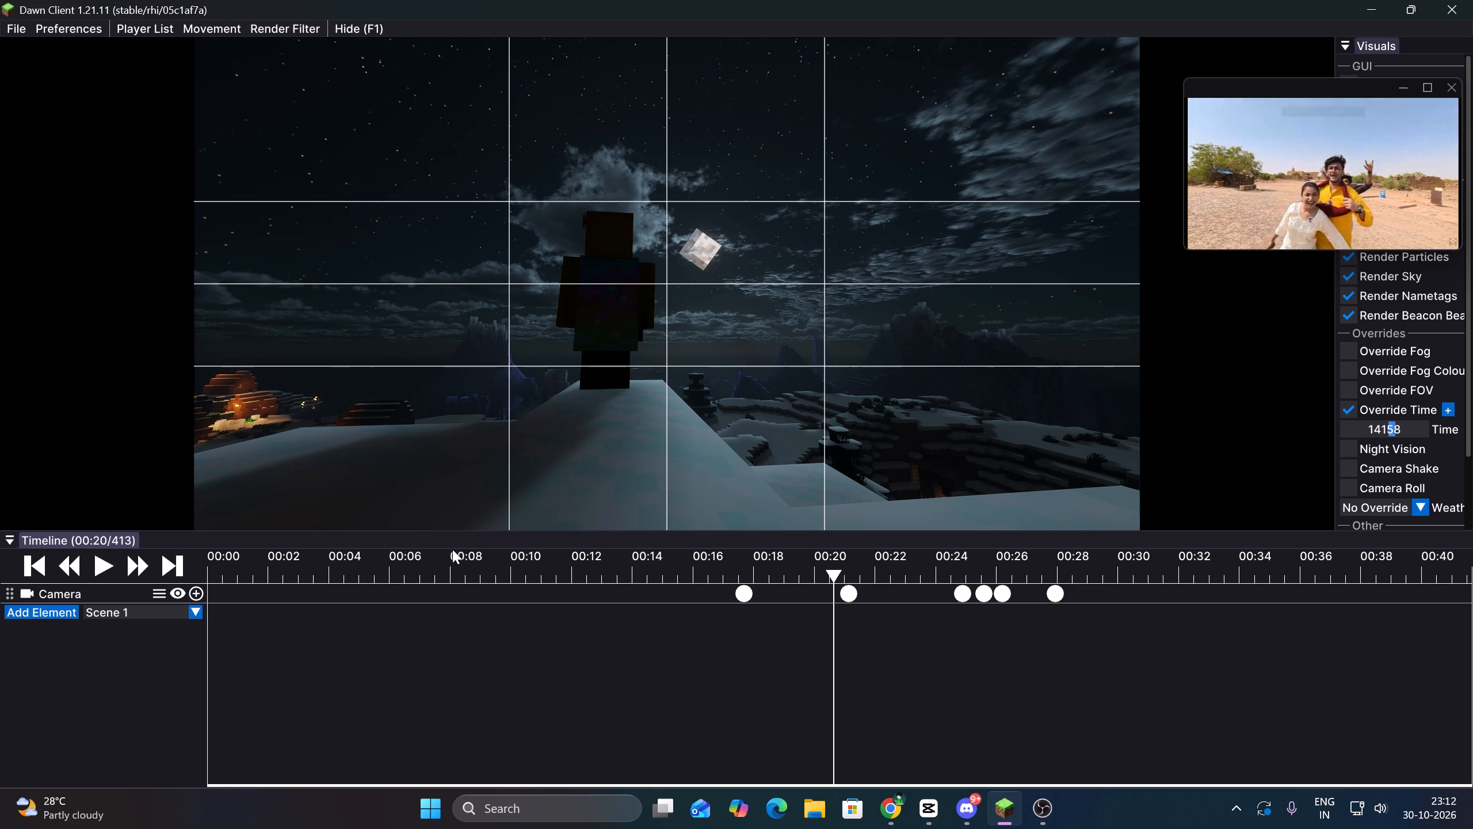
Check the game's video settings and search the installed mods for "full".
type("//")
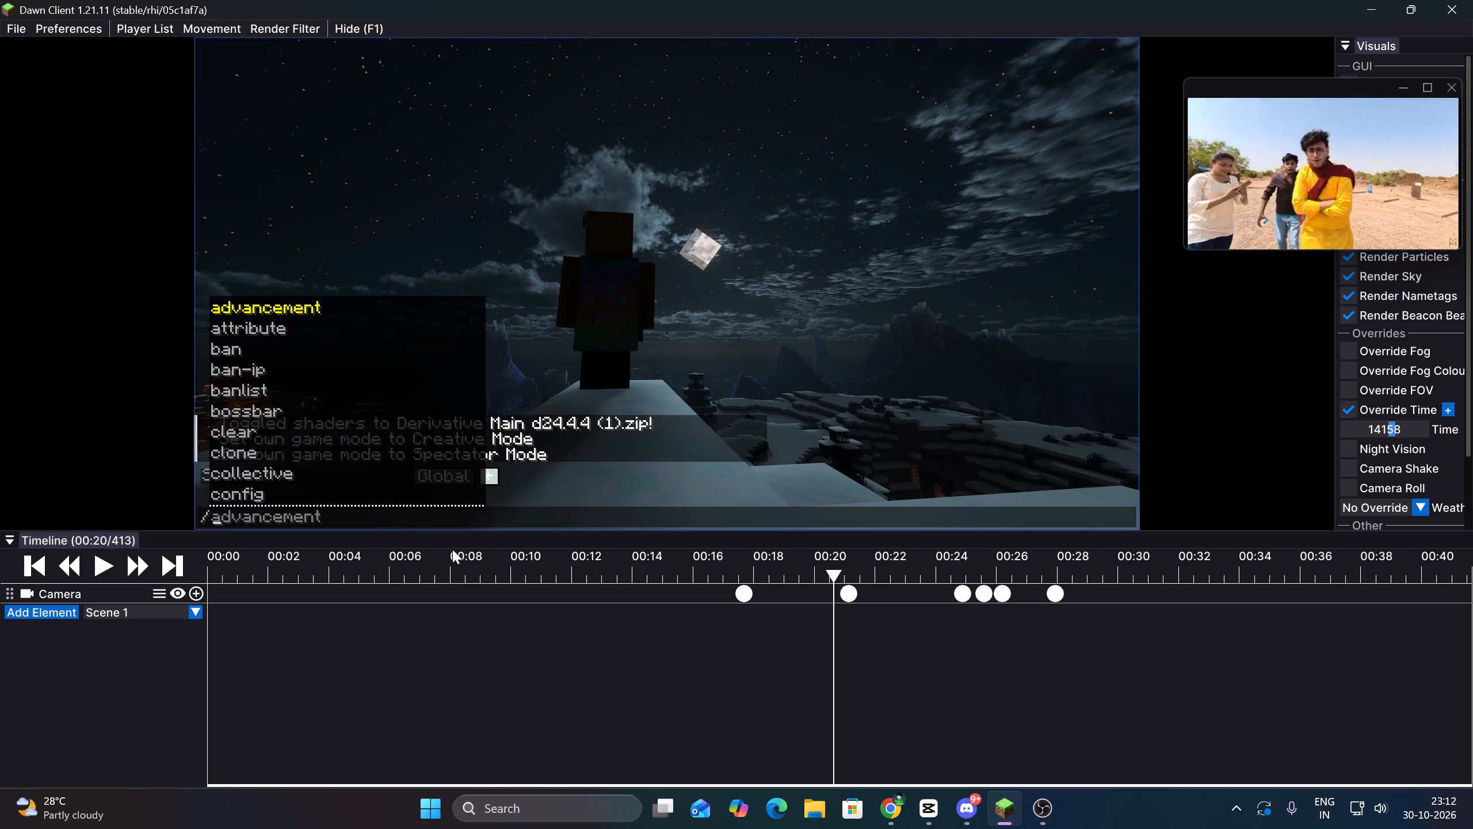
key("Escape")
key("Escape")
key("Escape")
left_click(562, 324)
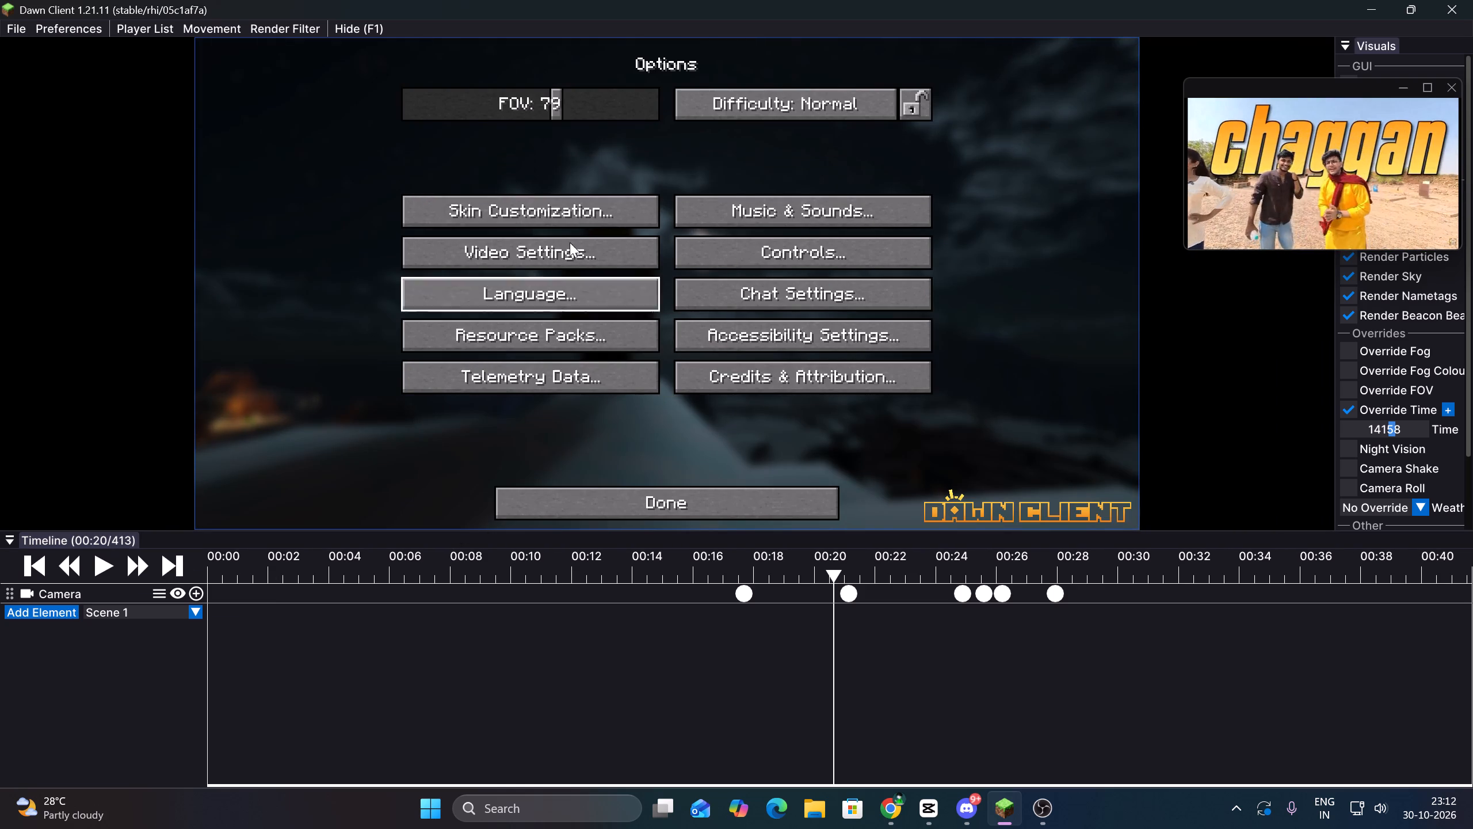
left_click(556, 245)
key("Escape")
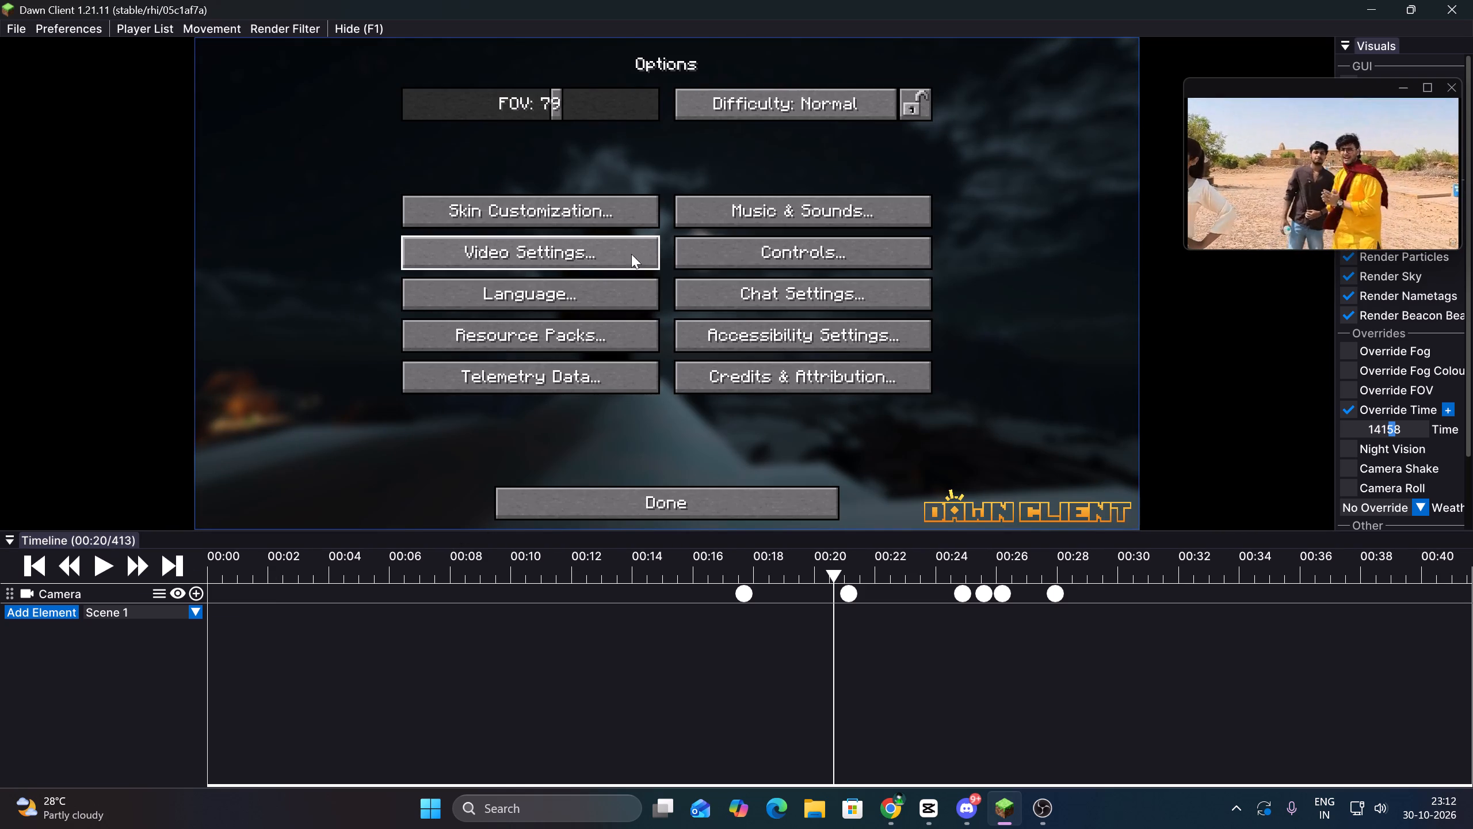
key("Escape")
left_click(655, 296)
left_click(460, 90)
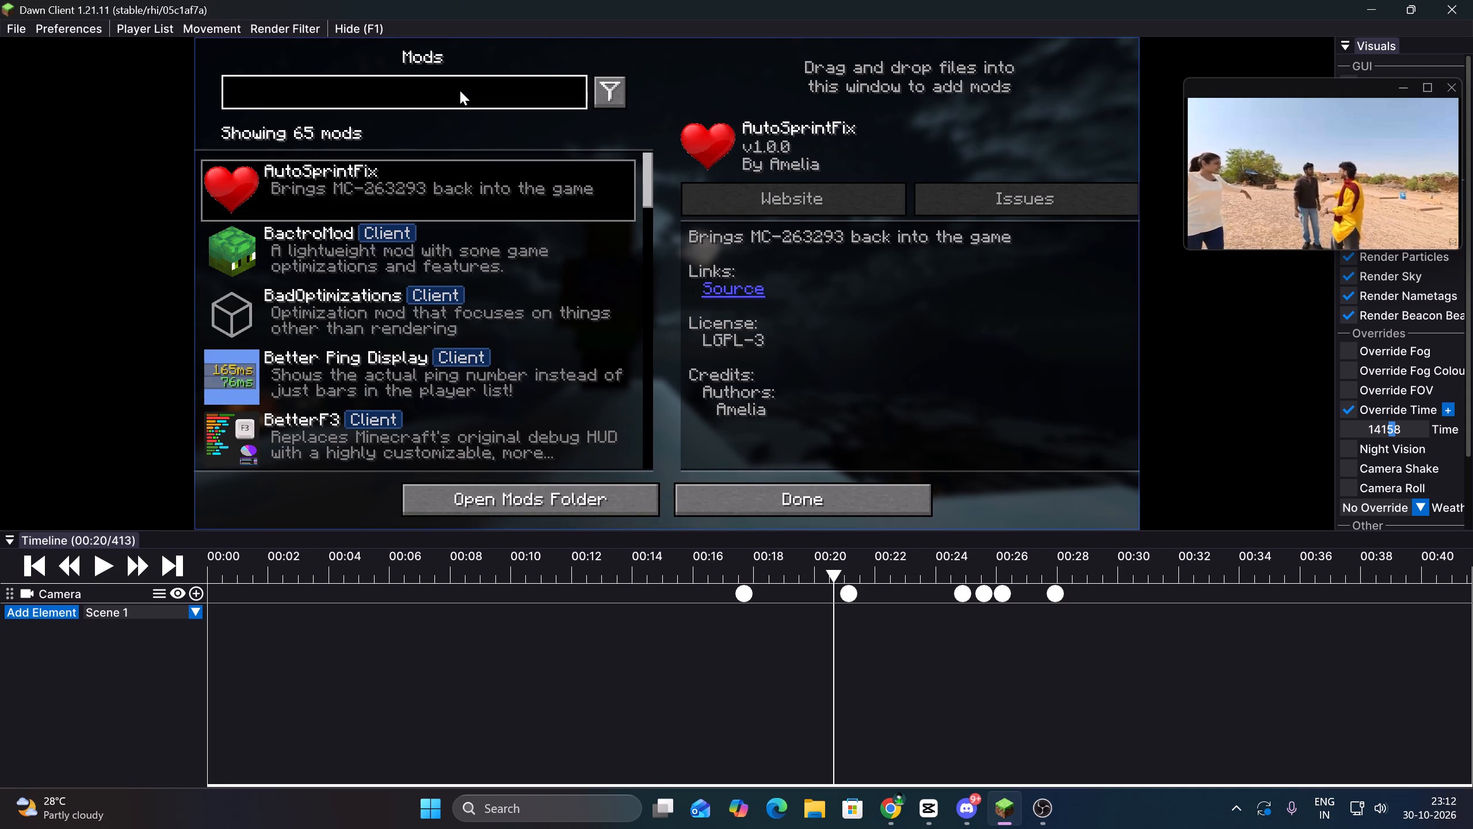
type("full")
key("Escape")
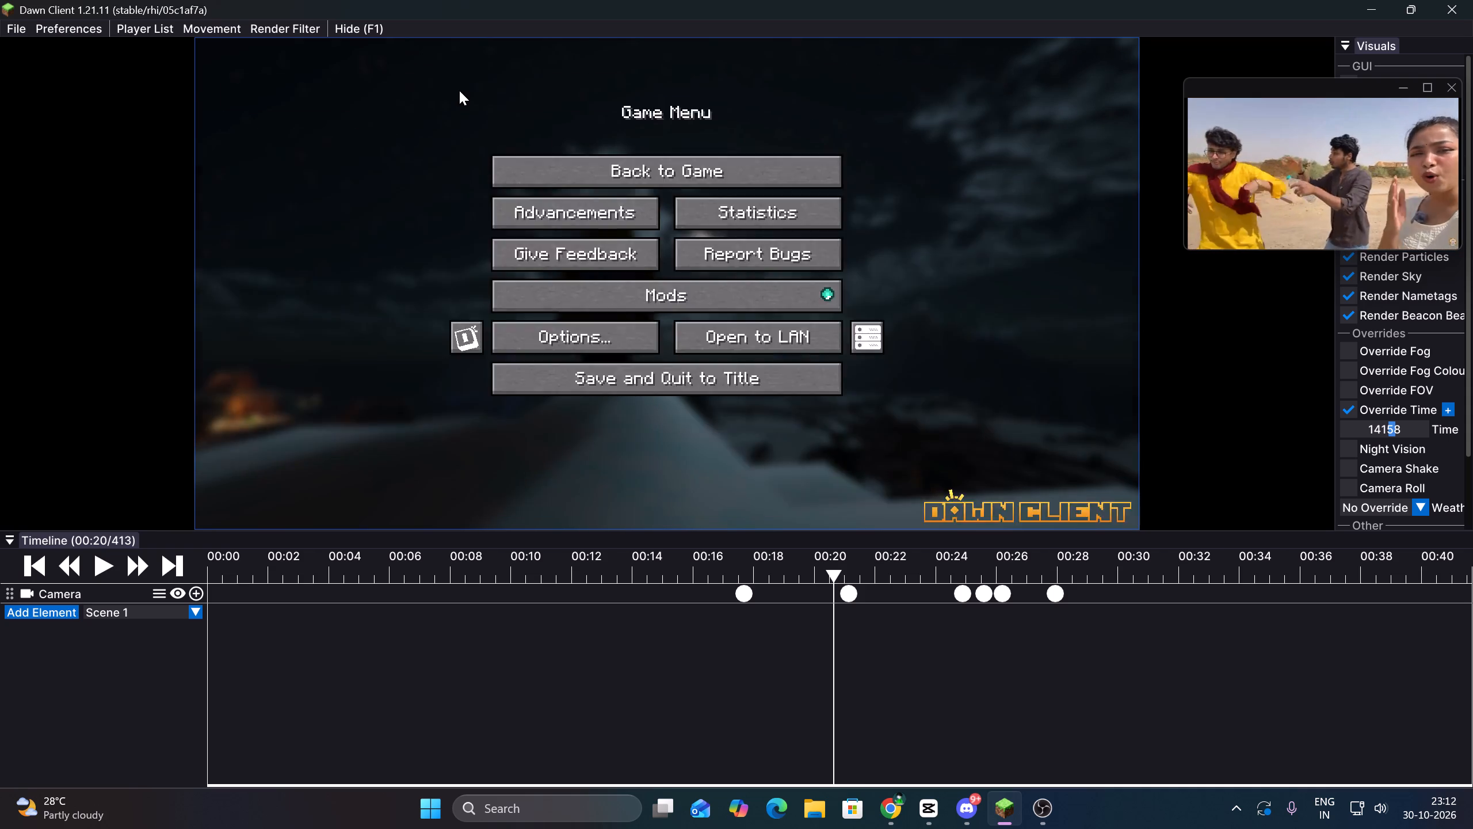
key("Escape")
key("Escape")
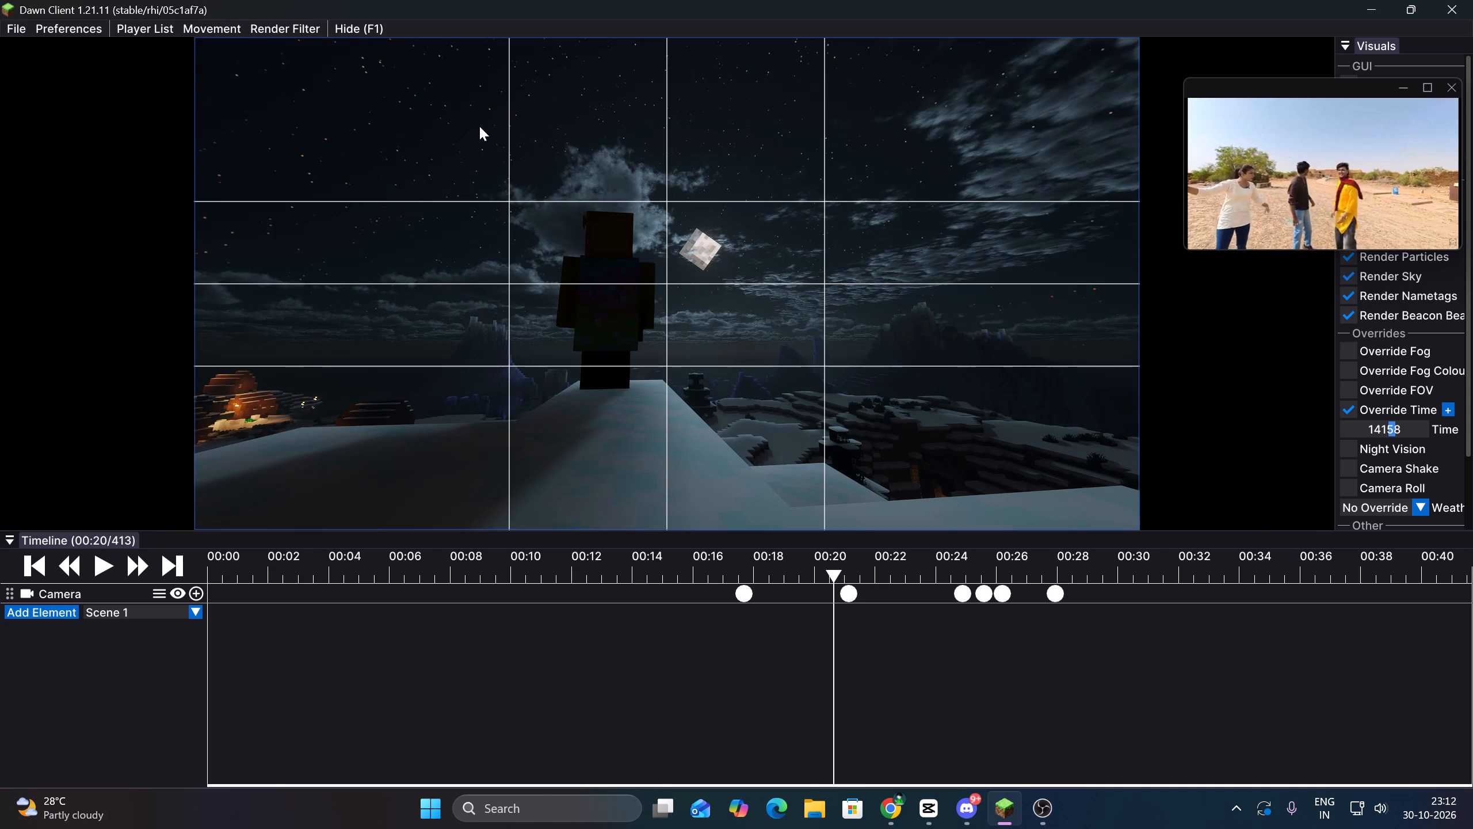
Find the Brightness mod in the Dawn Client settings with "bri", choose Fullbright as its brightness mode, and return to the replay.
key("a")
left_click(680, 299)
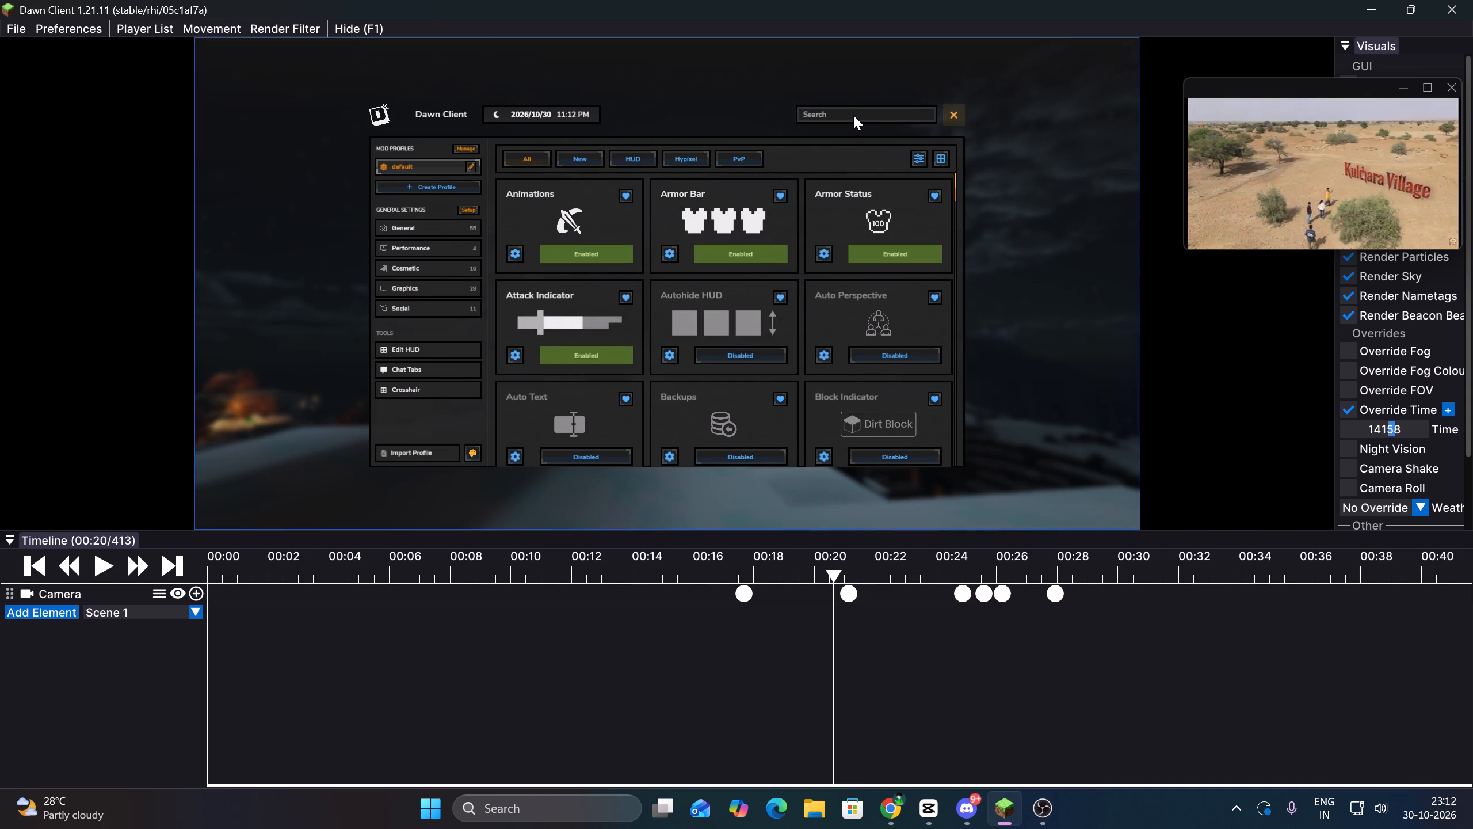
left_click(853, 115)
type("bri")
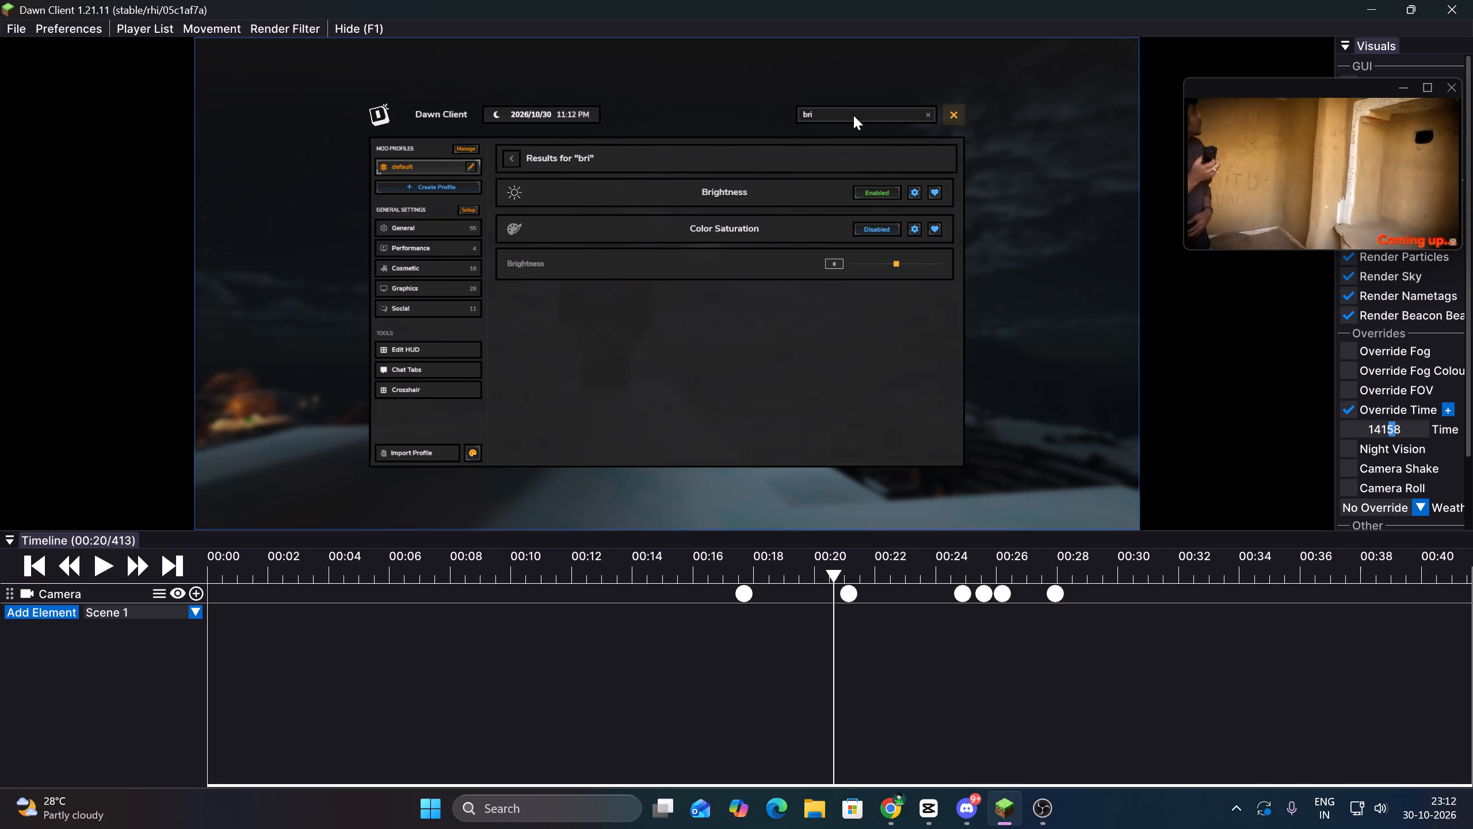
left_click(913, 192)
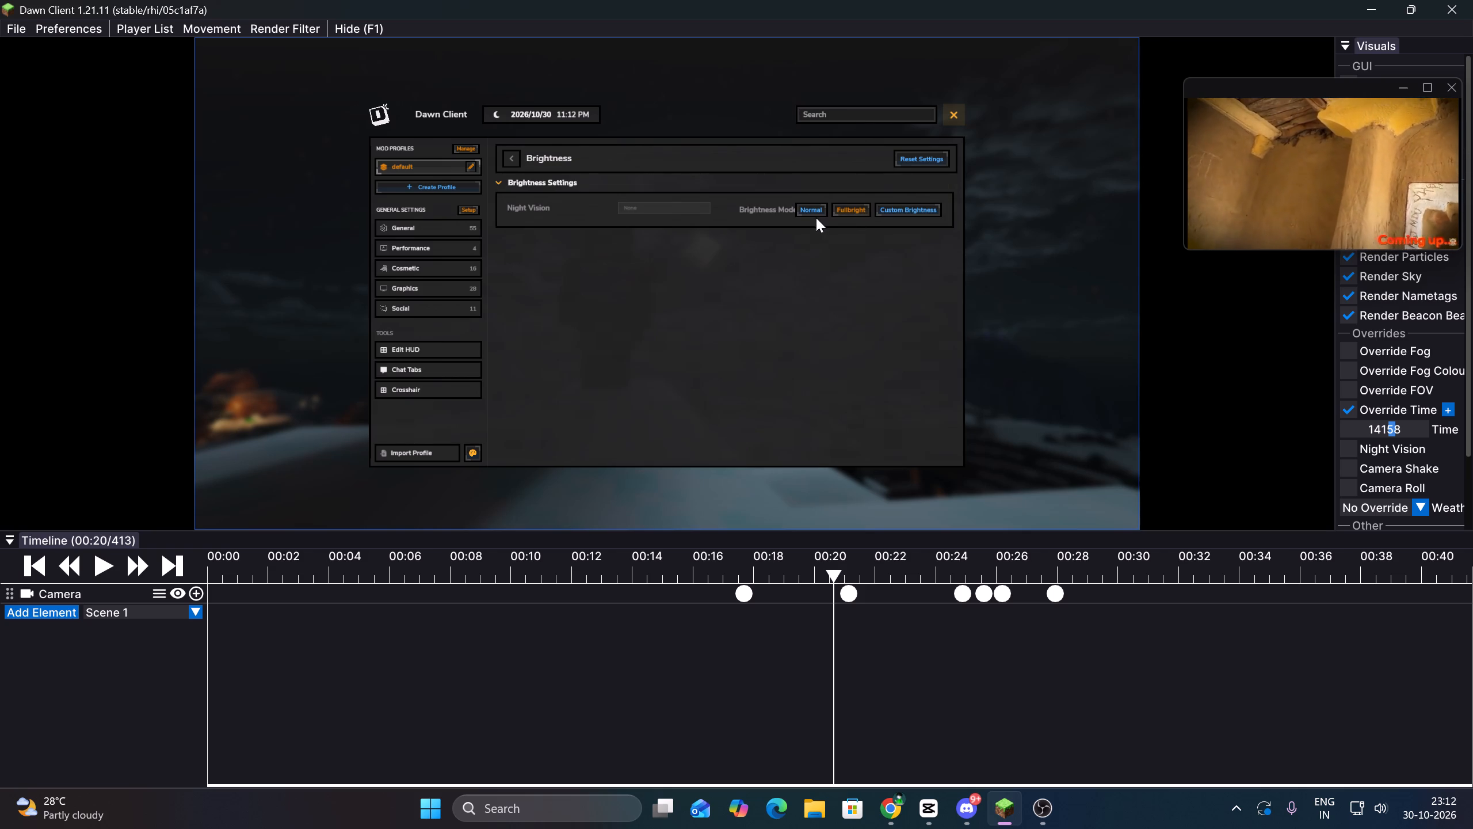
triple_click(848, 210)
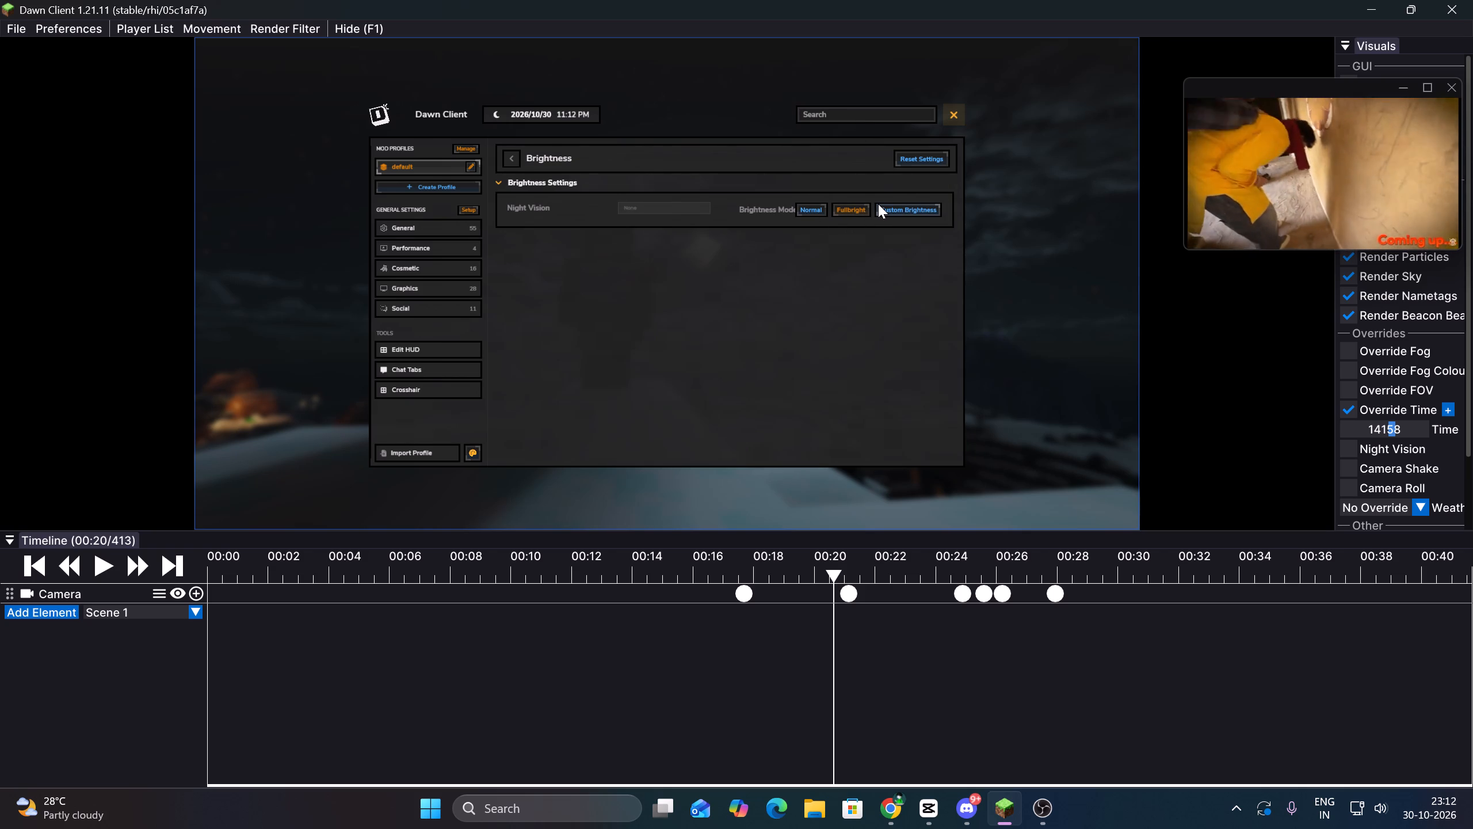
key("Escape")
key("Escape")
key("Escape")
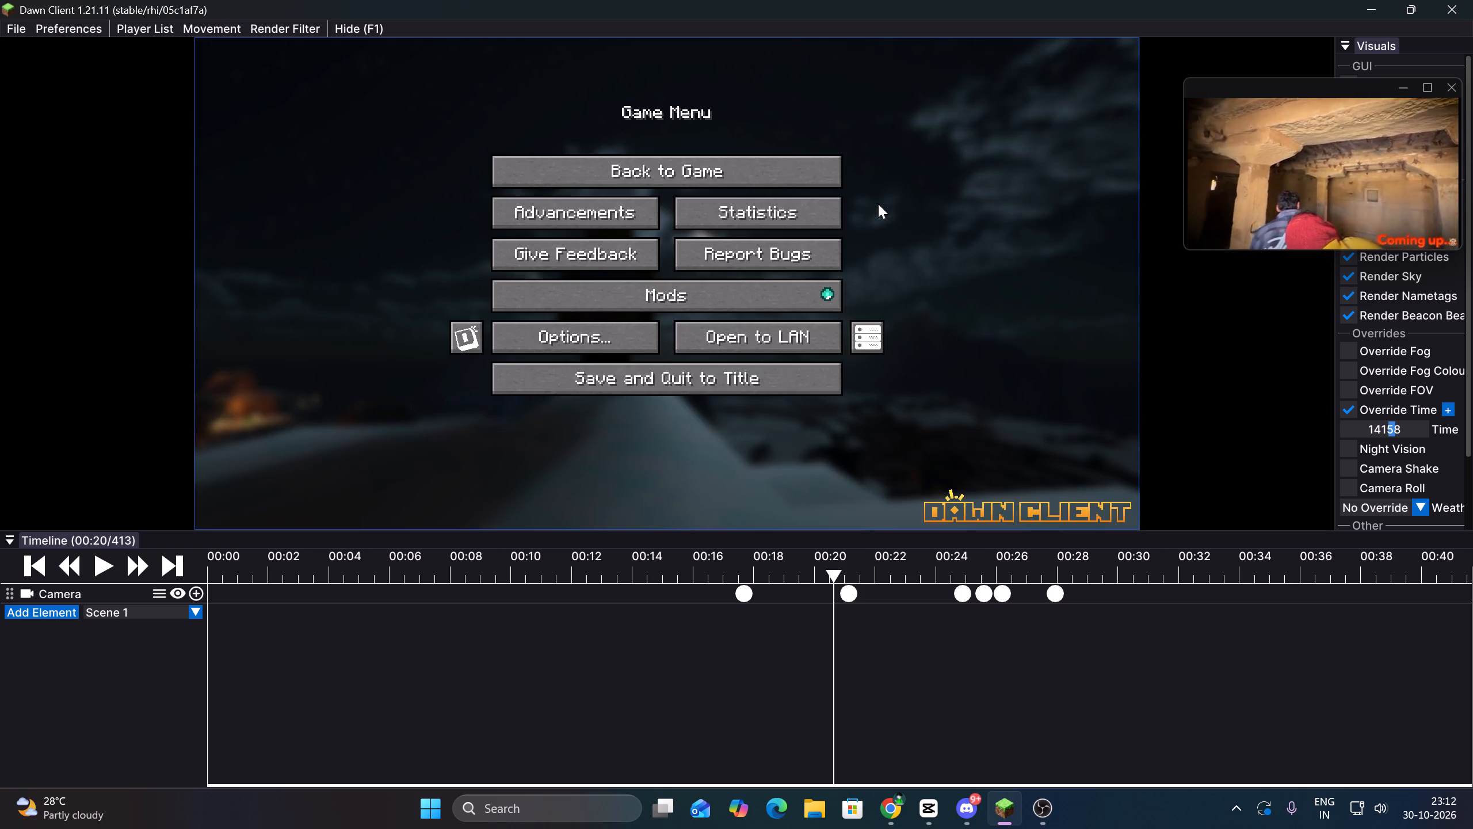
key("Escape")
Play back the camera path from just before the first keyframe at about 00:17 through to the last keyframe.
left_click(737, 570)
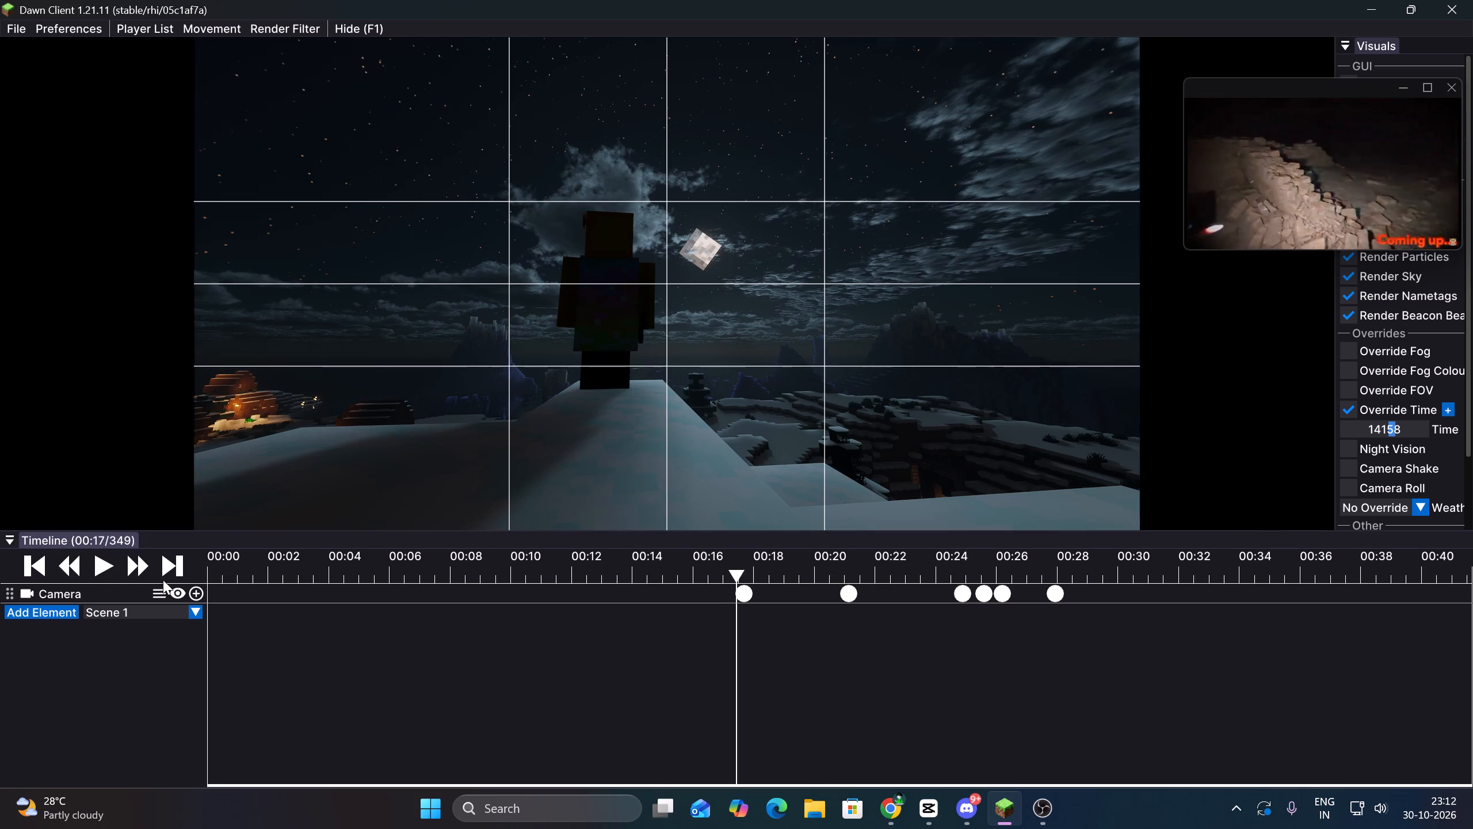
left_click(106, 573)
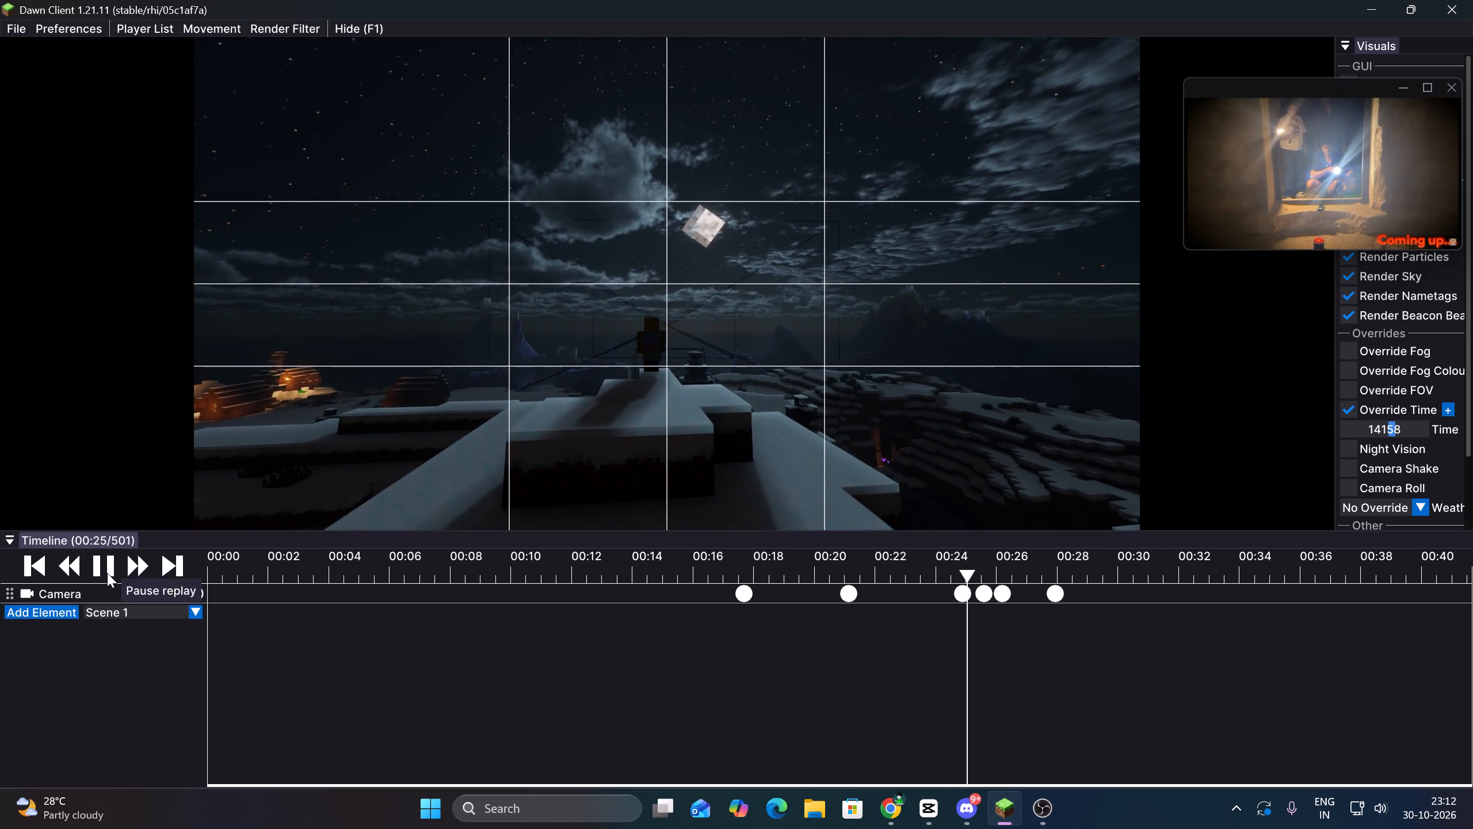
left_click(107, 573)
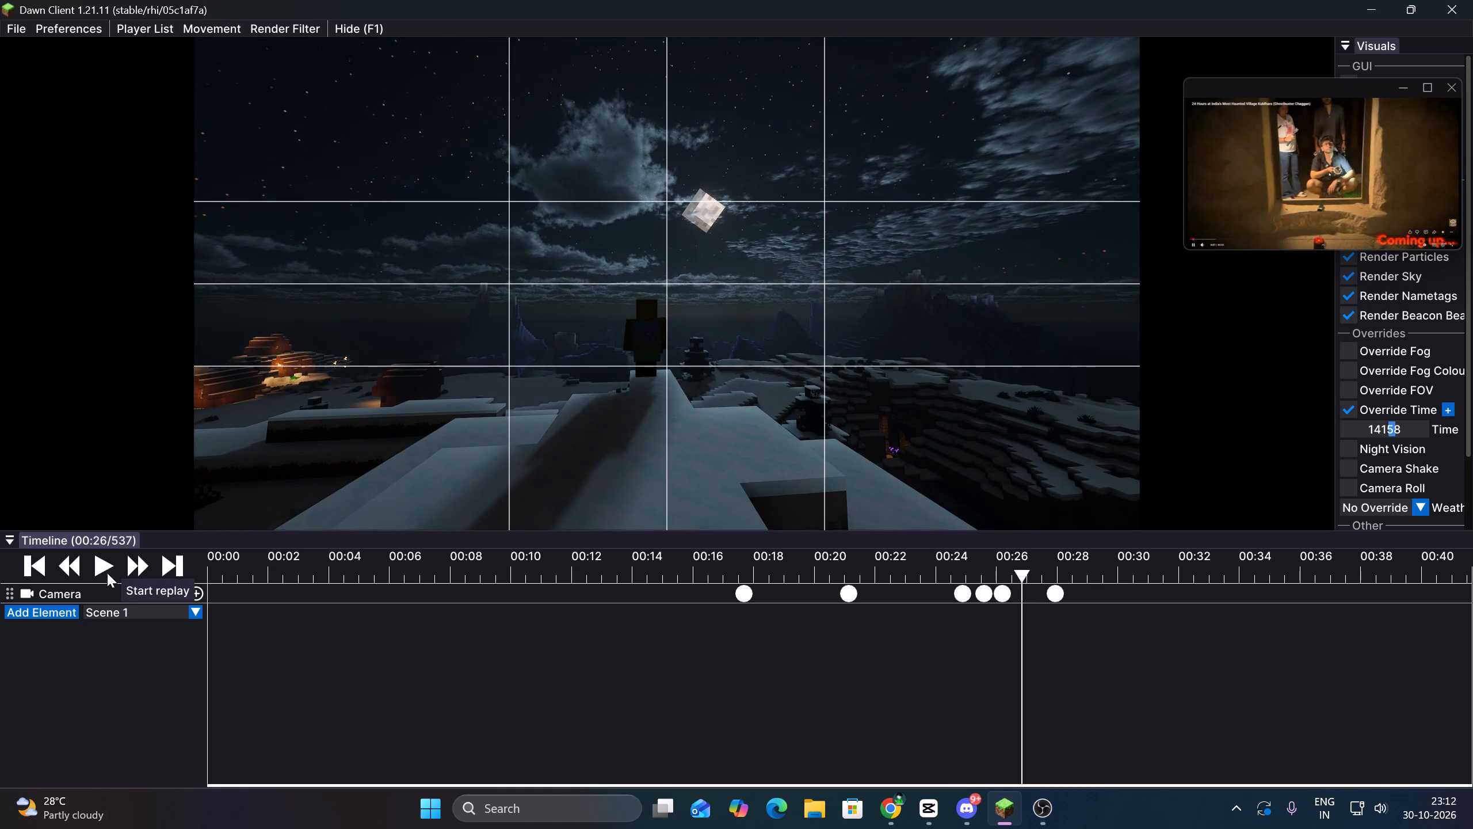
left_click(107, 573)
triple_click(107, 573)
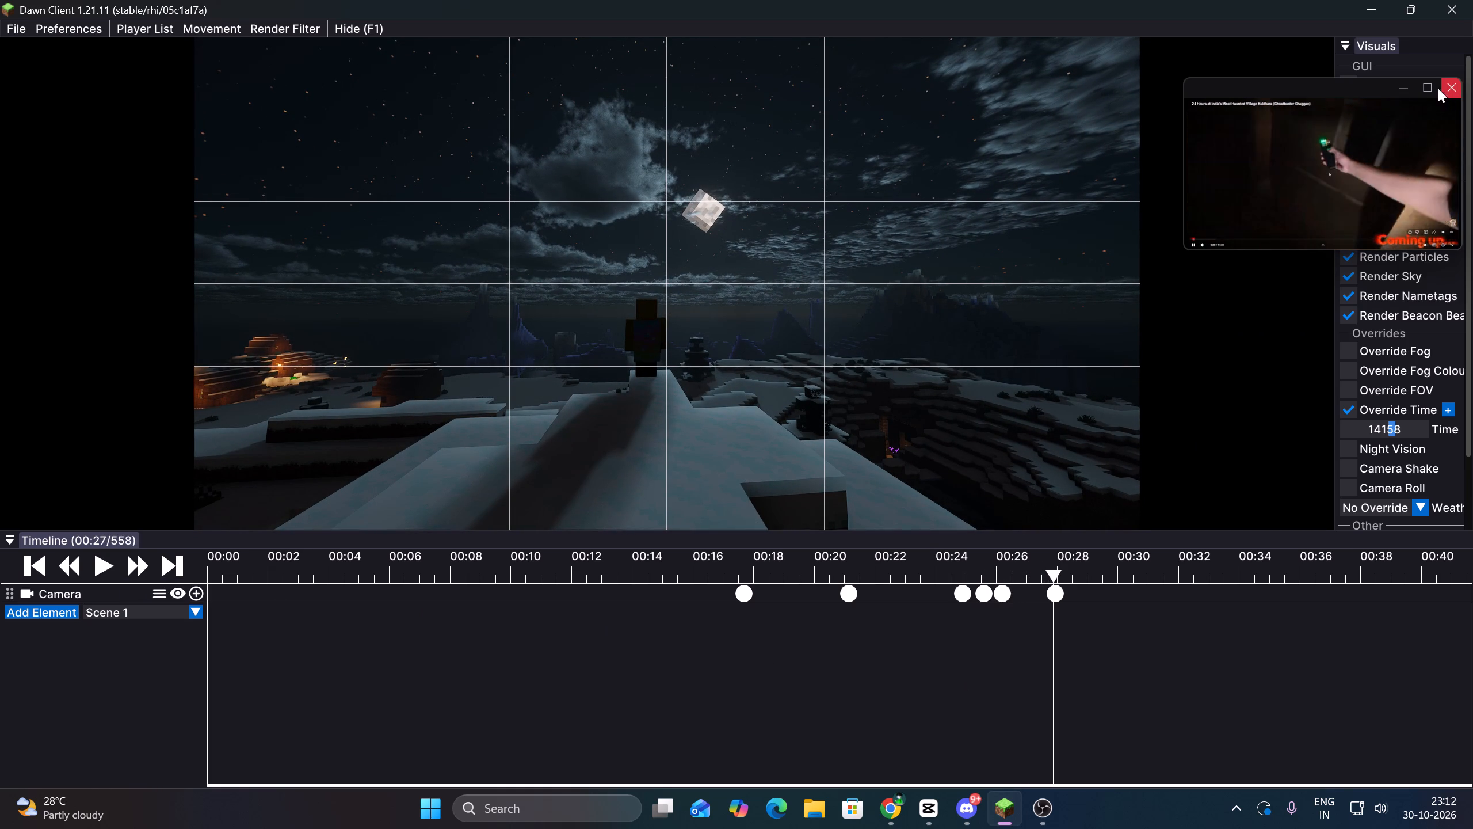
Replace the last camera keyframe at about 00:27 with a new one from a slightly adjusted camera position.
left_click_drag(1092, 628, 1052, 577)
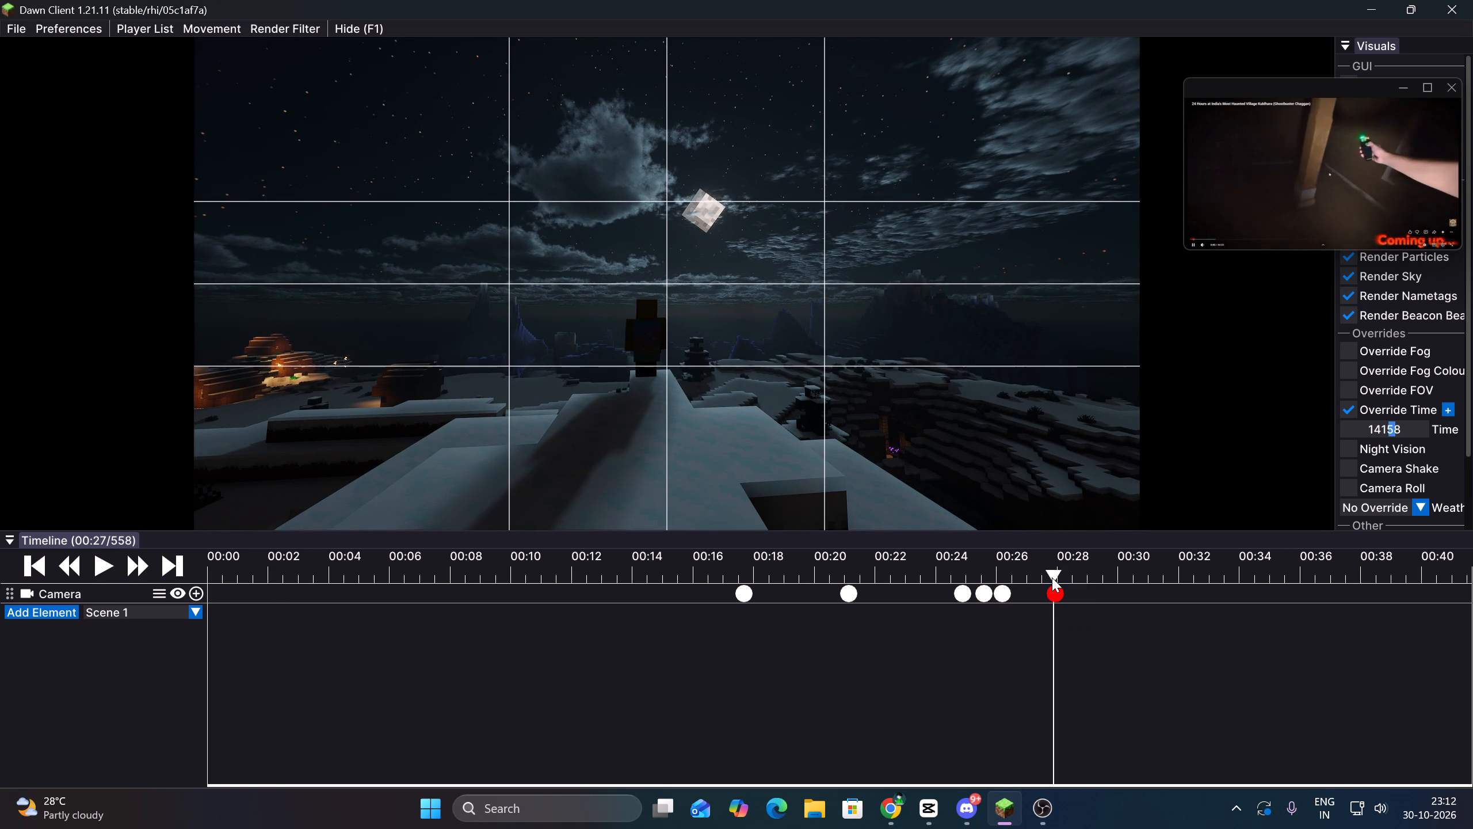
key("Delete")
key("Up")
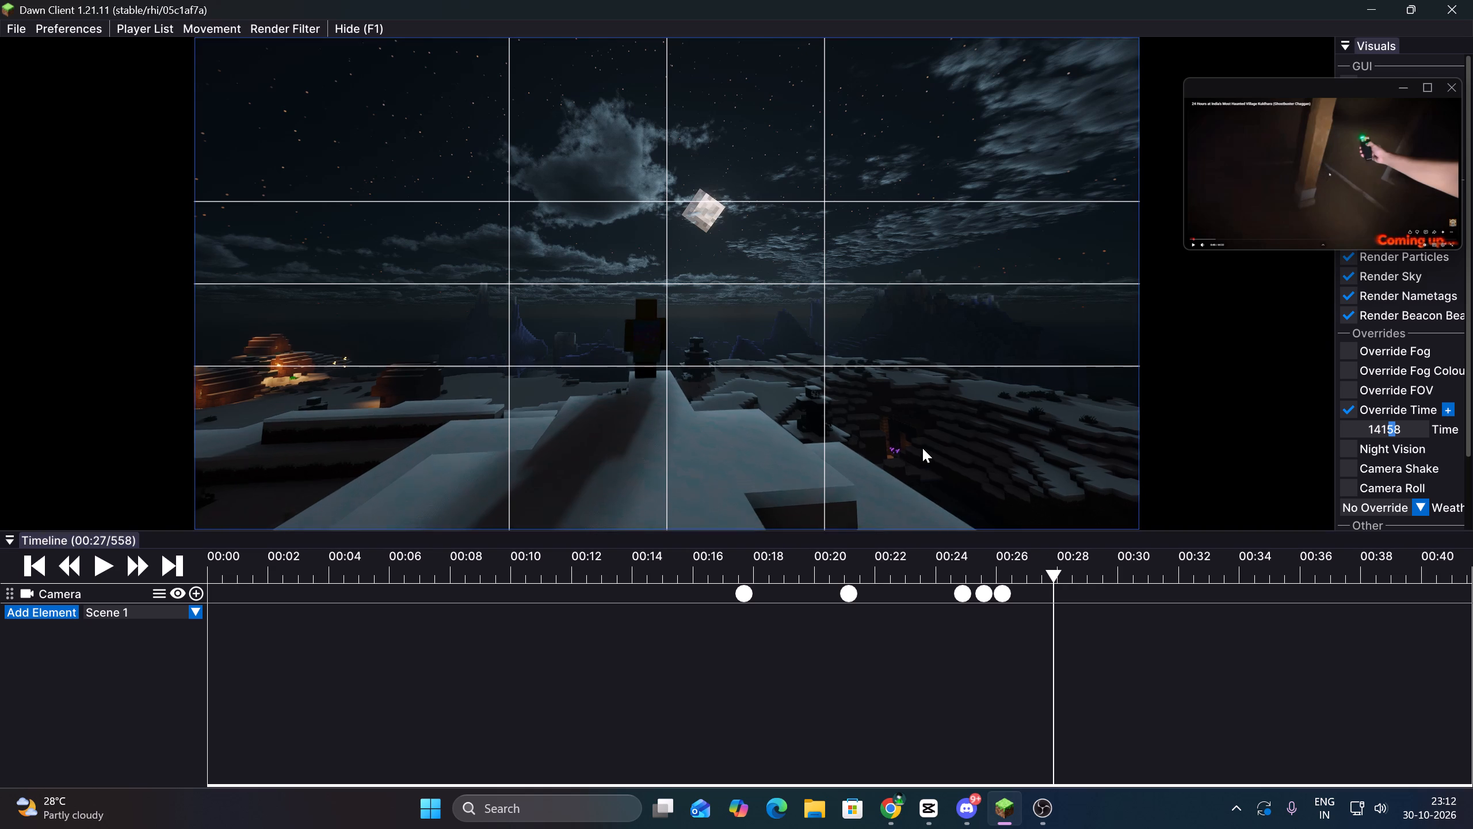
left_click(196, 592)
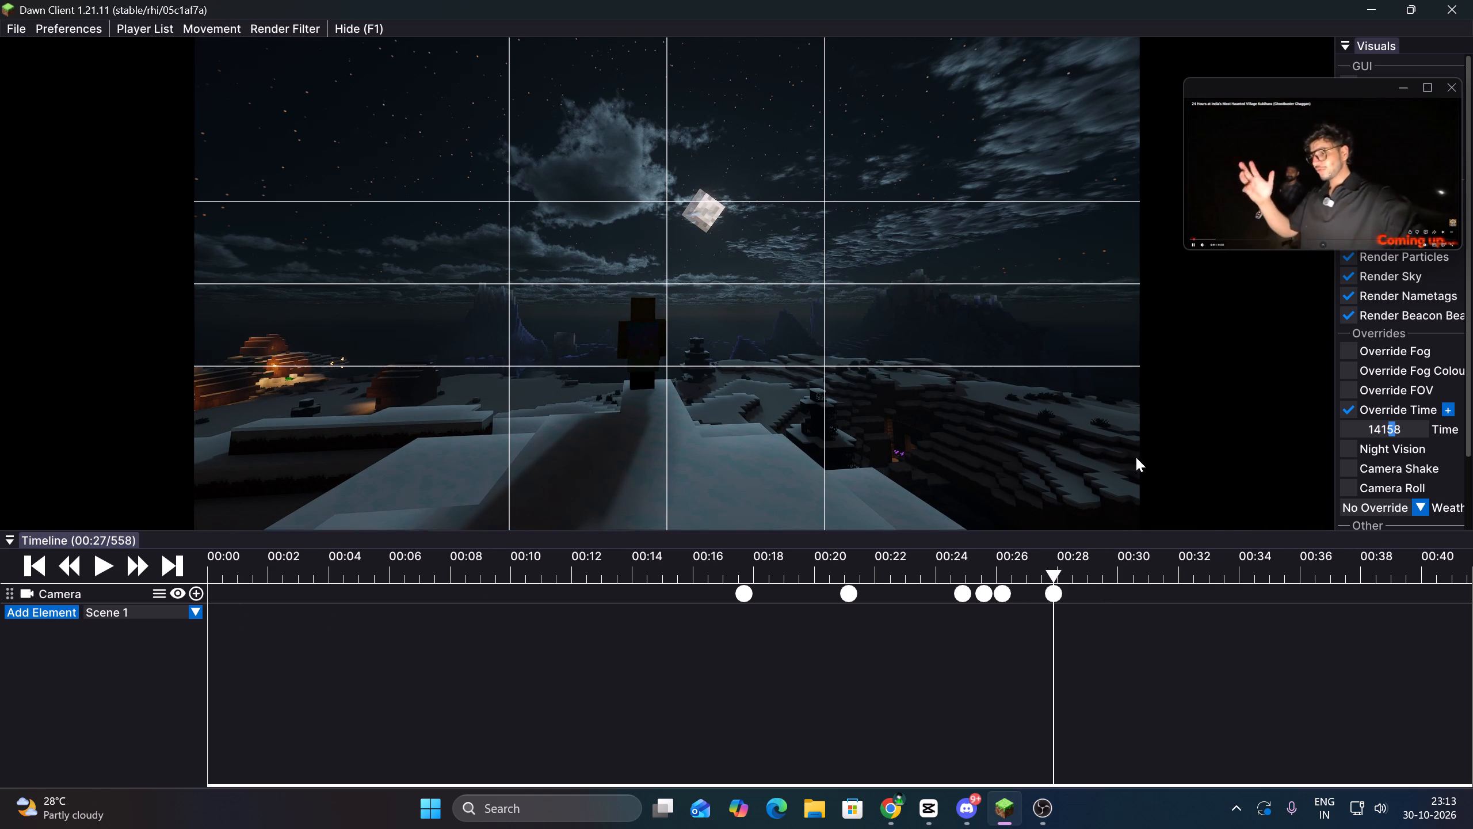
Start a video export of the keyframed camera shot.
left_click(10, 21)
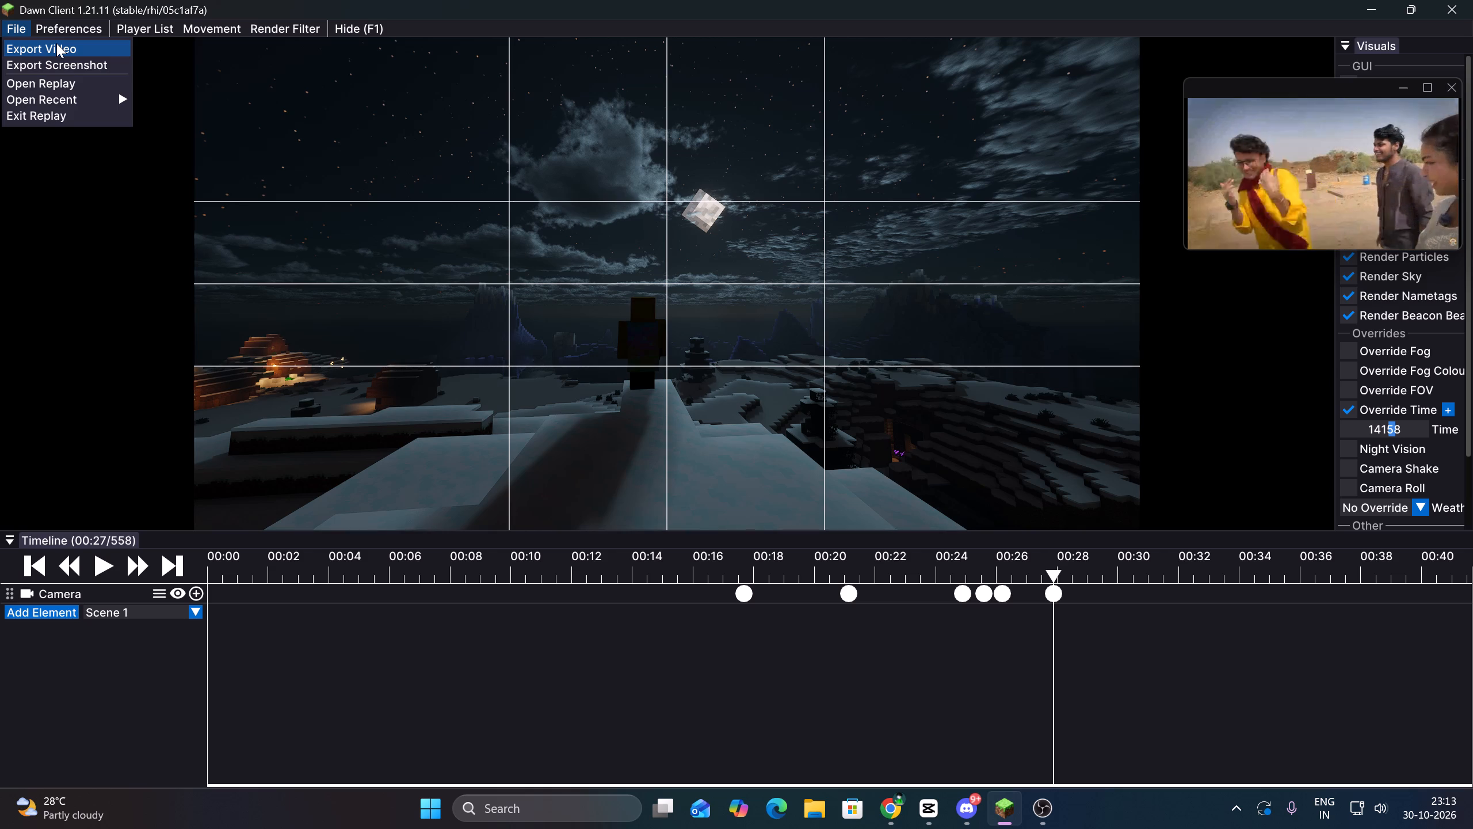
left_click(56, 43)
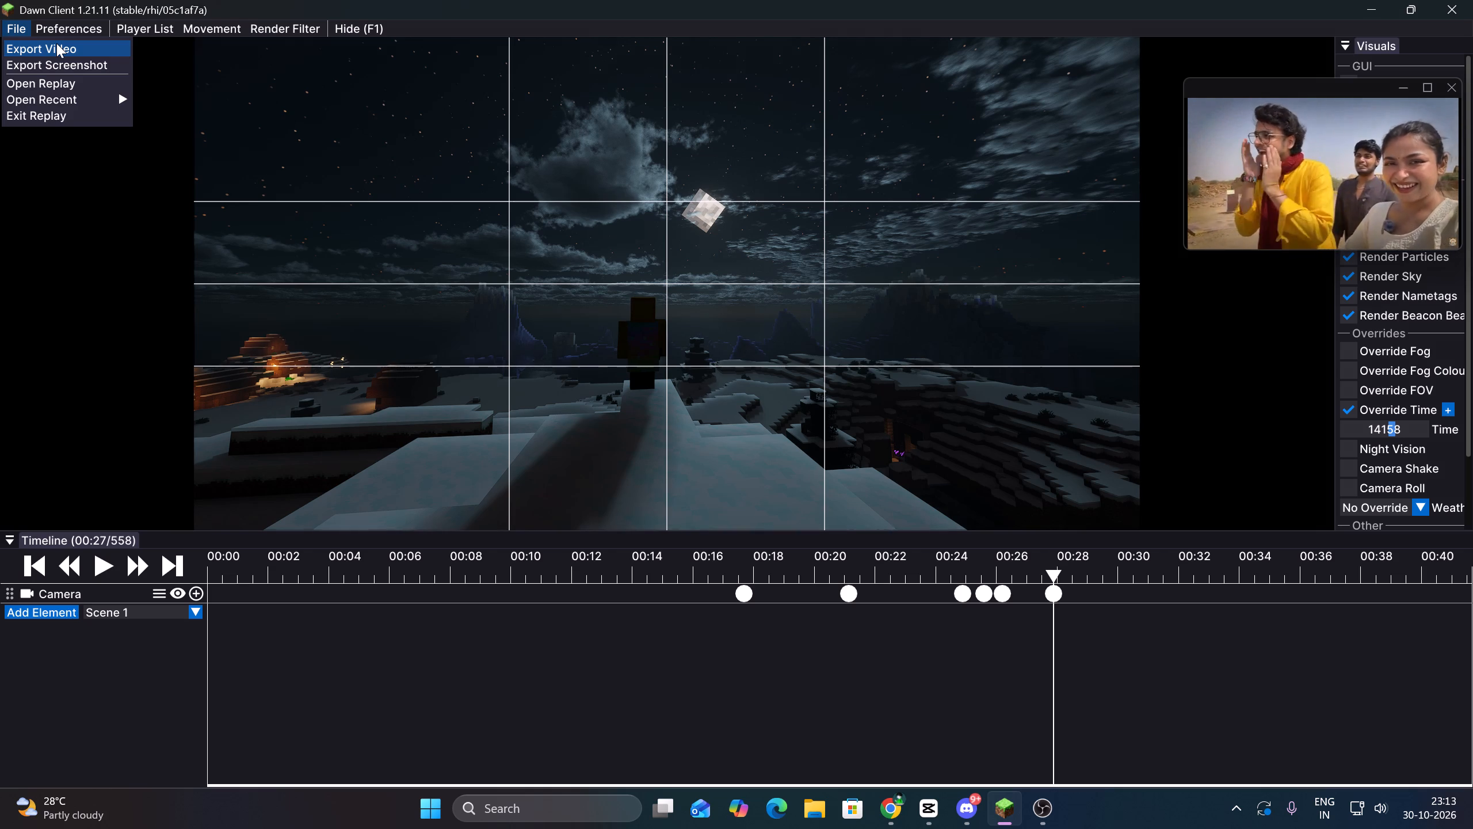
left_click(869, 273)
left_click(878, 273)
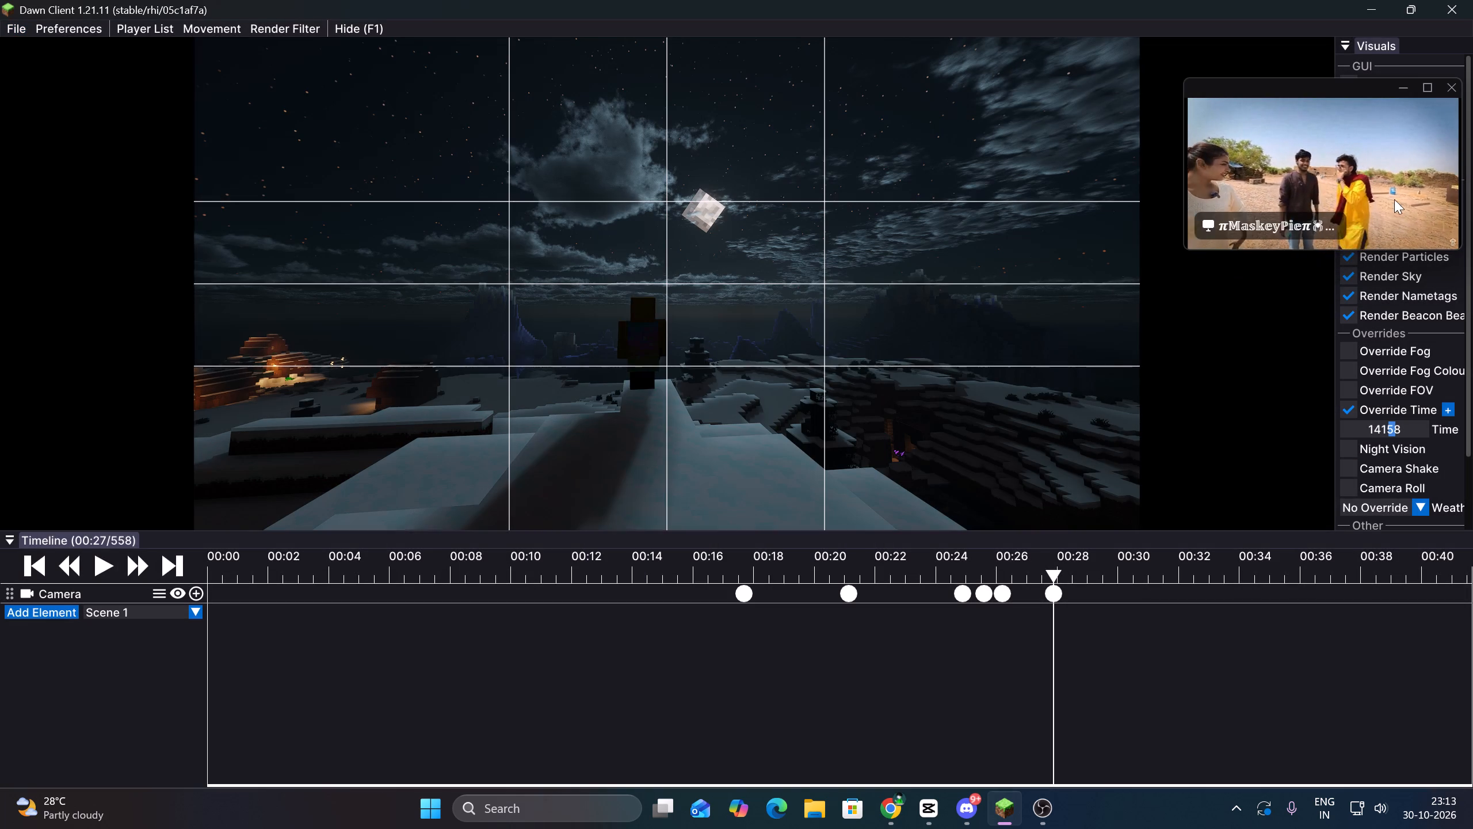
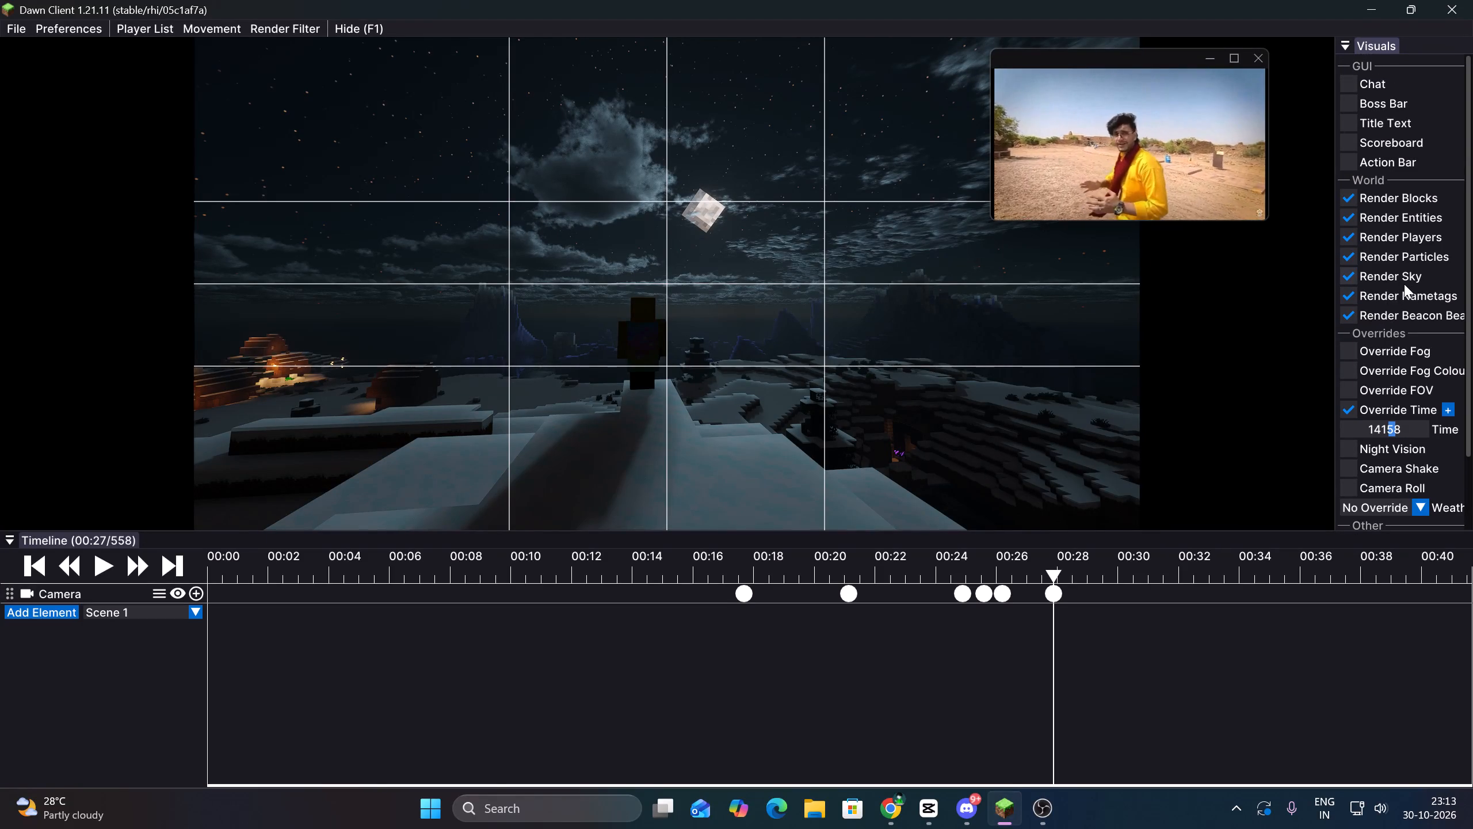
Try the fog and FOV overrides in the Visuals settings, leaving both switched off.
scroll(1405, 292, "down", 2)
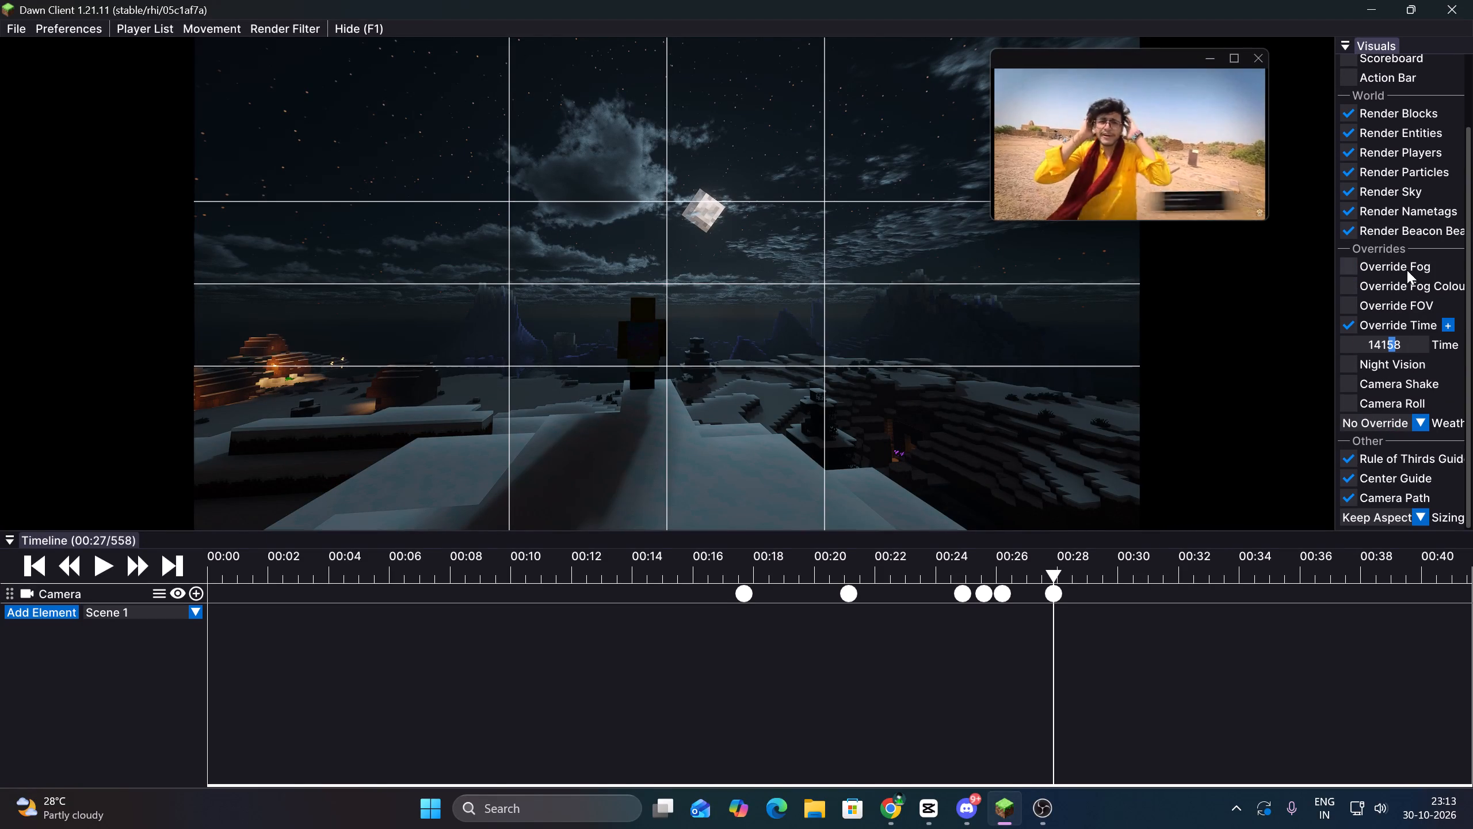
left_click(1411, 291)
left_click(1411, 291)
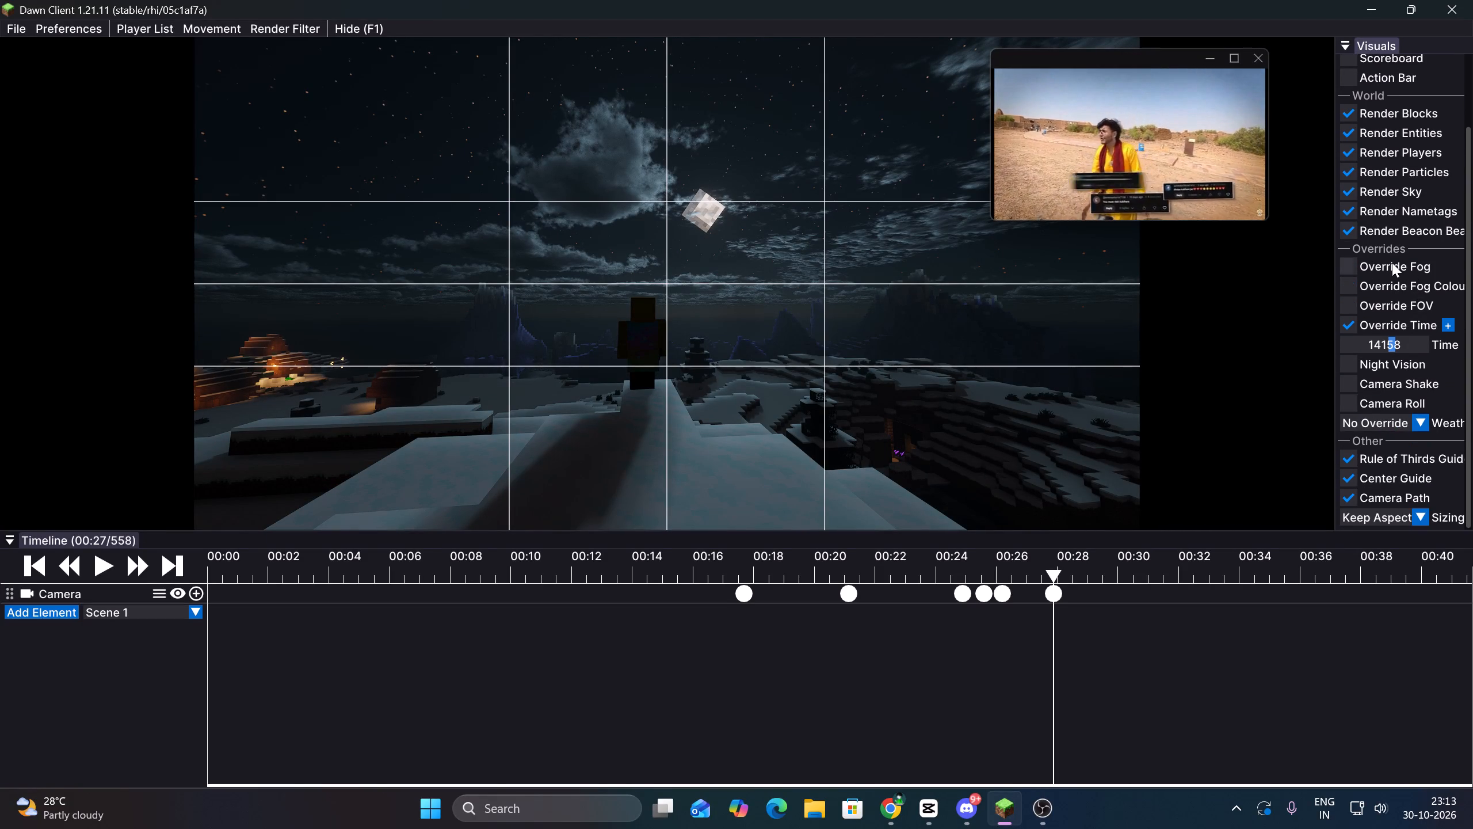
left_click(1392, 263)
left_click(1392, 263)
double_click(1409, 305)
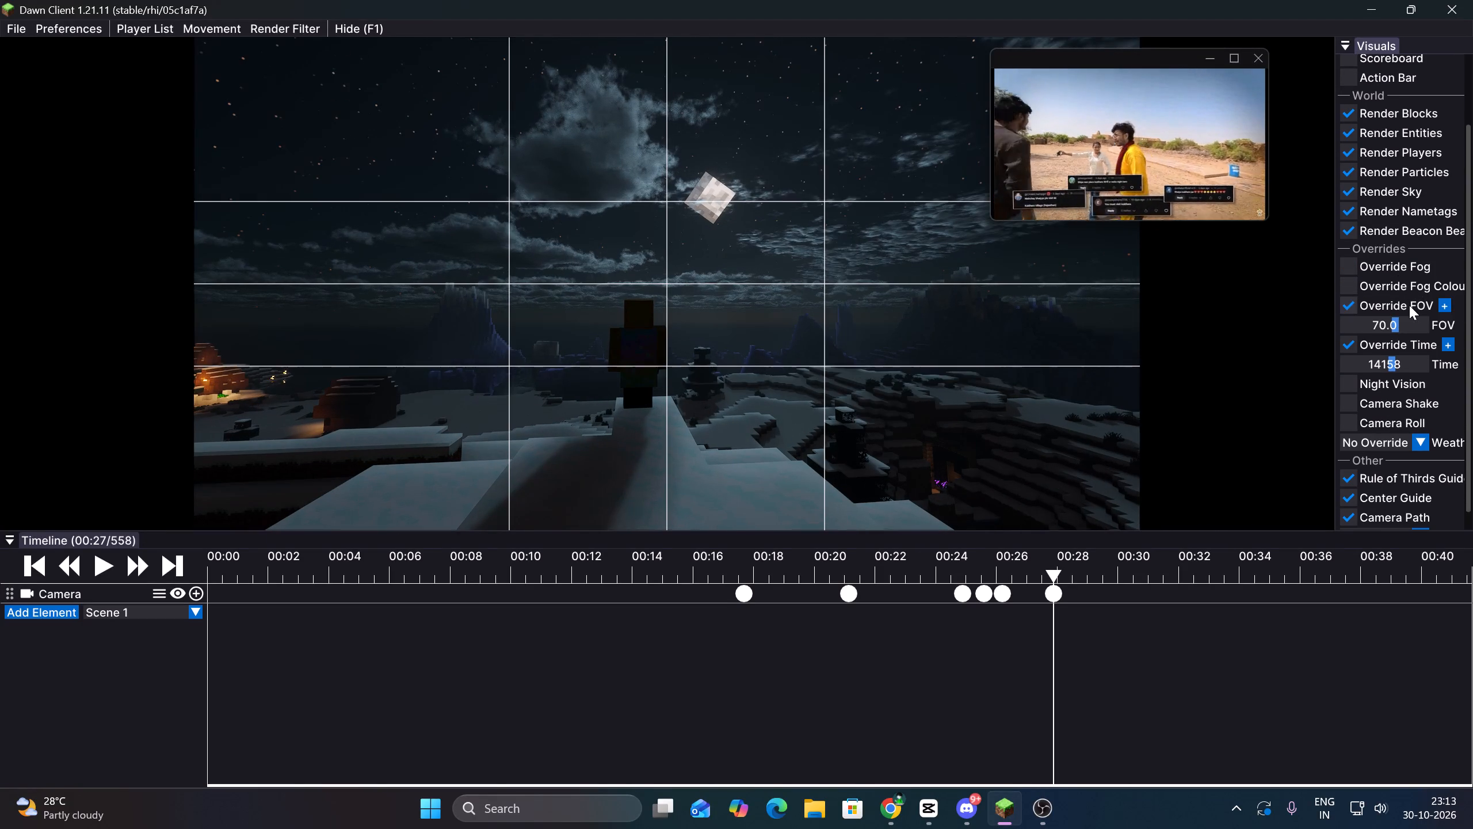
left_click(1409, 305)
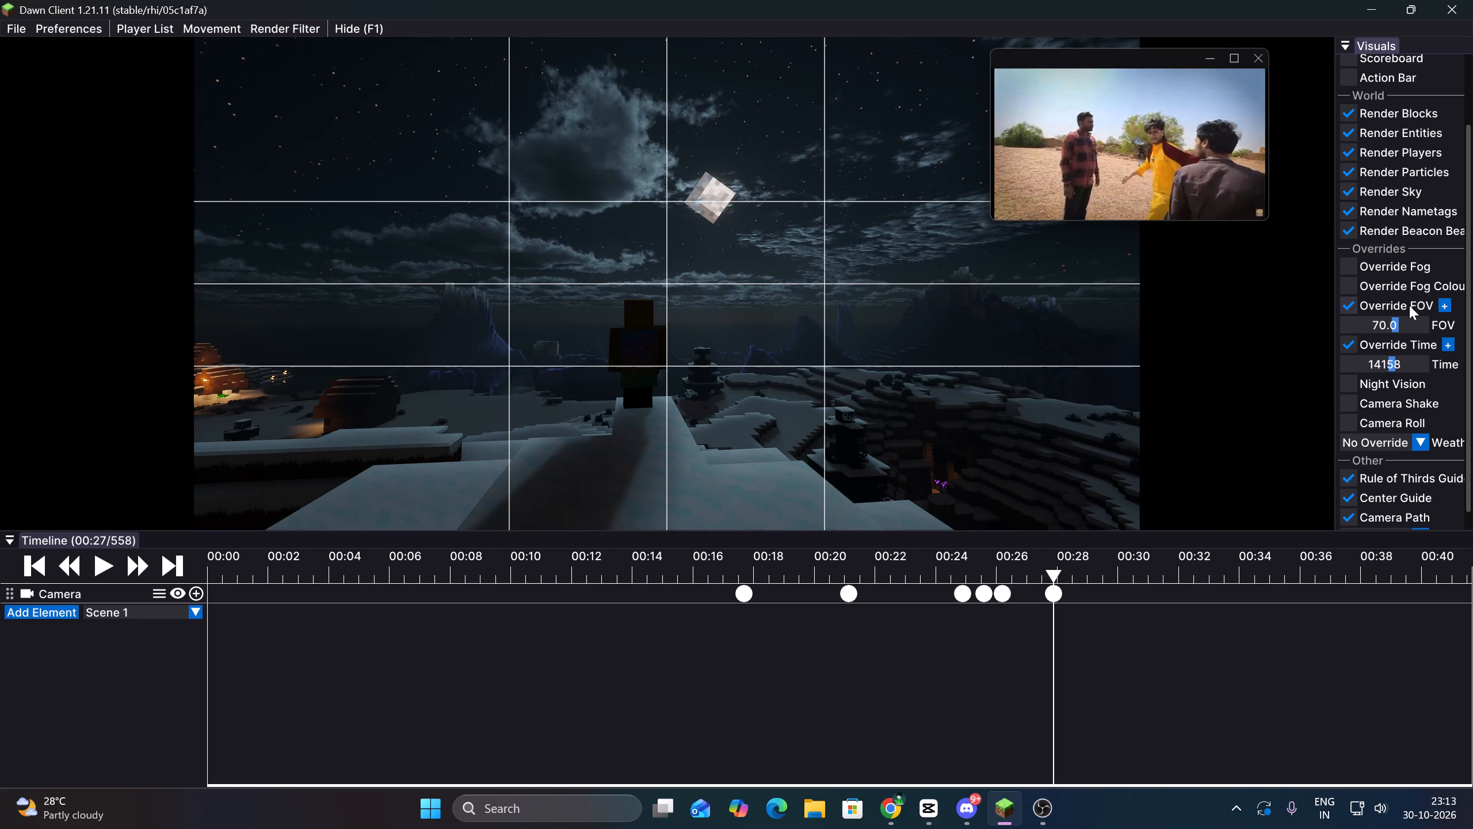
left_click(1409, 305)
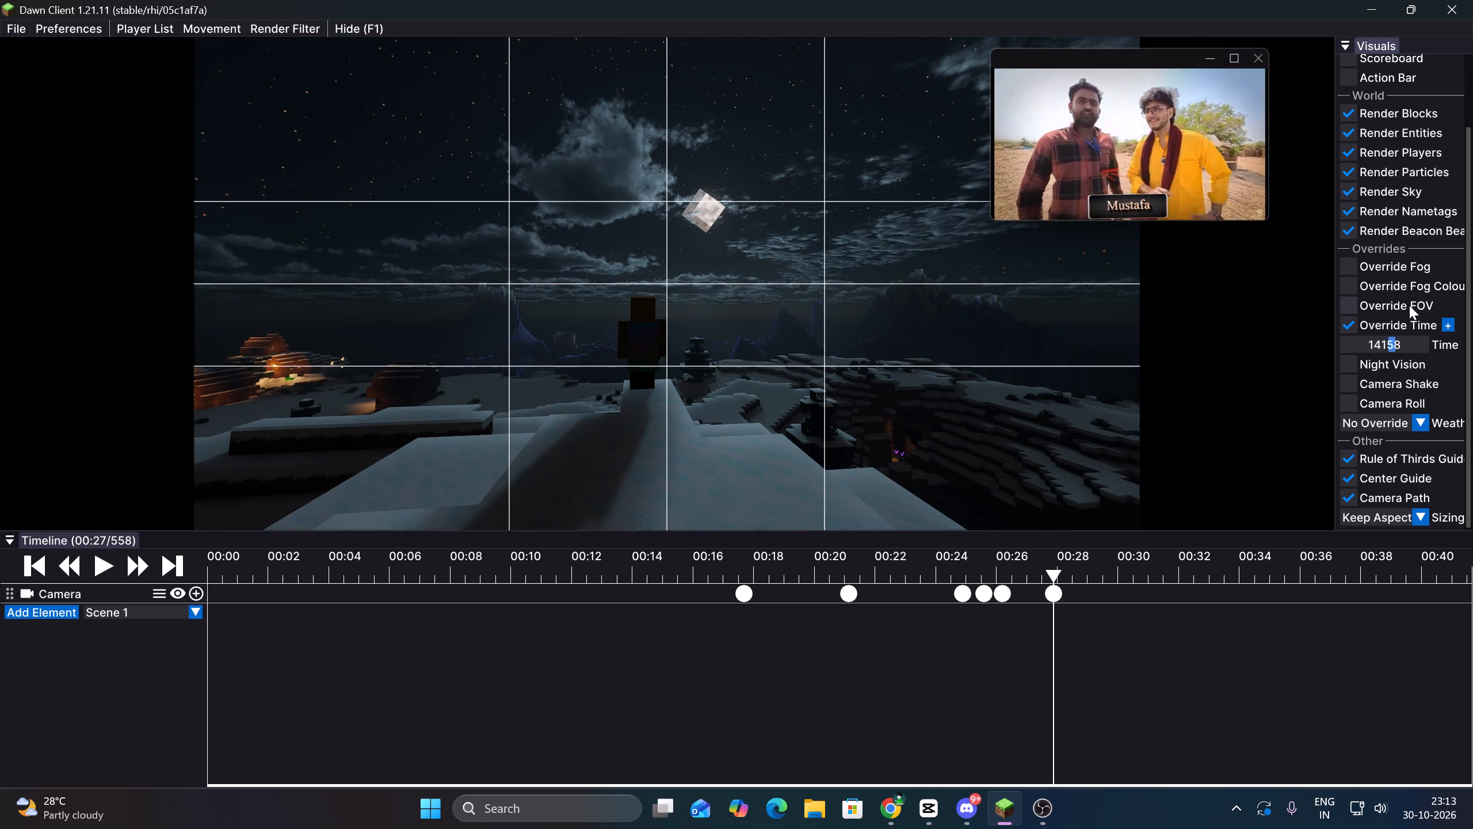
Look through the remaining options in the Visuals settings.
scroll(1409, 305, "down", 2)
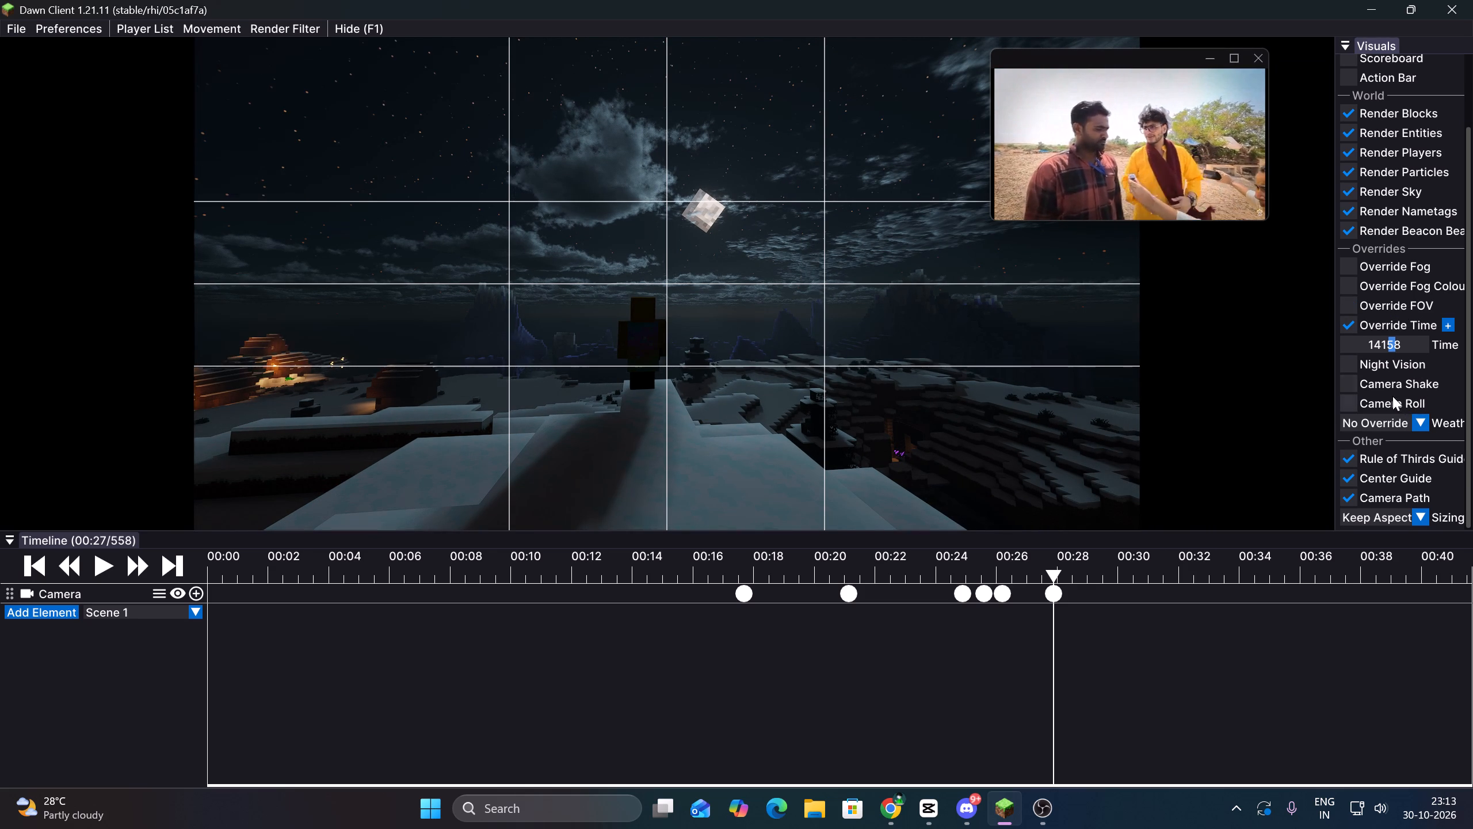
scroll(1409, 290, "down", 4)
left_click(1364, 36)
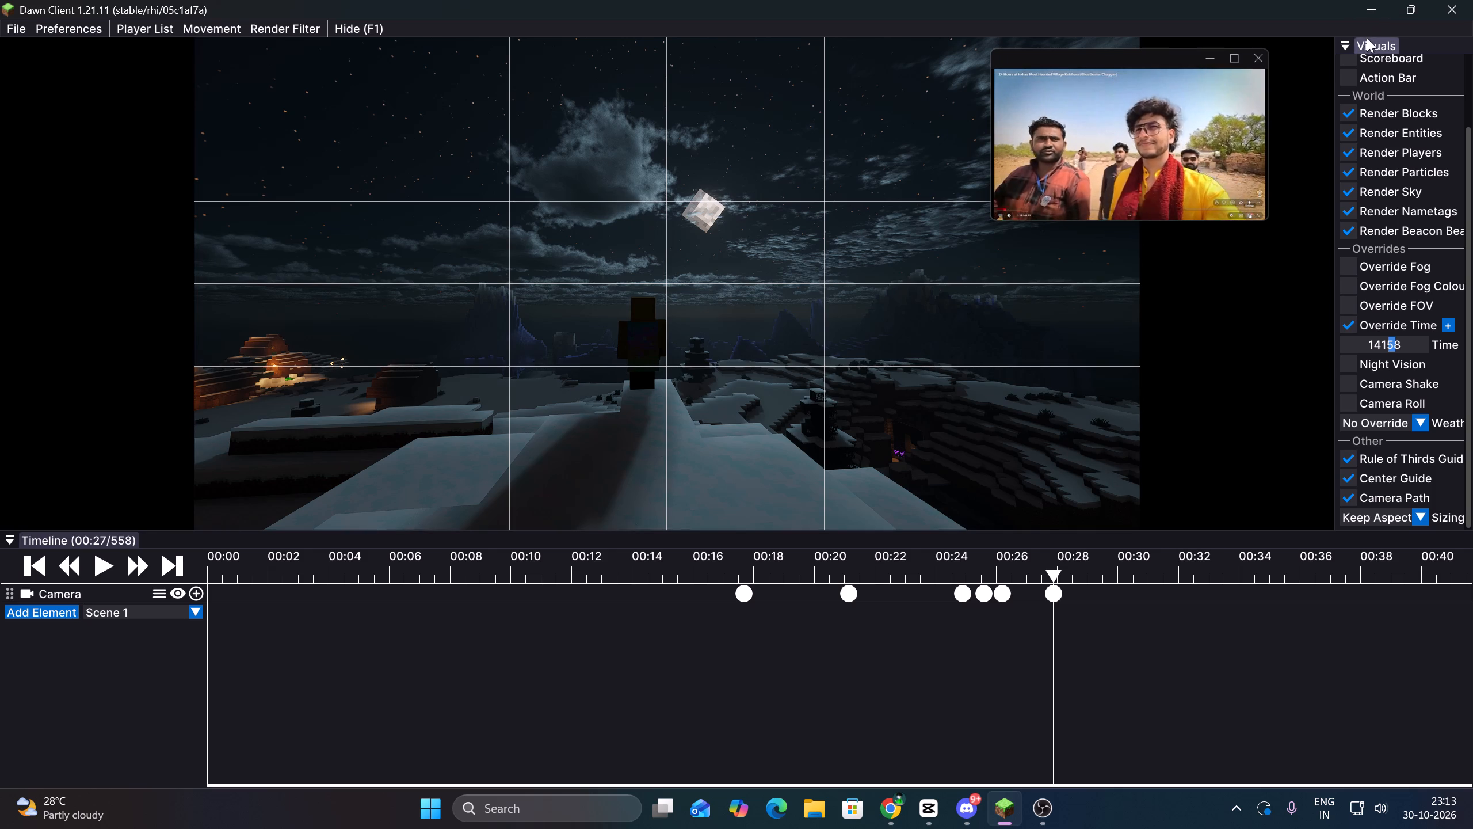
left_click(1349, 43)
left_click(1421, 50)
scroll(1371, 310, "down", 4)
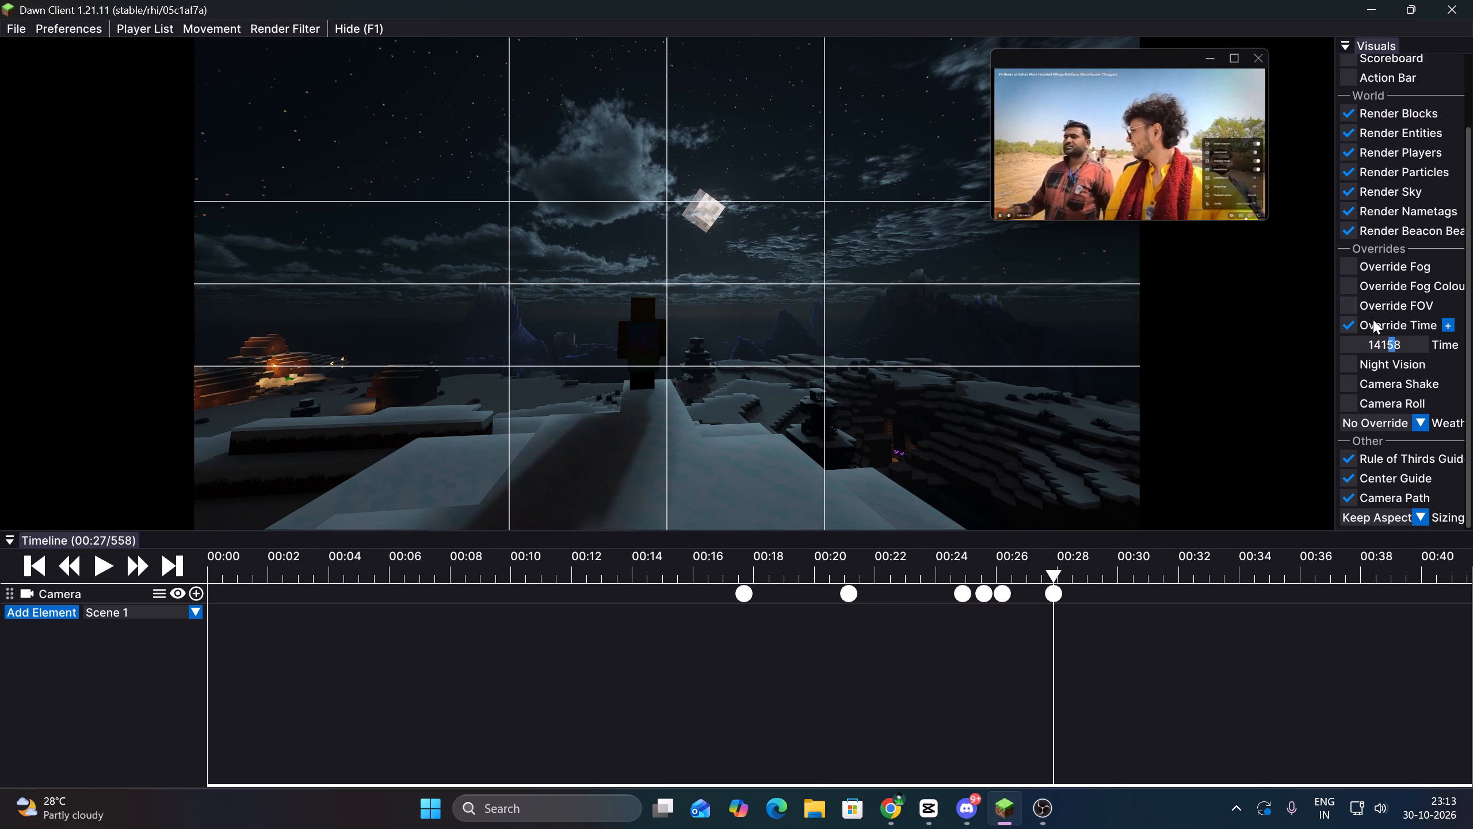
scroll(1373, 320, "down", 2)
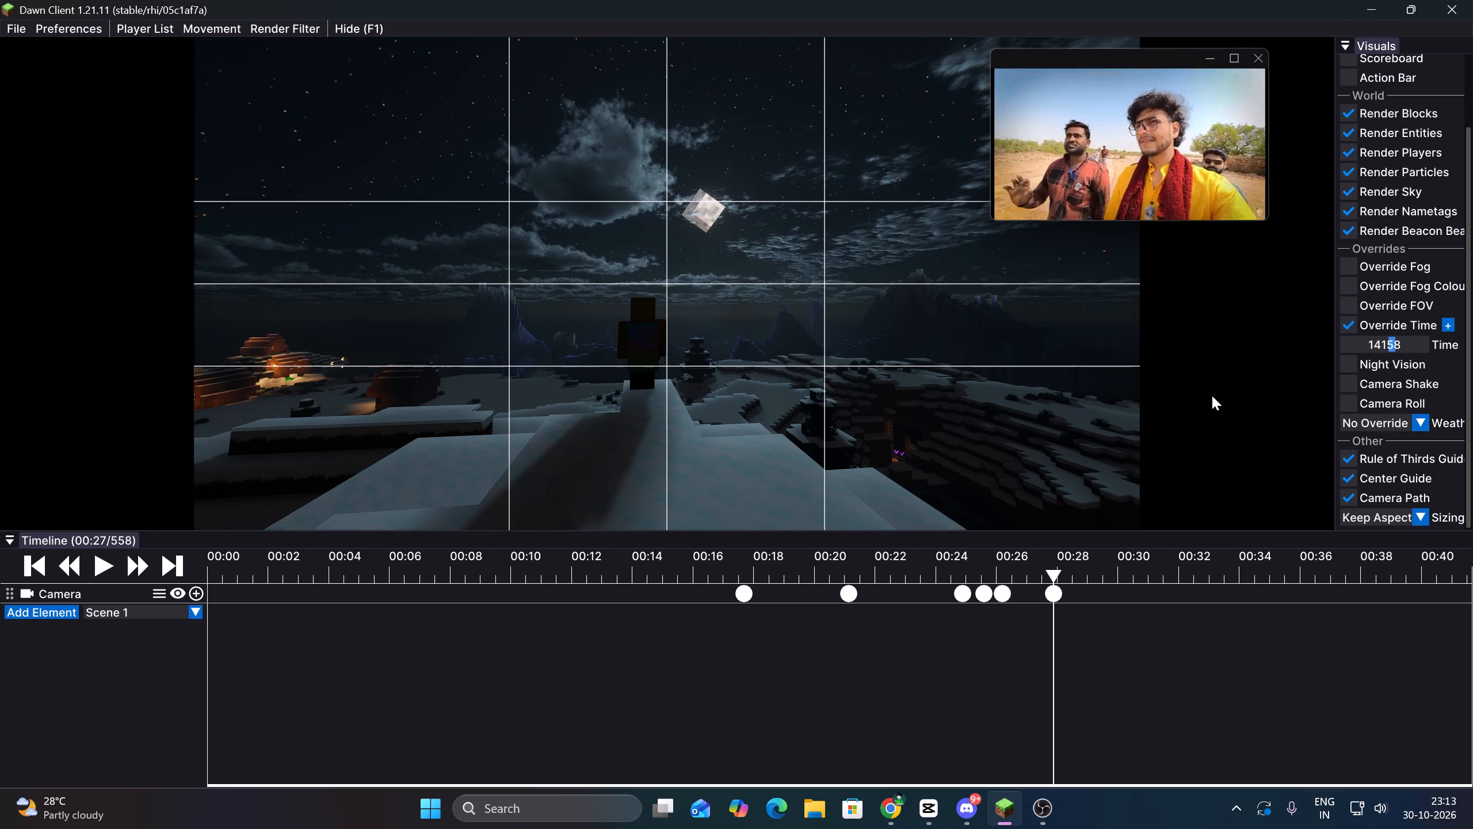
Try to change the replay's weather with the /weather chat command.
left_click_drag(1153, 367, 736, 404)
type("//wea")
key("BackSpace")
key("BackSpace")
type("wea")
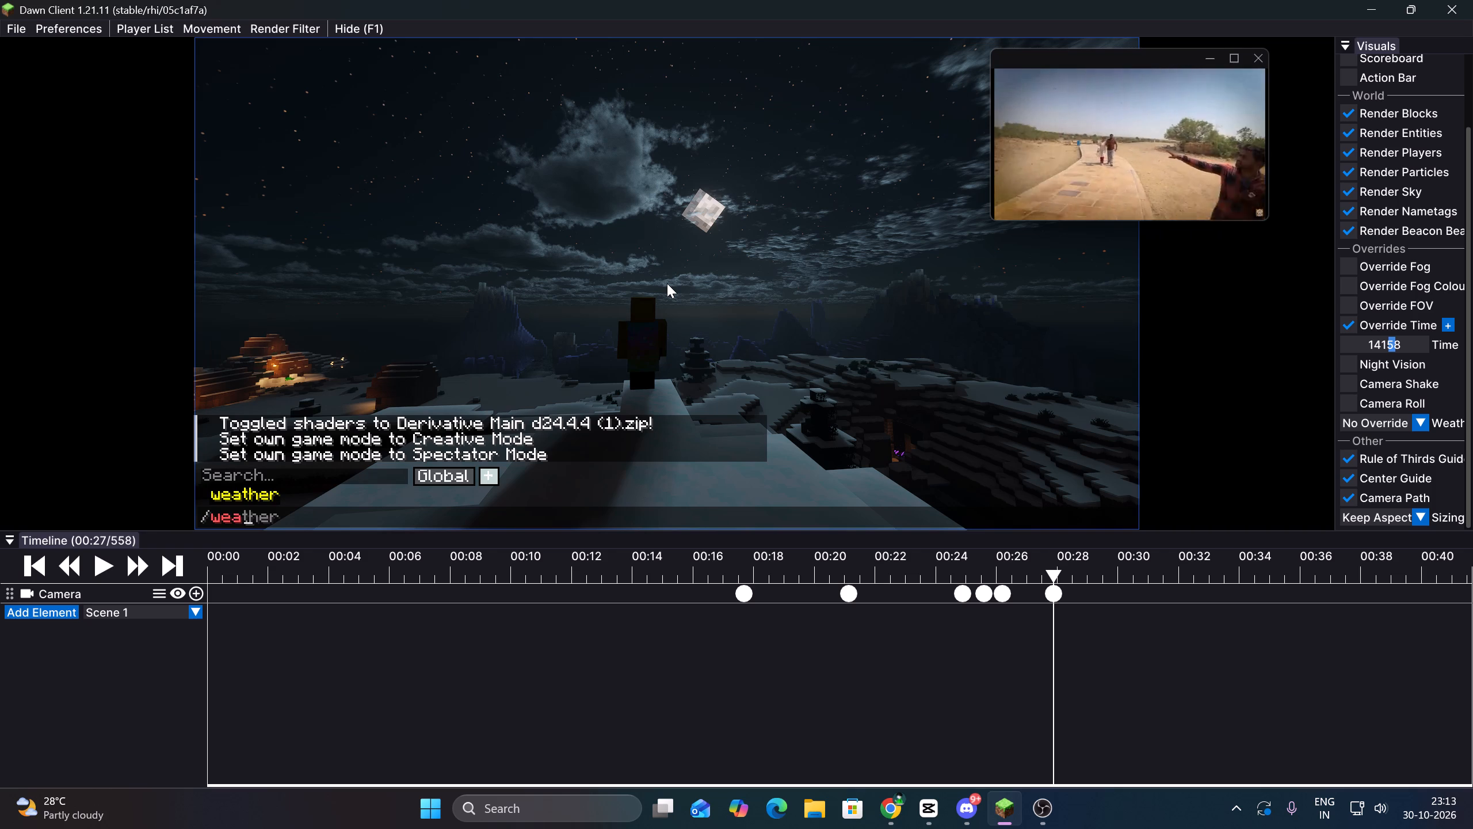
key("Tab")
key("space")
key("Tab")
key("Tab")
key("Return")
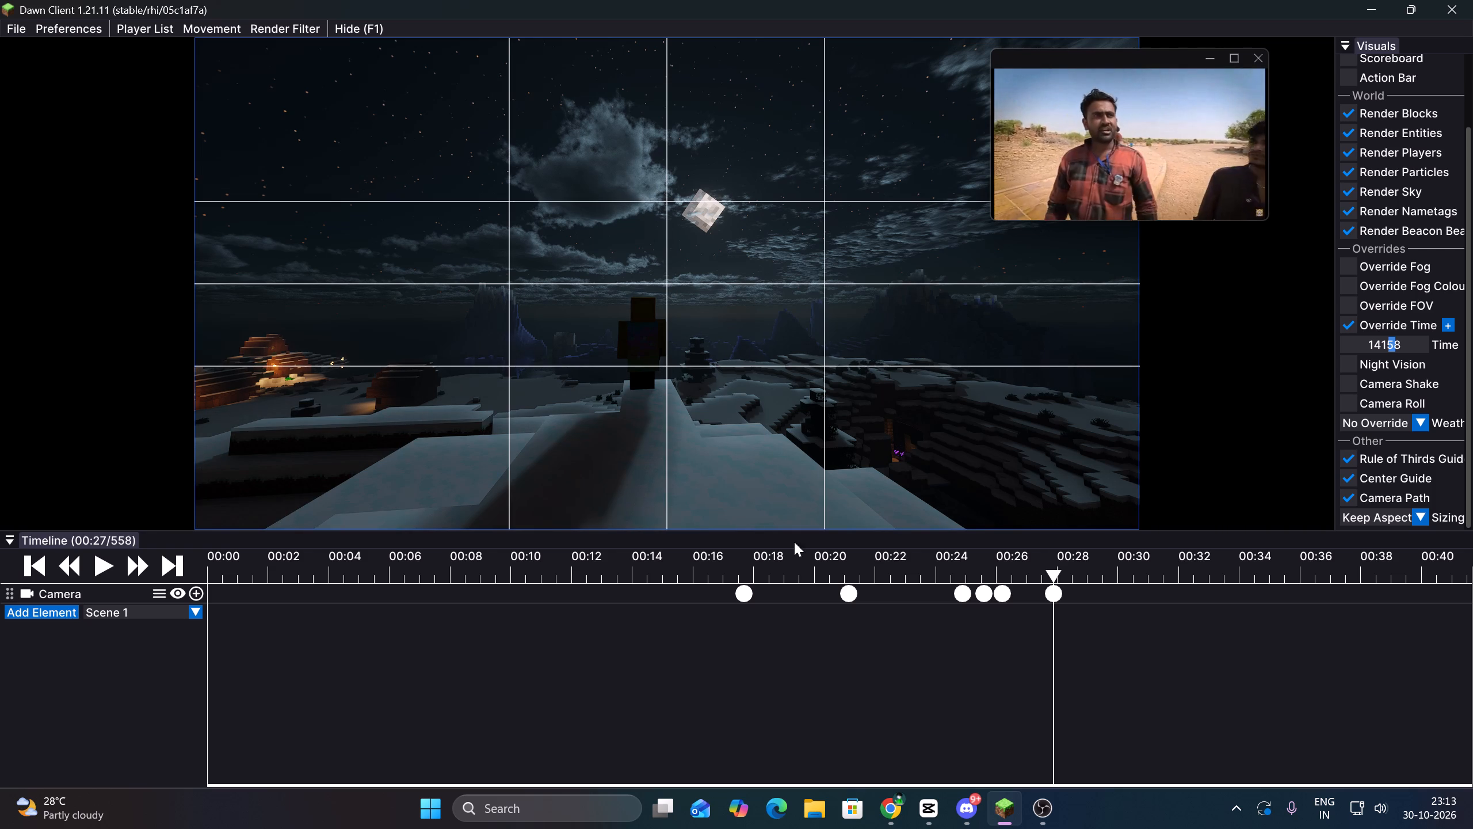
Move the playhead to about 00:17, just before the first camera keyframe.
left_click(747, 558)
left_click_drag(747, 558, 741, 559)
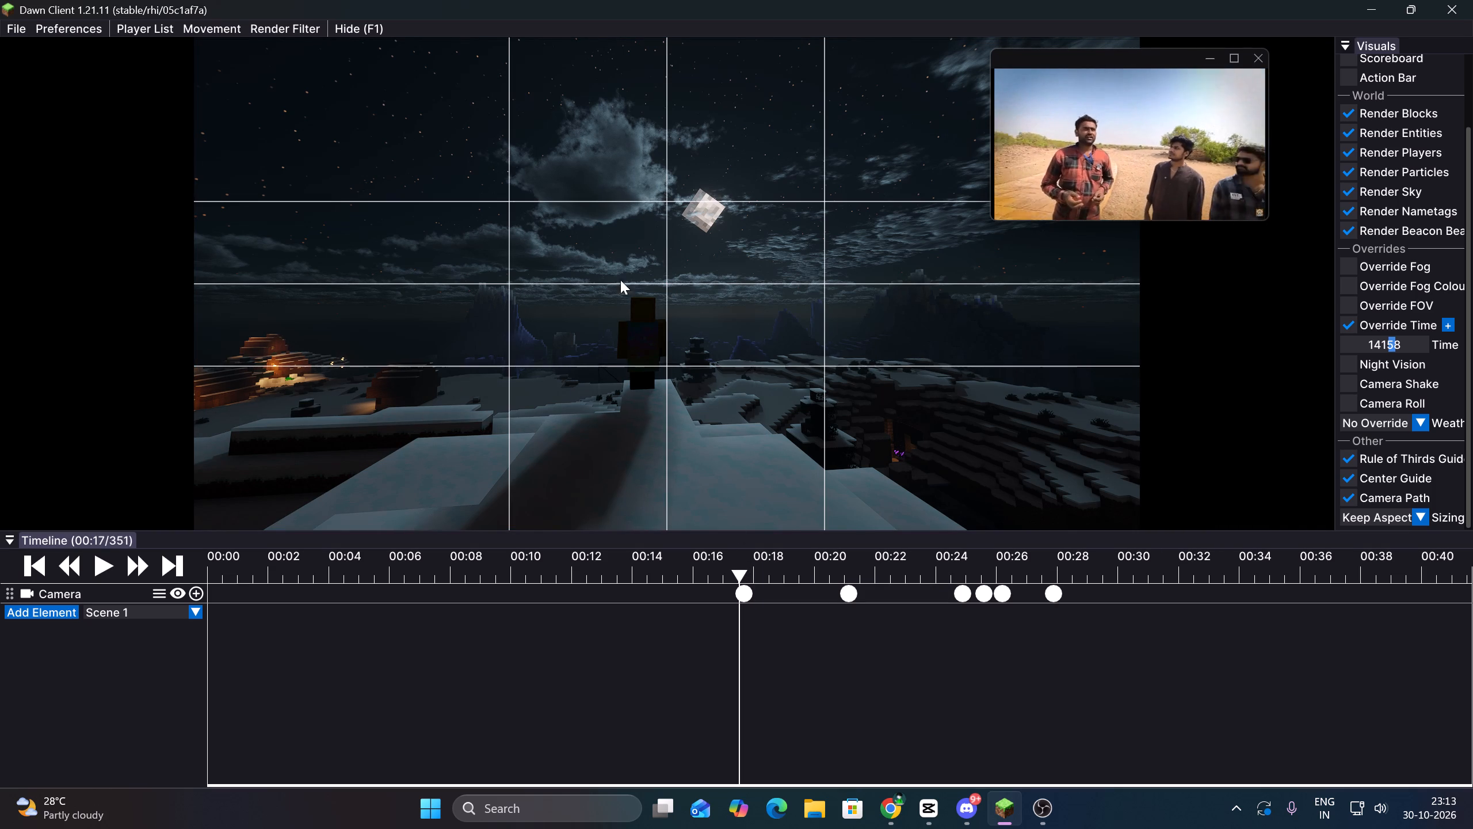
Look through the Movement and Render Filter windows and the other editor options, hiding and restoring the editor interface along the way.
right_click(594, 249)
left_click(209, 34)
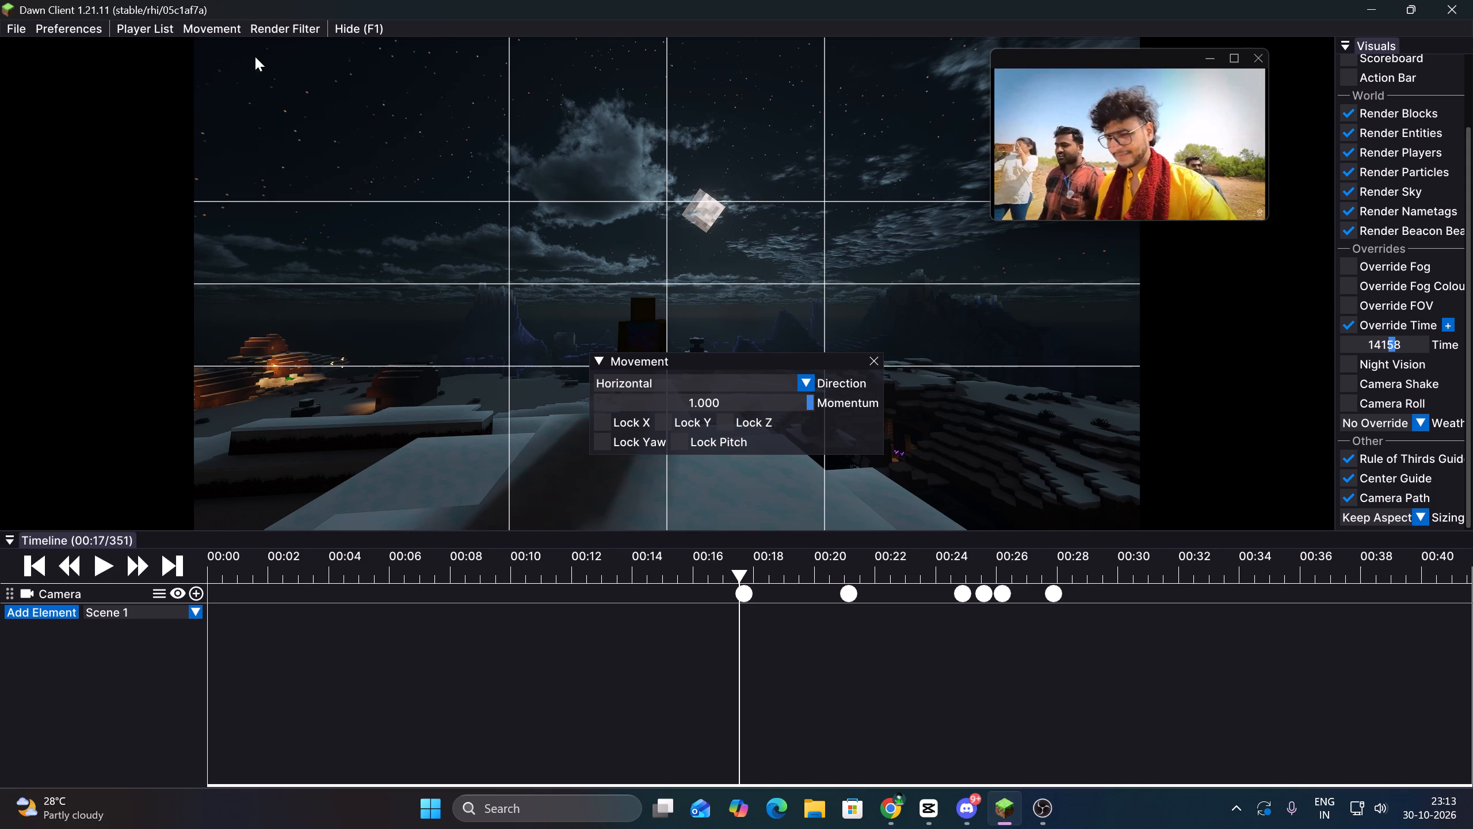
left_click(876, 360)
left_click(296, 34)
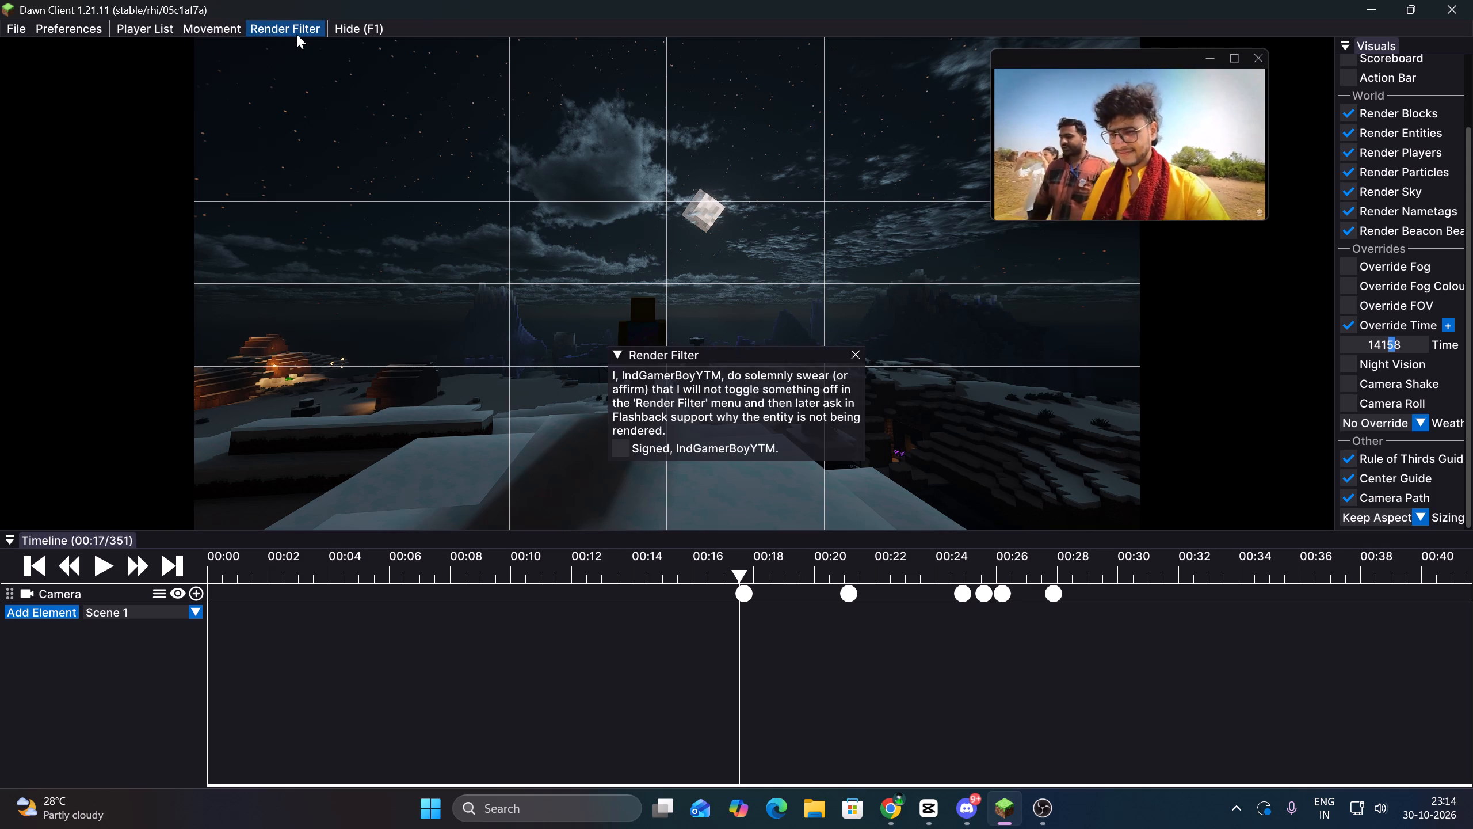
left_click(857, 356)
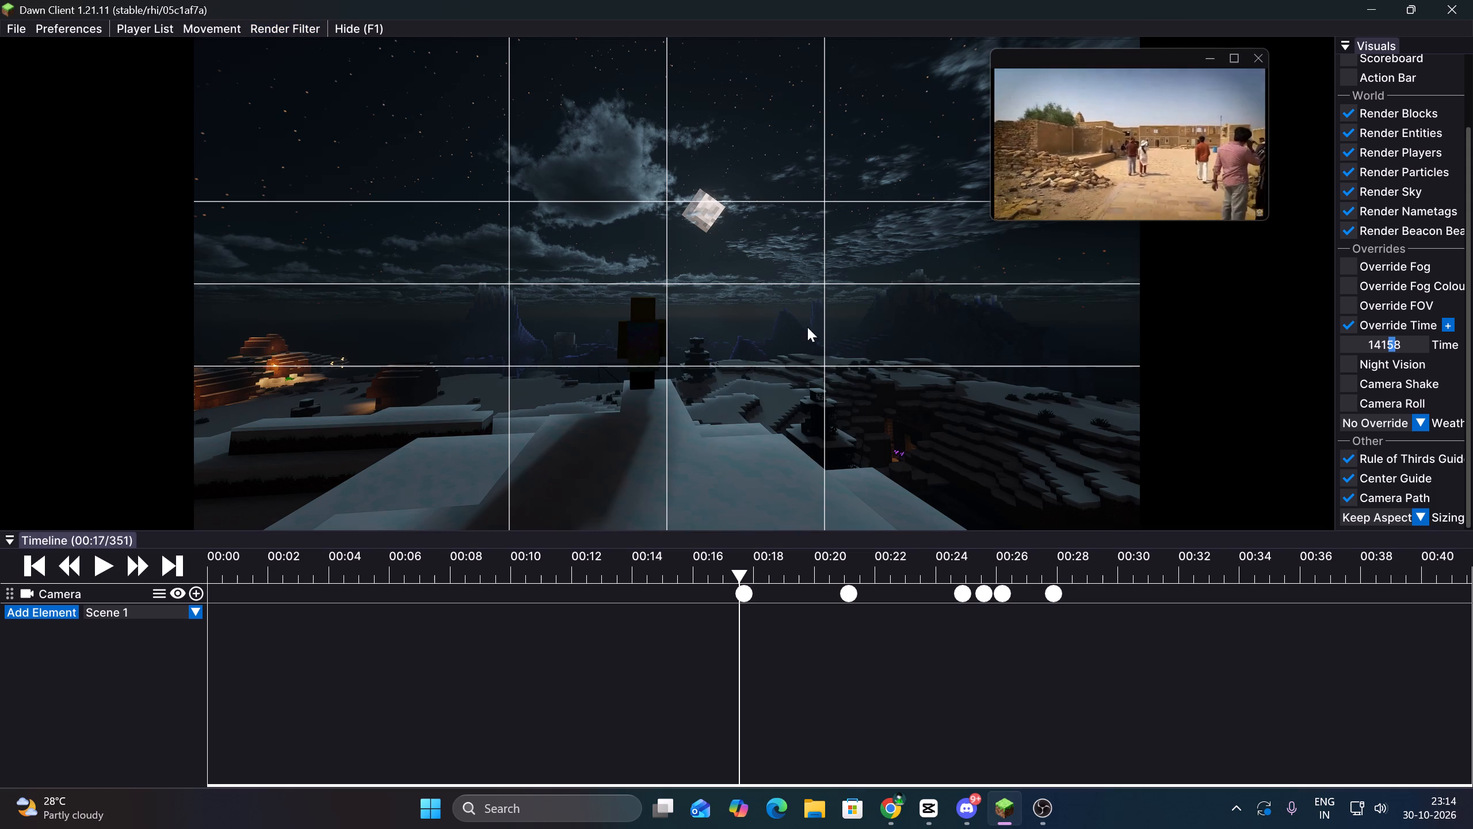
left_click(361, 31)
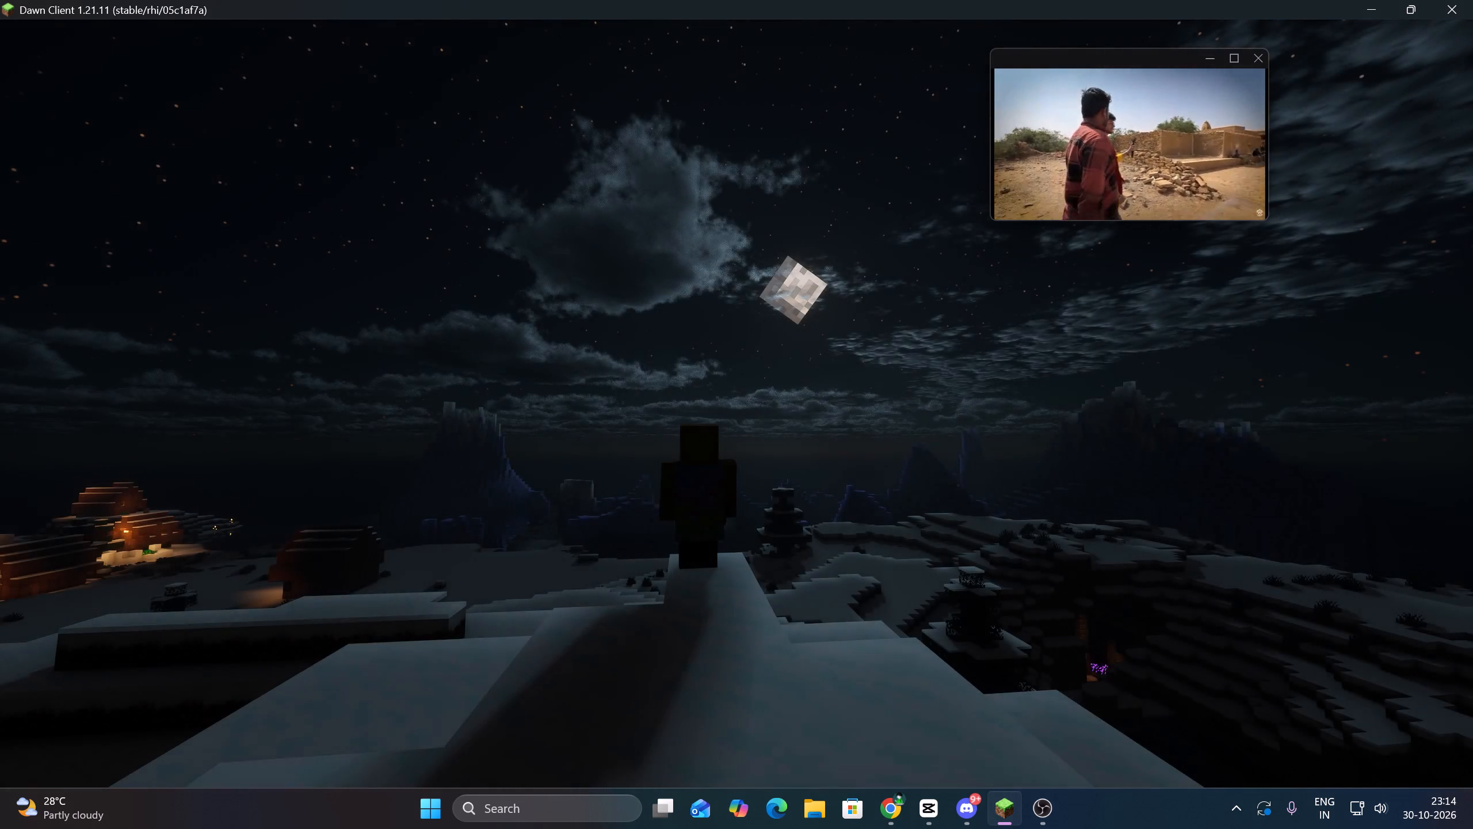
key("Escape")
key("Escape")
key("F1")
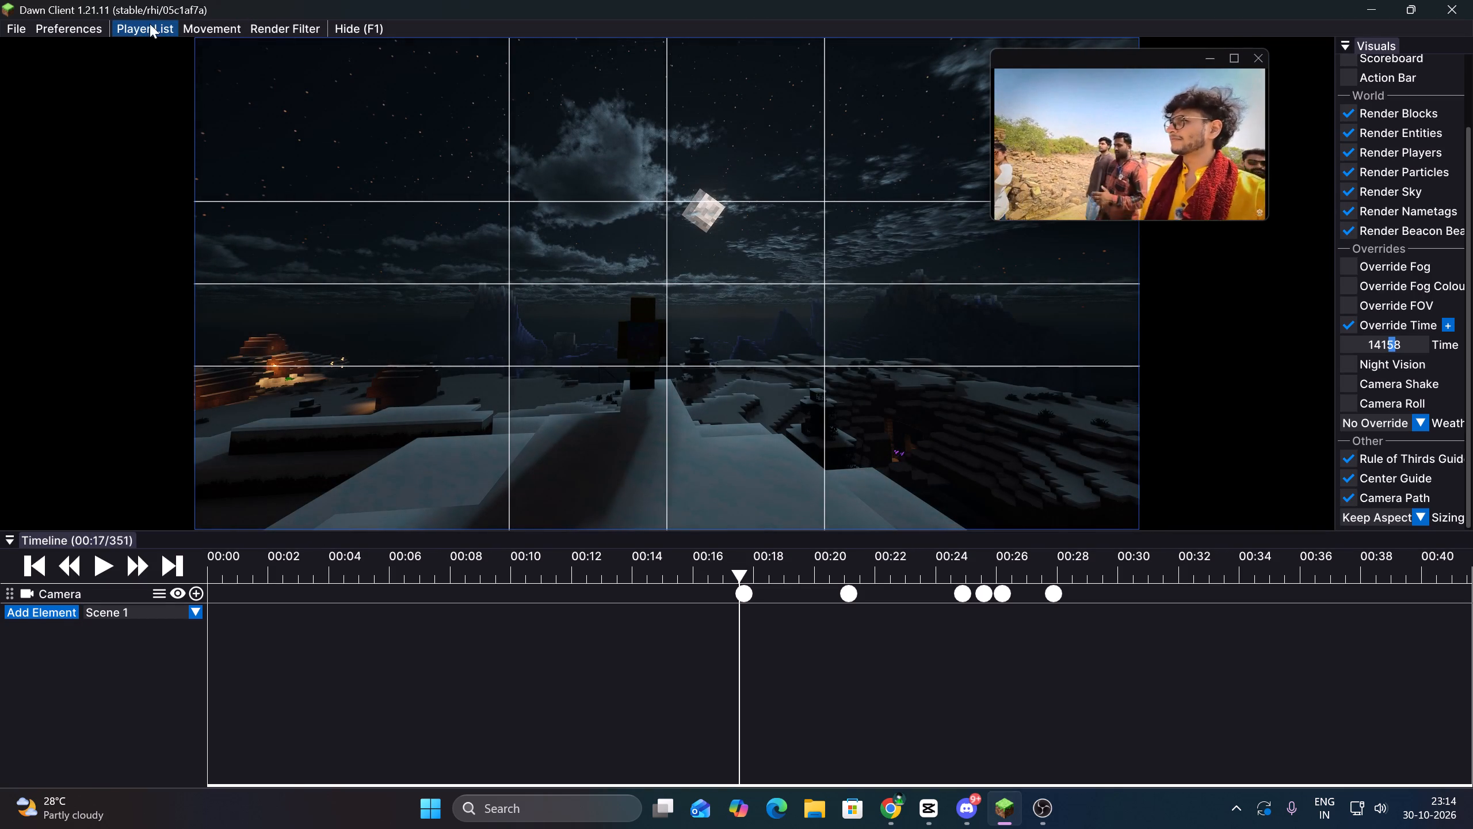
left_click(45, 27)
left_click(895, 346)
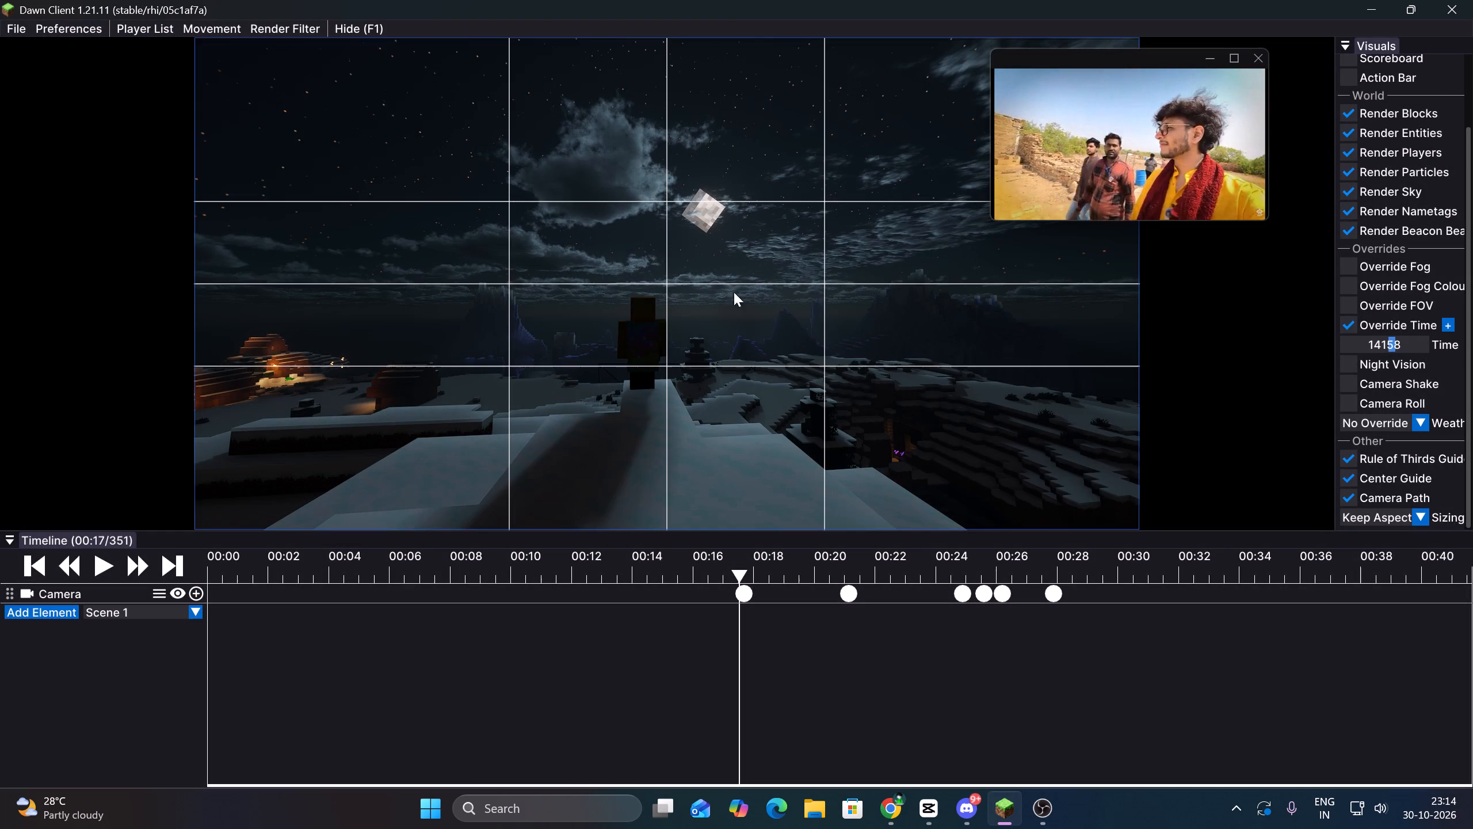
double_click(1, 26)
left_click(57, 156)
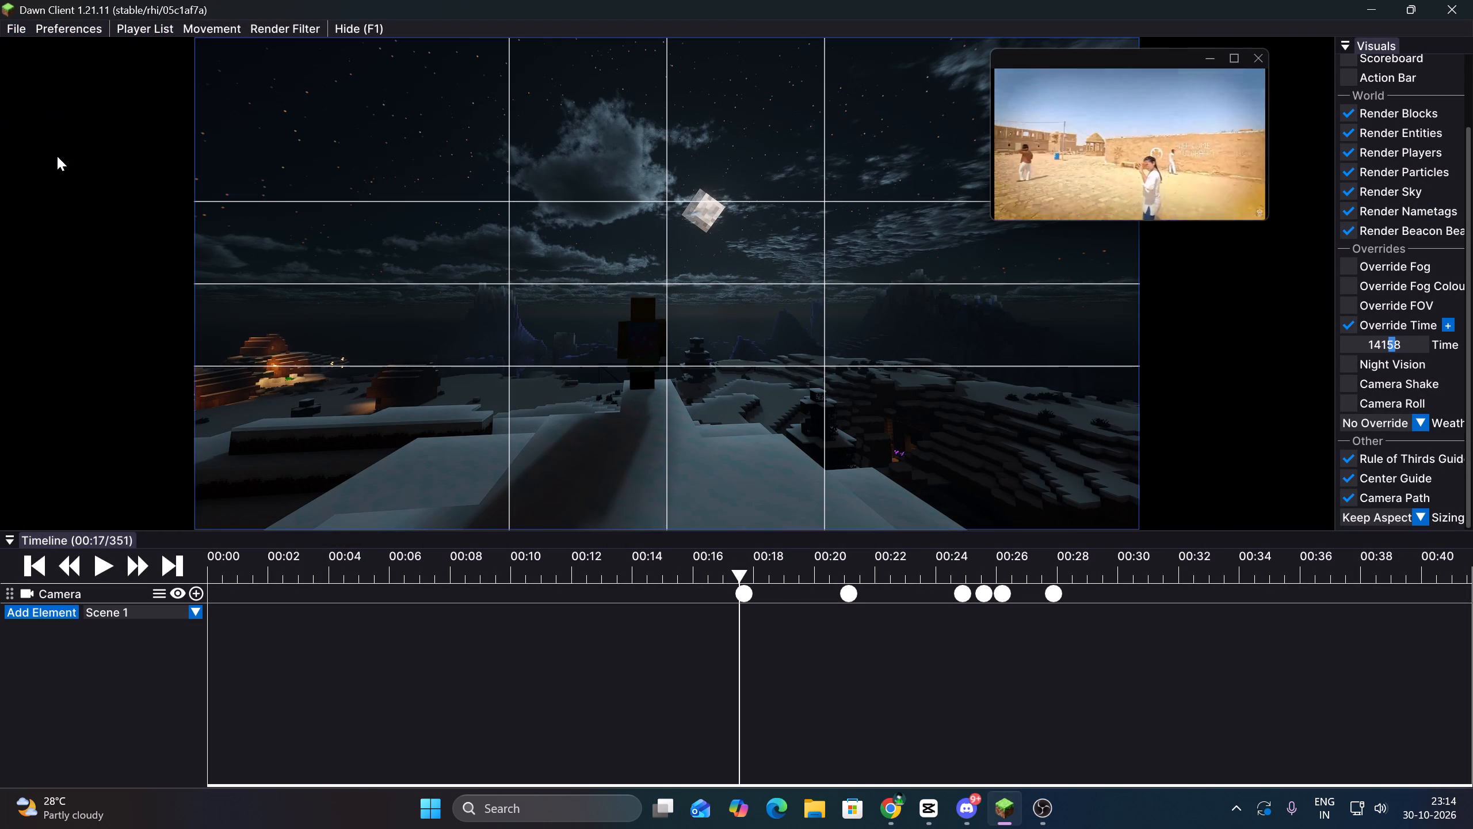
Add a Time of day element to the timeline and disable its track.
left_click(51, 617)
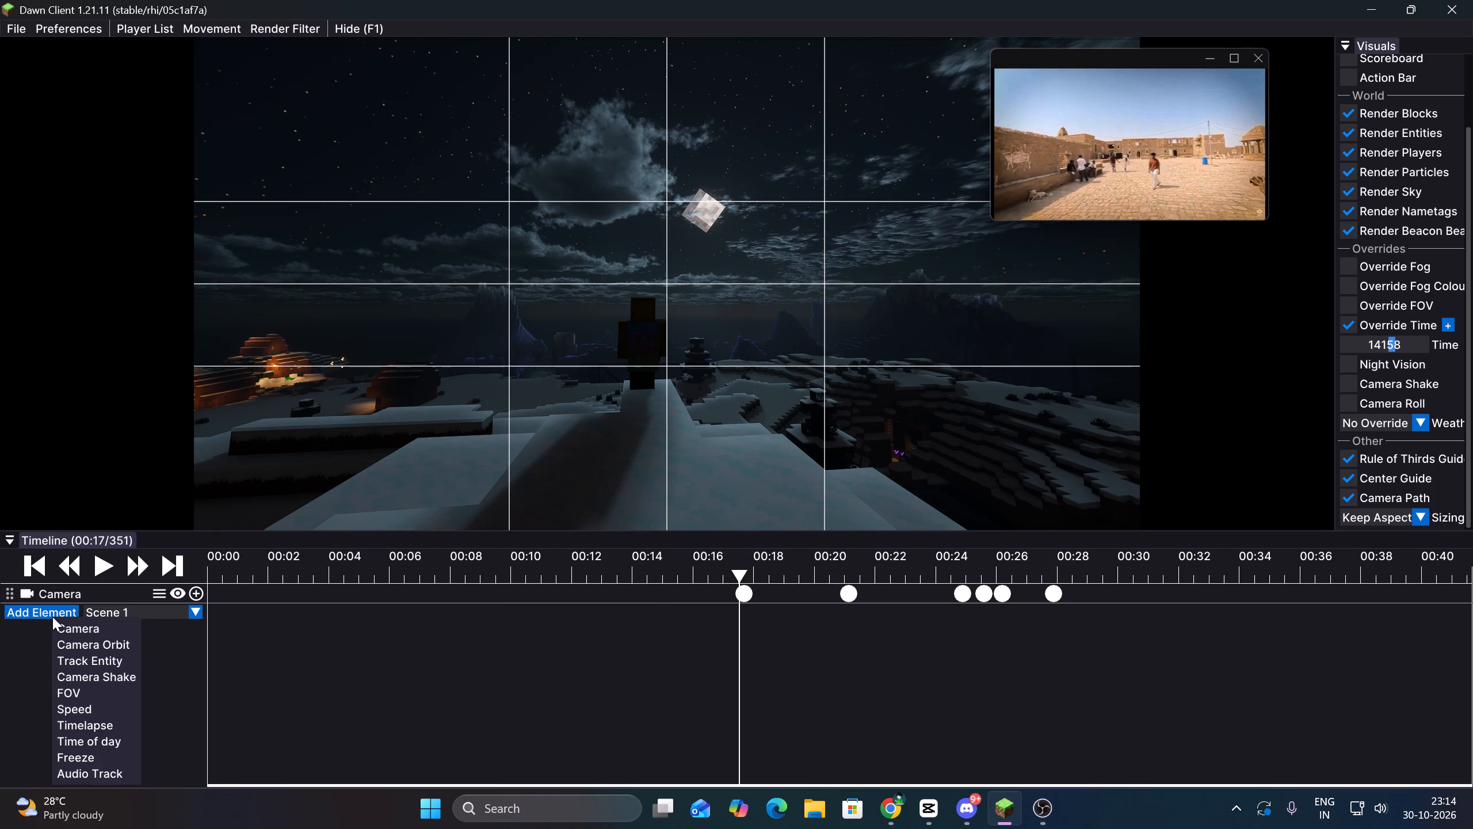
scroll(120, 680, "down", 4)
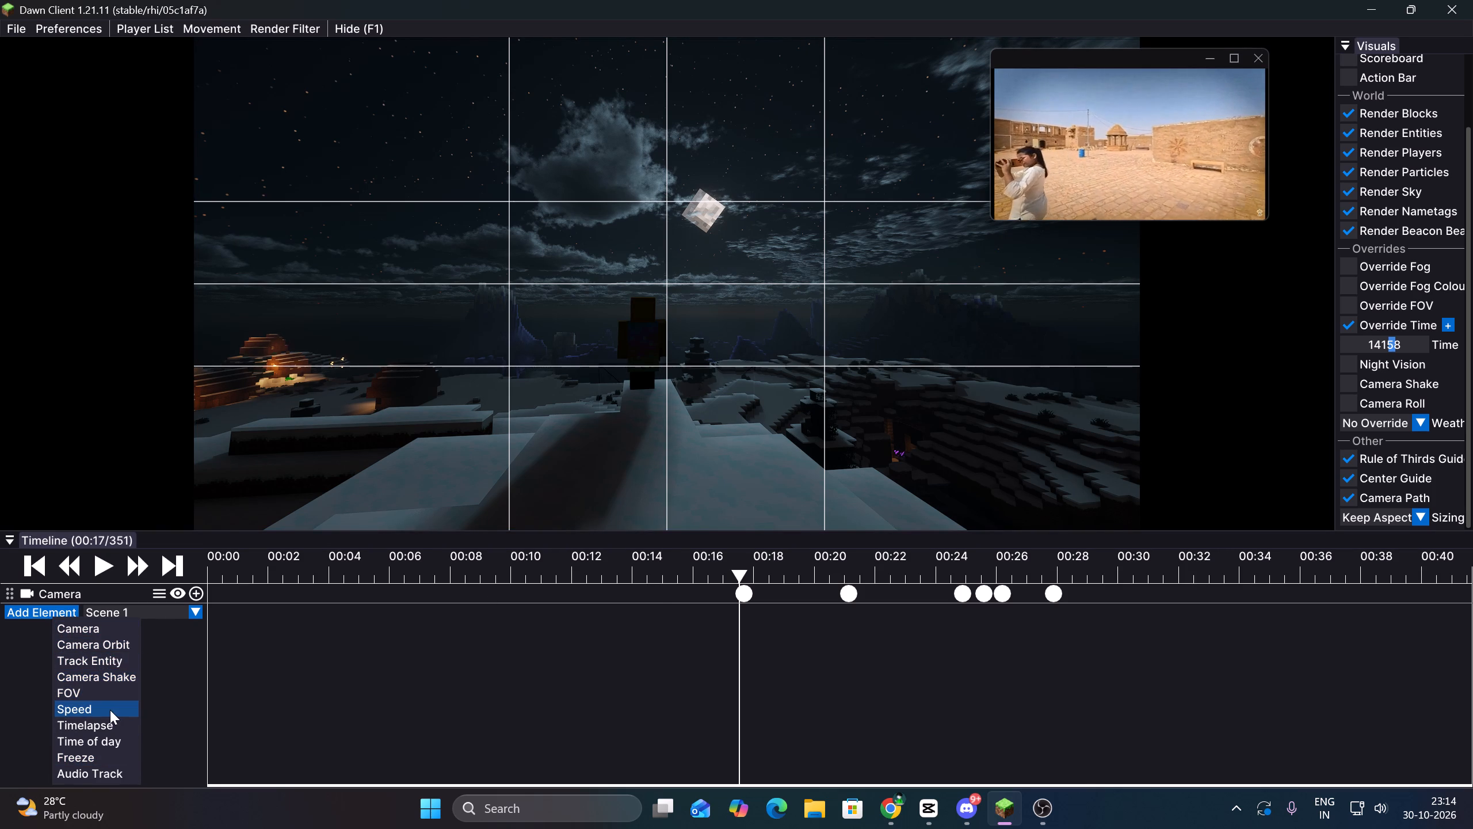
left_click(116, 744)
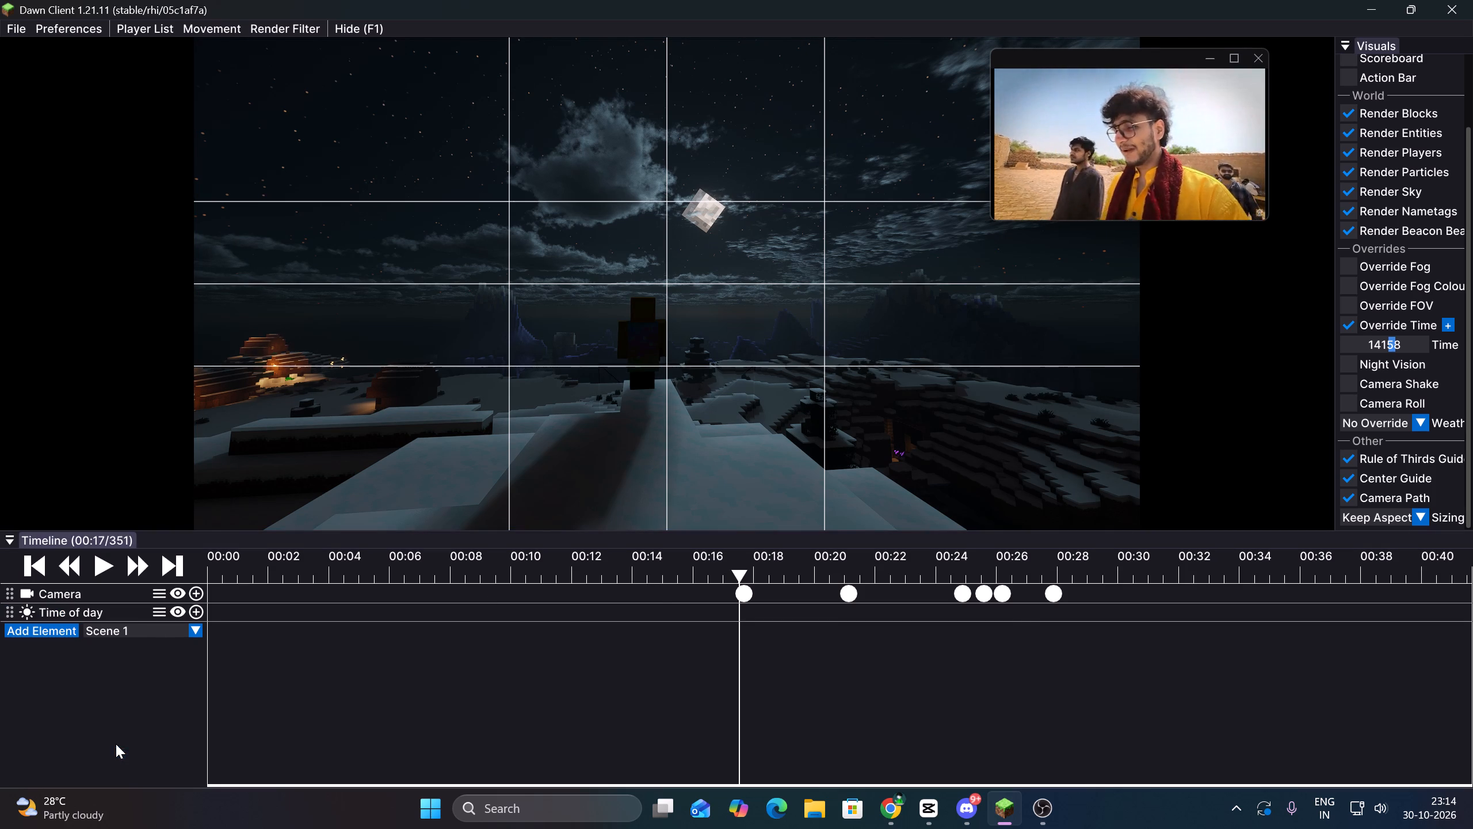
left_click(108, 603)
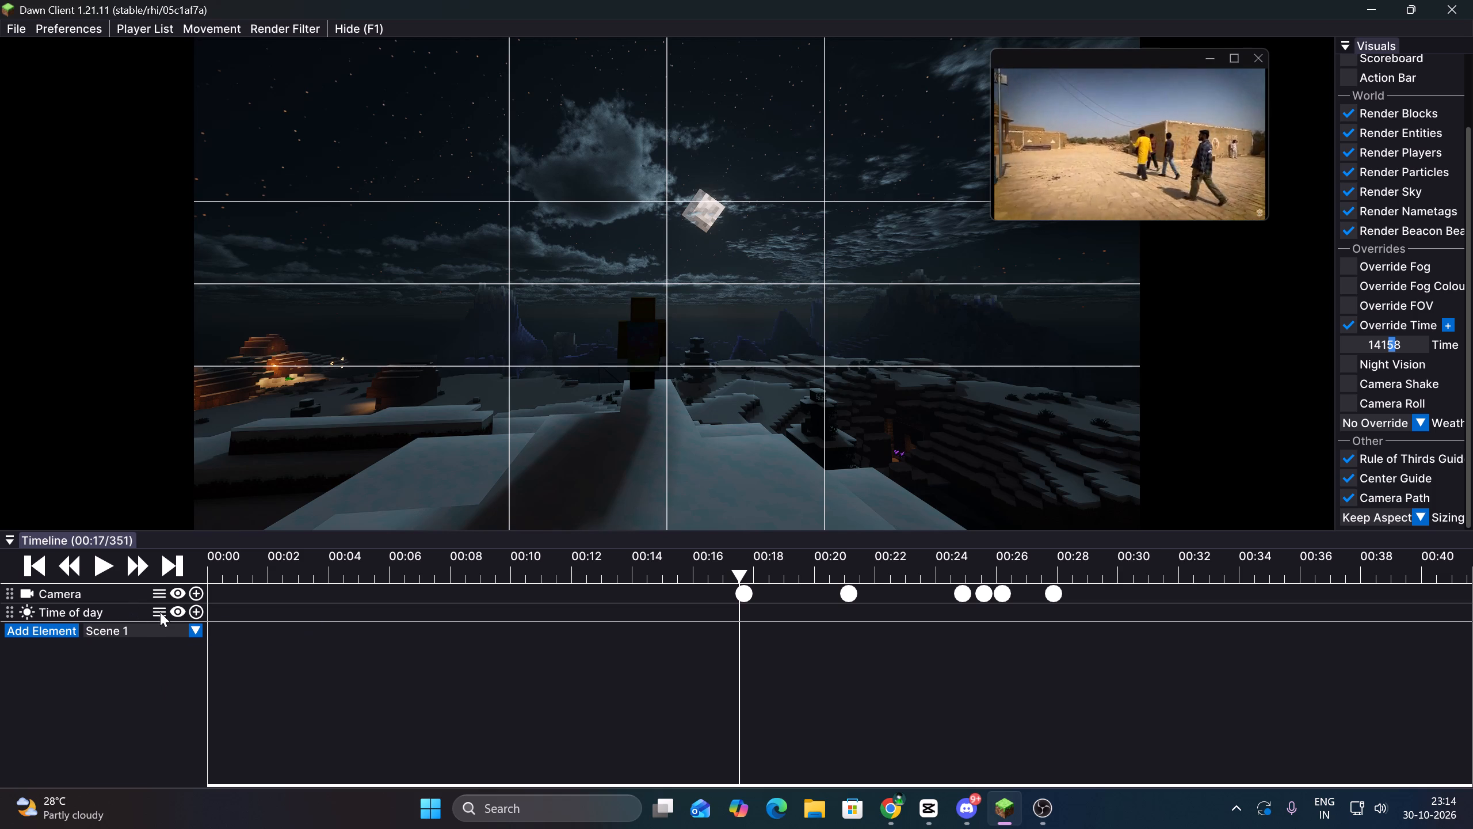
left_click(177, 615)
Add a Freeze element to the timeline and disable its track.
left_click(67, 637)
scroll(143, 698, "down", 3)
left_click(63, 630)
scroll(120, 707, "down", 5)
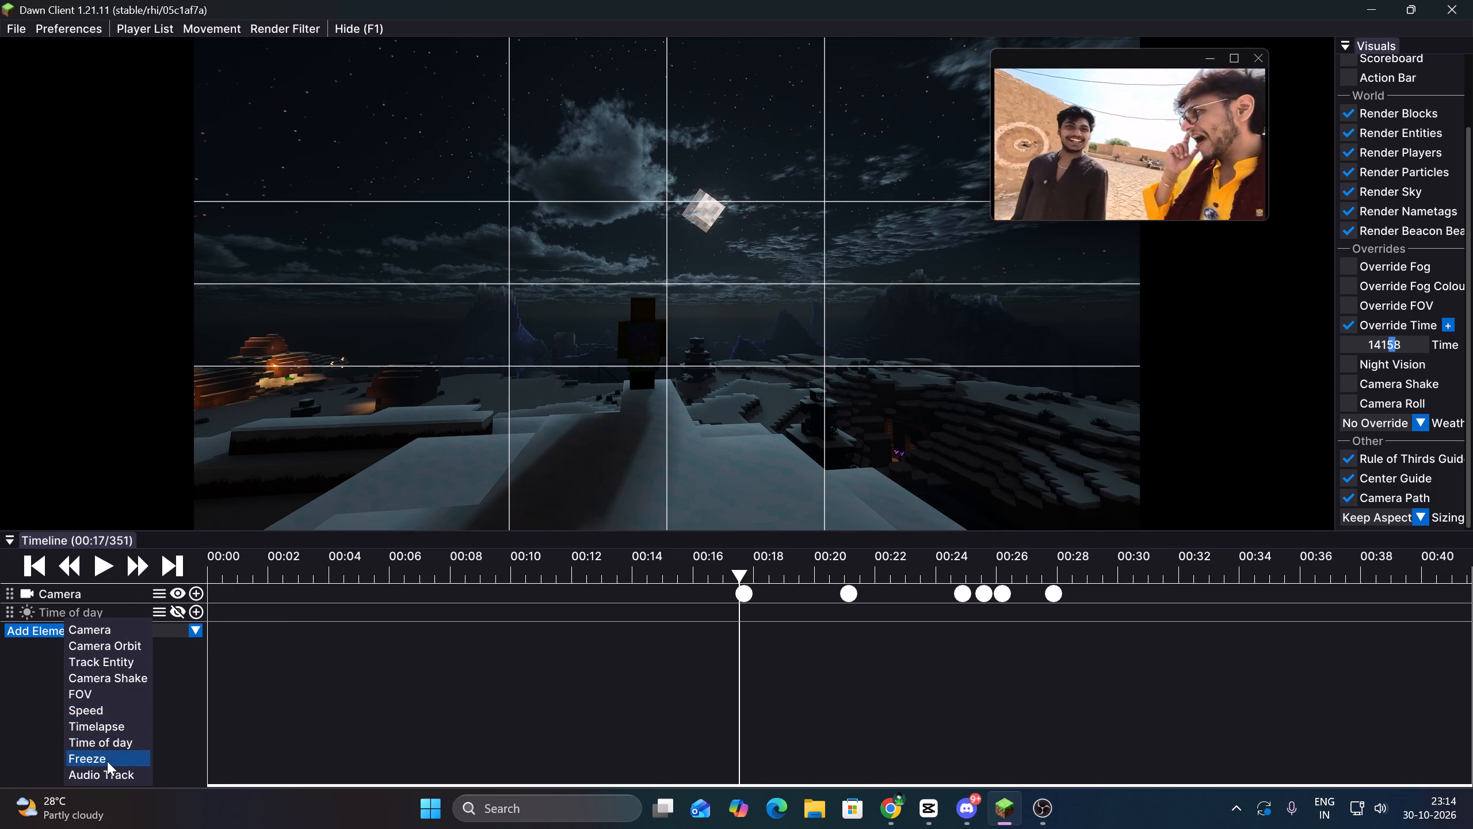
left_click(107, 761)
left_click(175, 628)
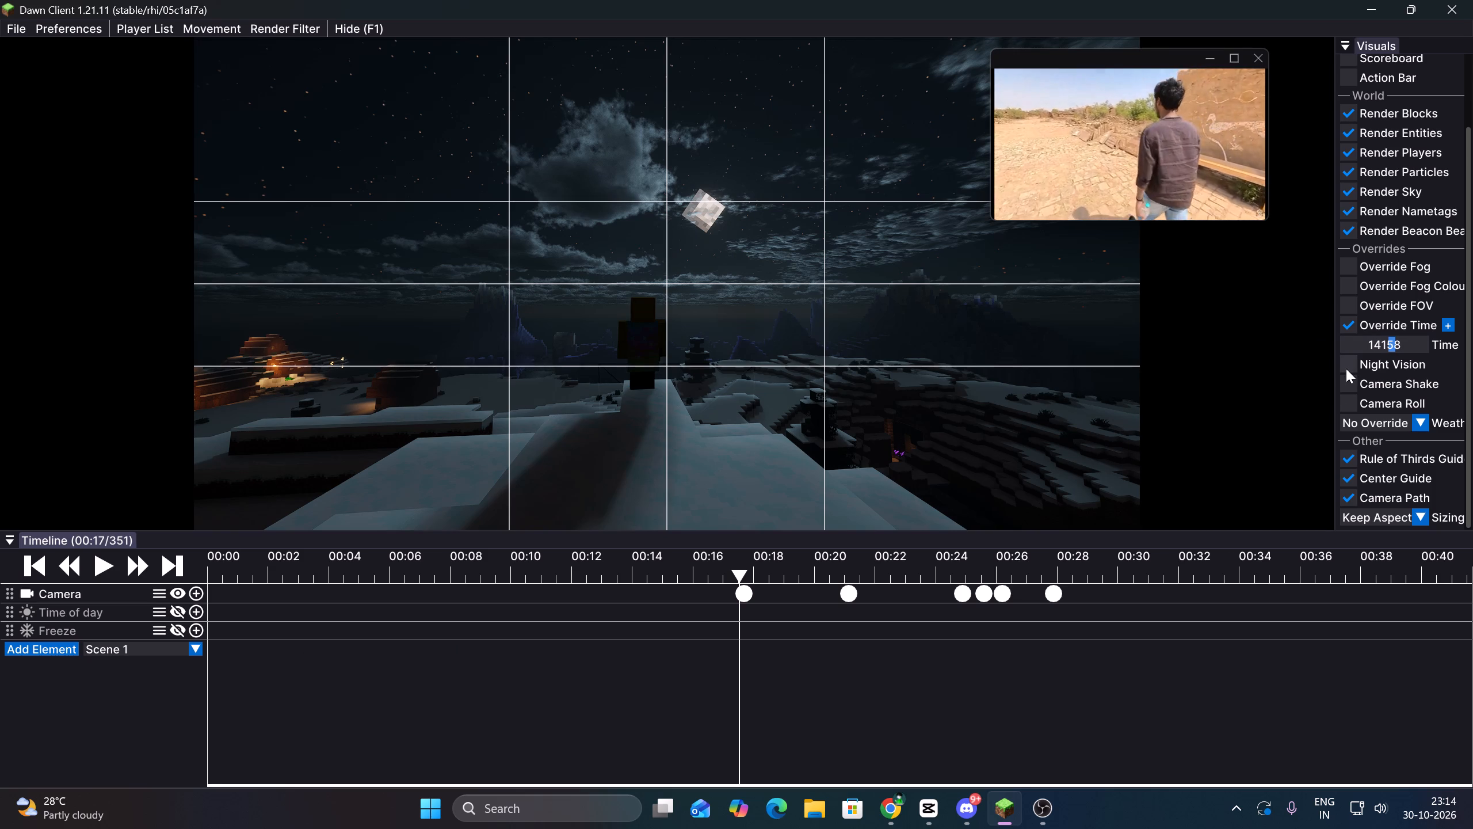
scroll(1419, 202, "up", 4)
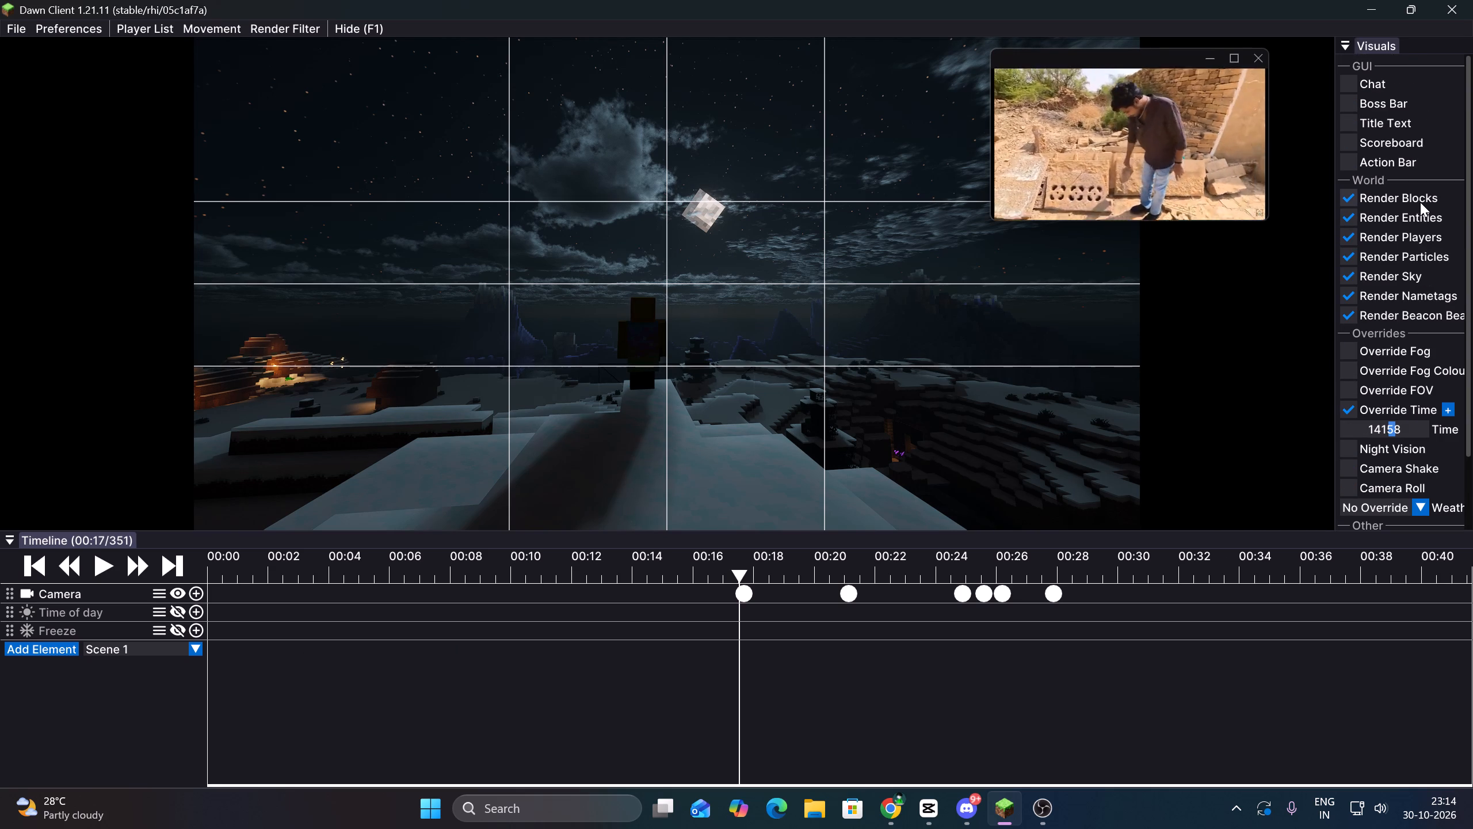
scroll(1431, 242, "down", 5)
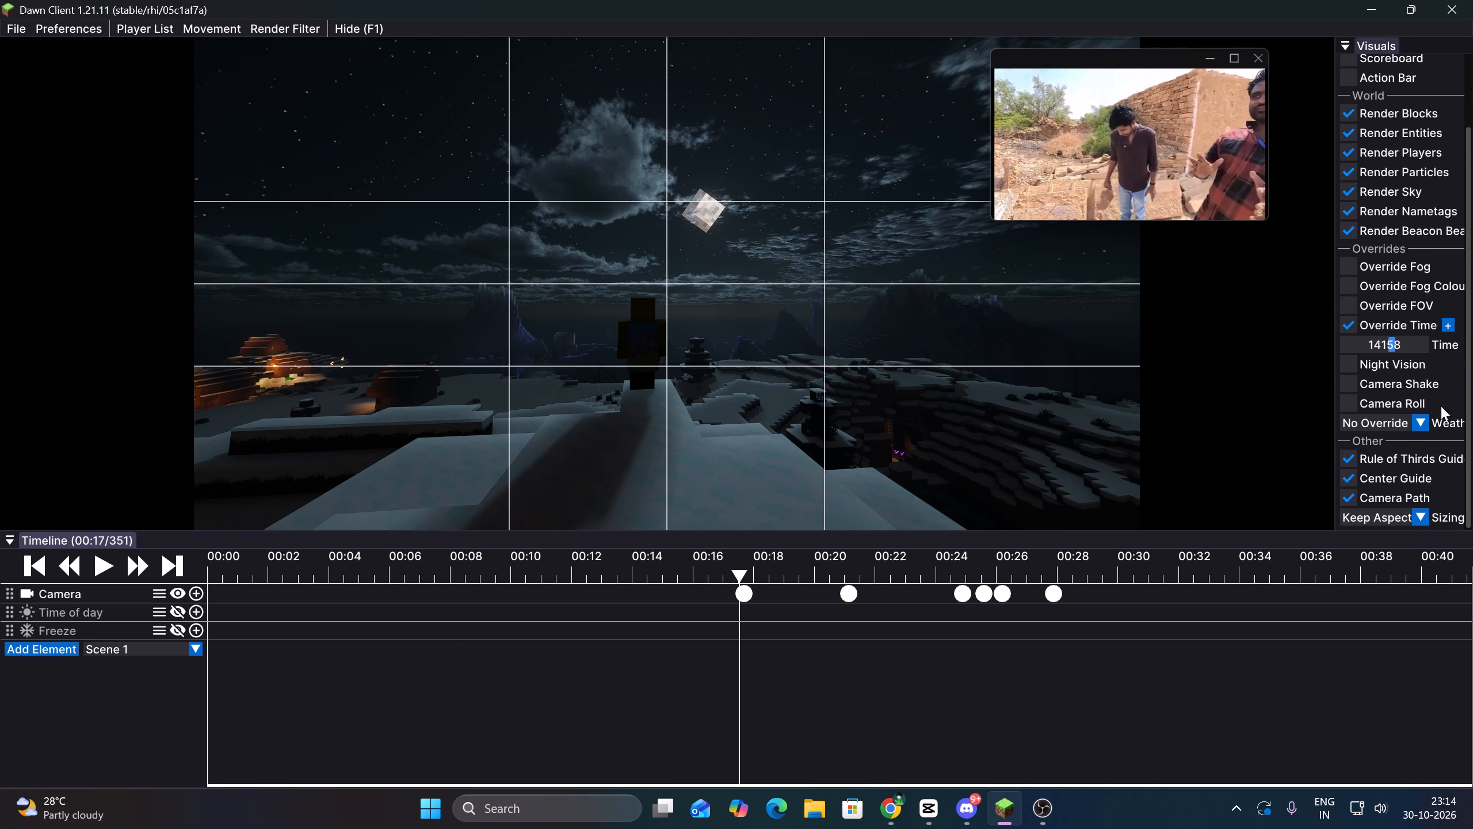
Switch to Chrome and open the channel dashboard in YouTube Studio.
left_click(890, 813)
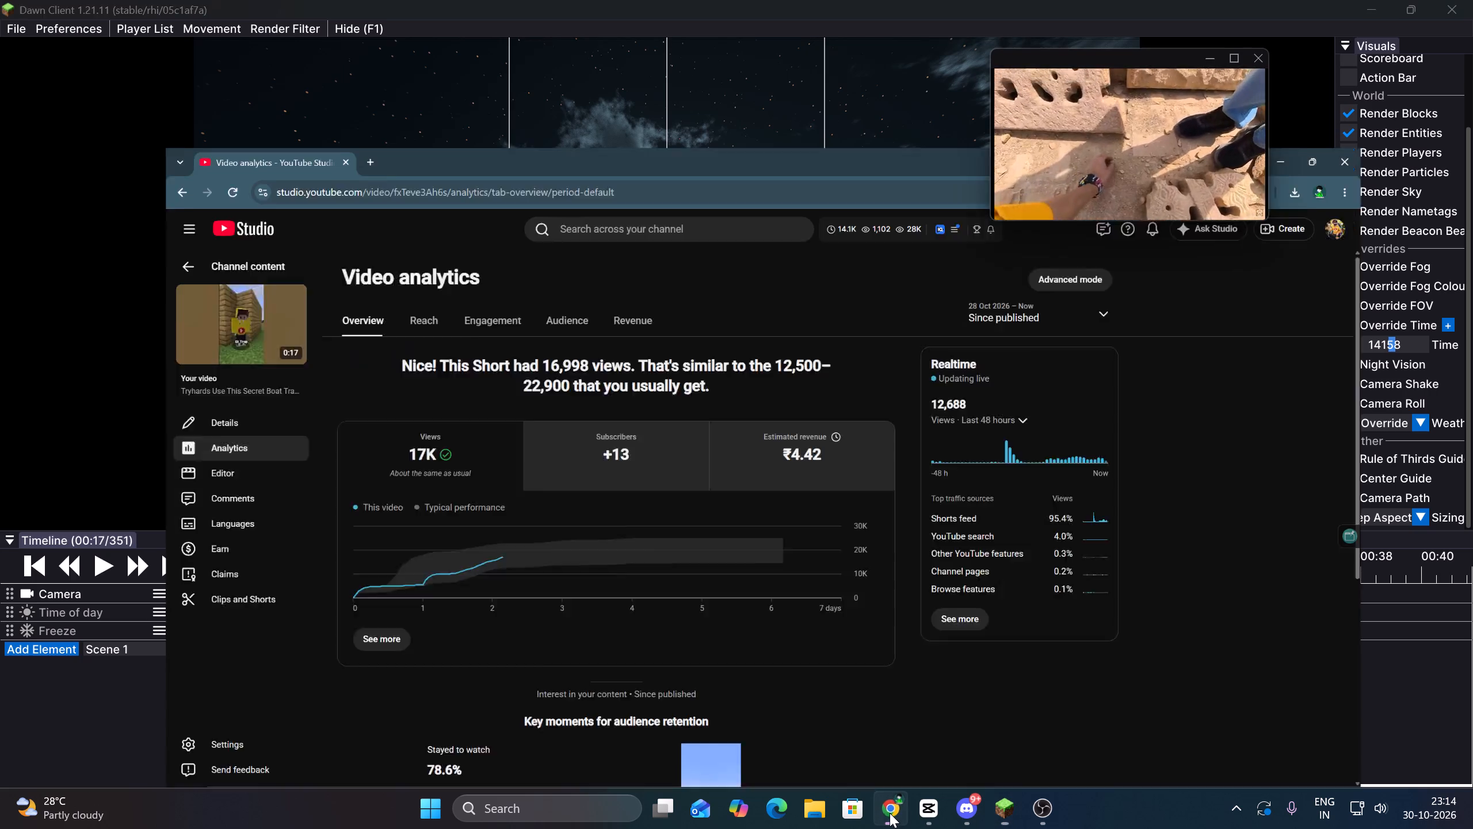
left_click(139, 142)
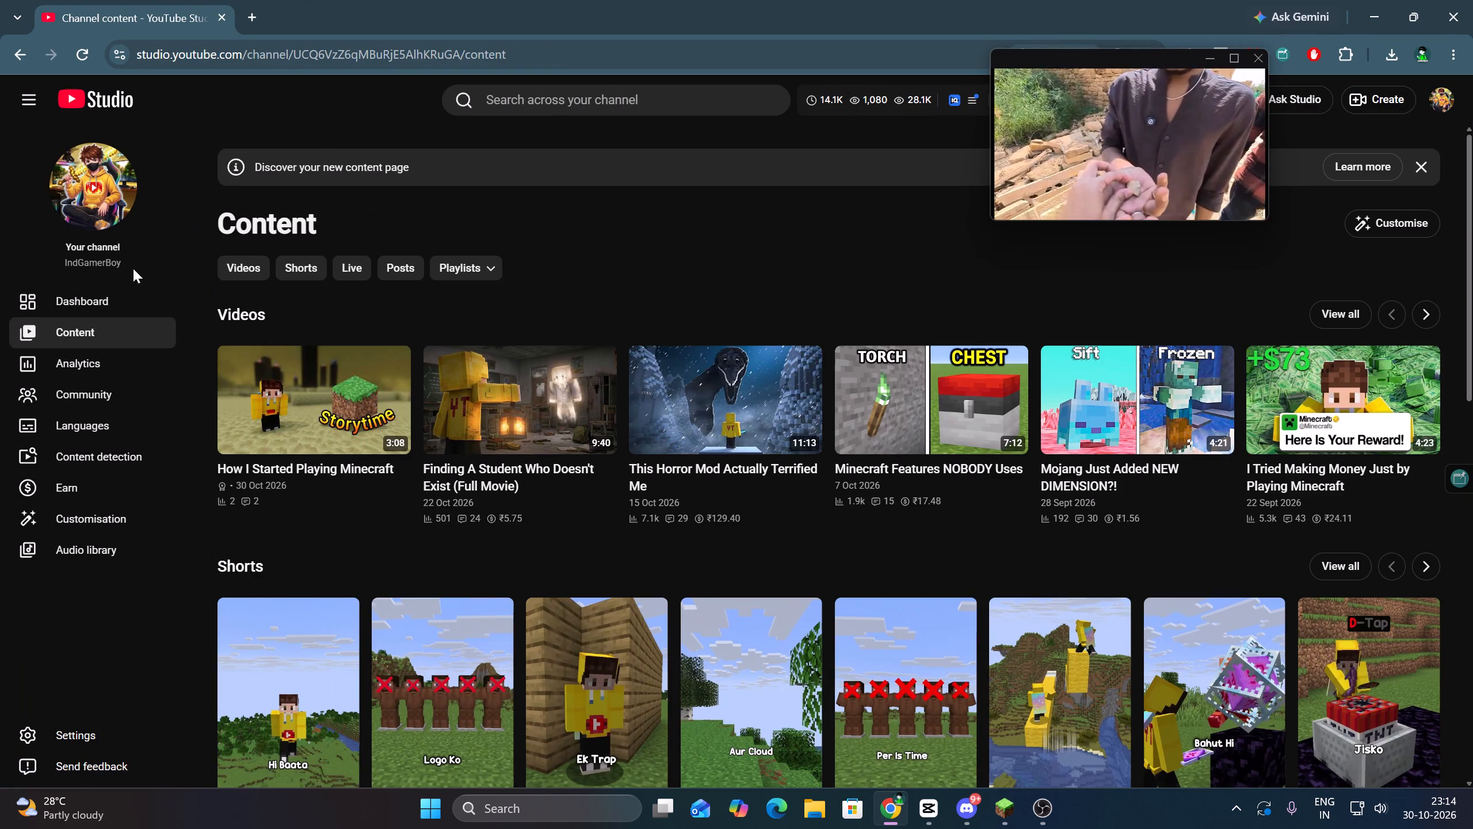
left_click(130, 301)
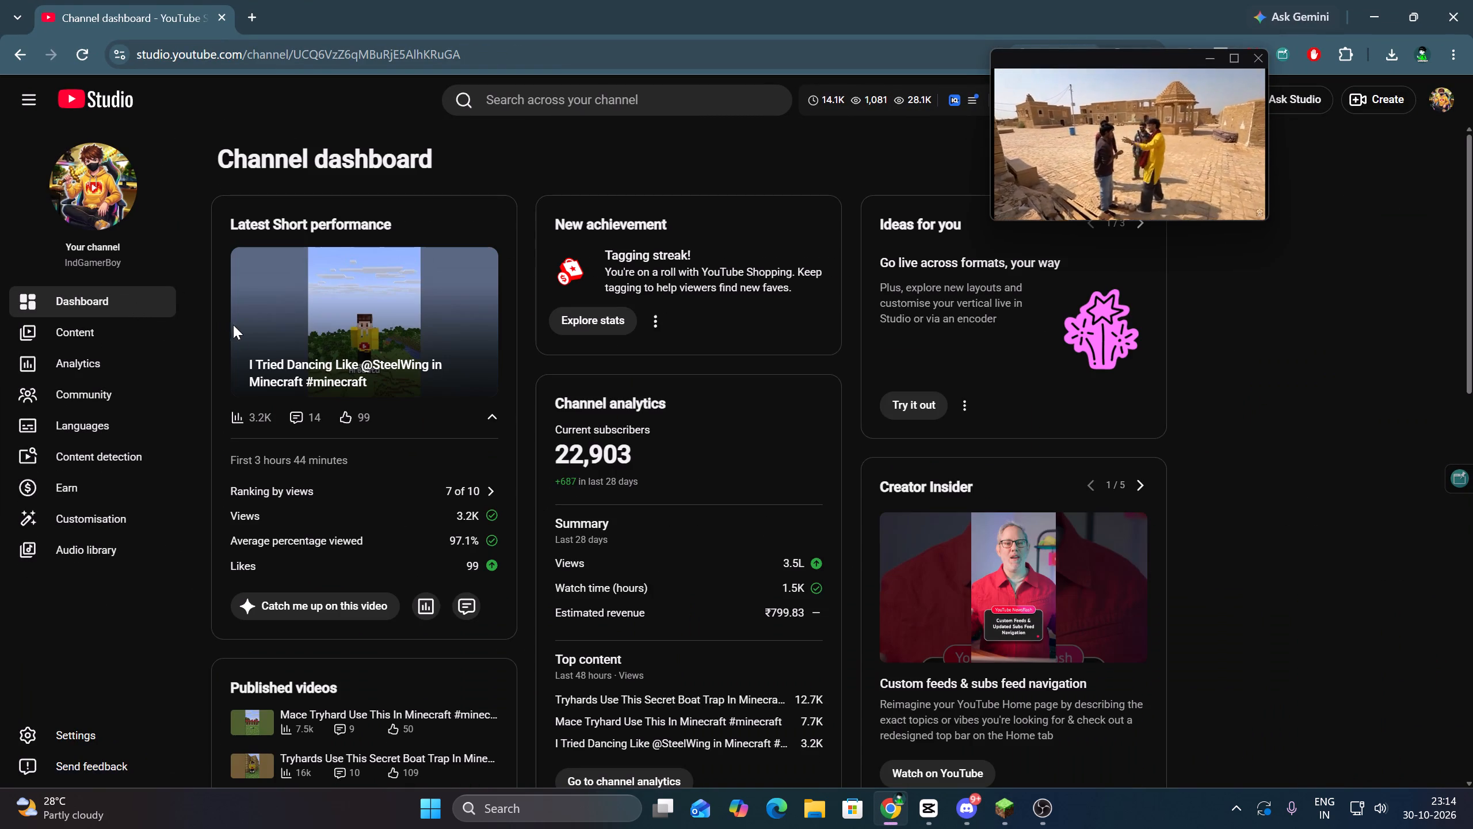
Open YouTube in a new tab and close the YouTube Studio tab.
left_click(253, 14)
left_click(220, 15)
left_click(600, 481)
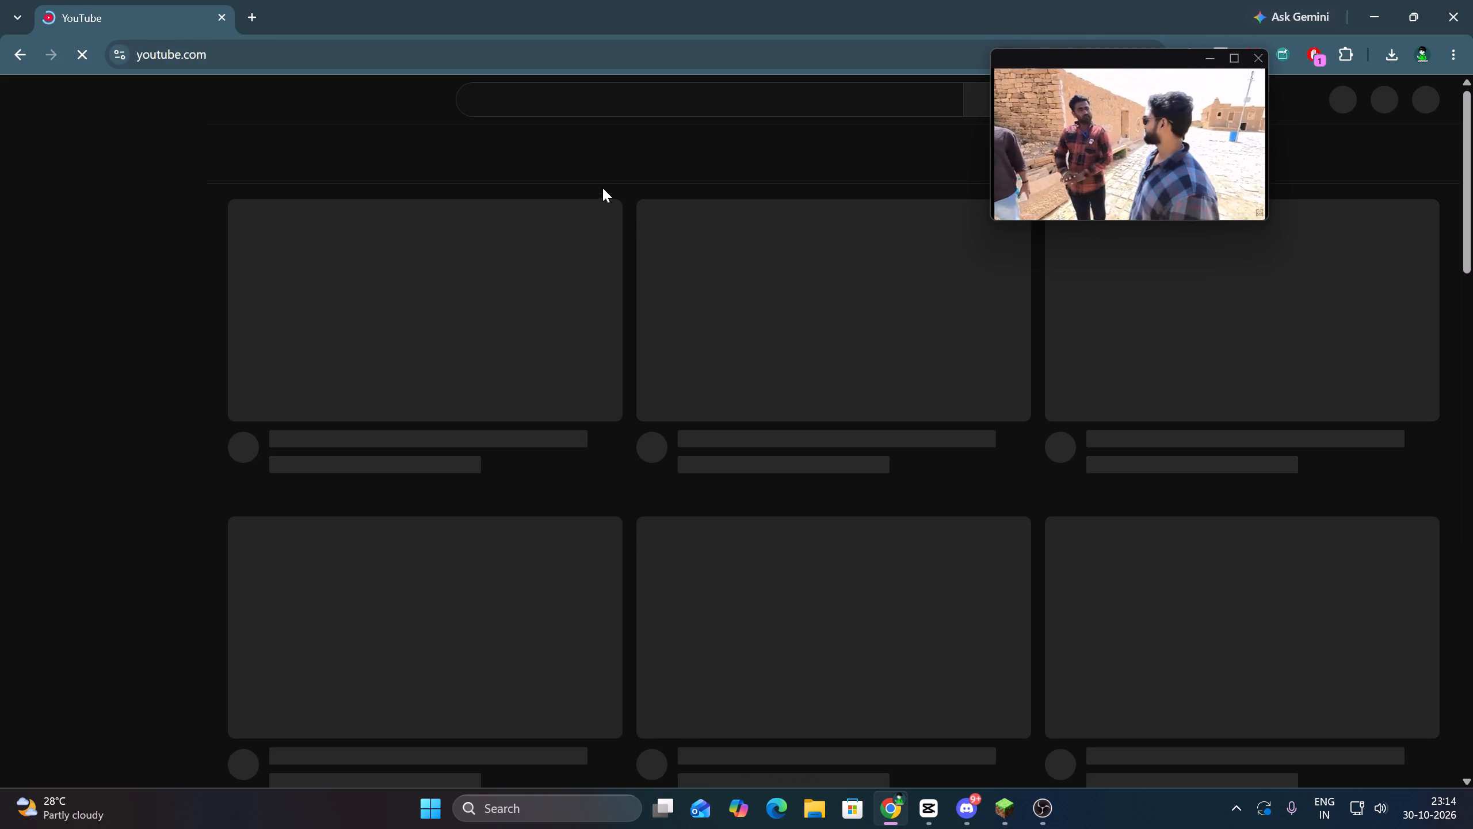
Search YouTube for "flashback change weather minecraft", look through the results for a relevant guide, and close the browser.
left_click(596, 96)
type("flashback")
key("space")
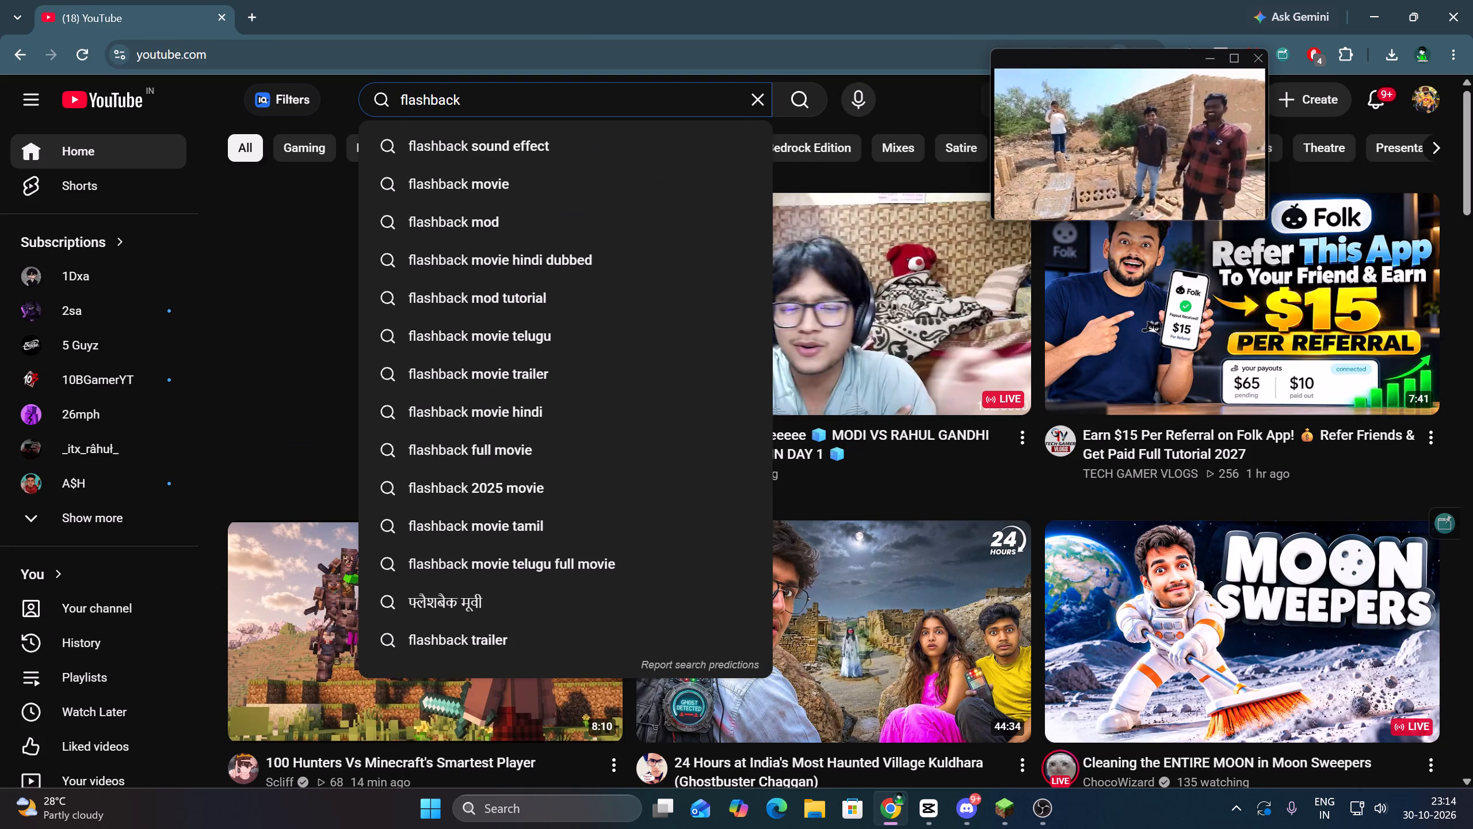
type("so")
key("BackSpace")
key("BackSpace")
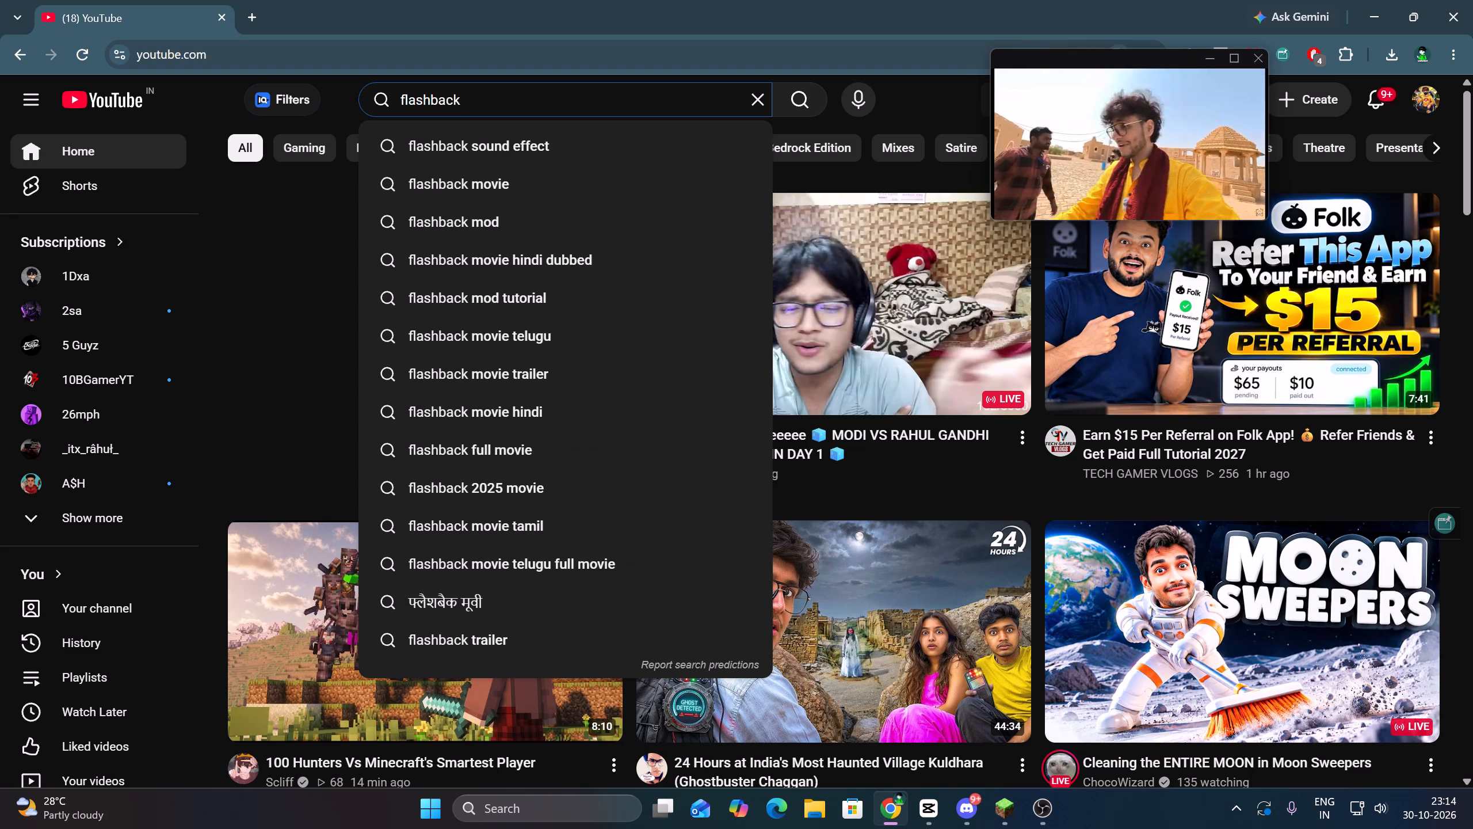
type("change weather")
key("space")
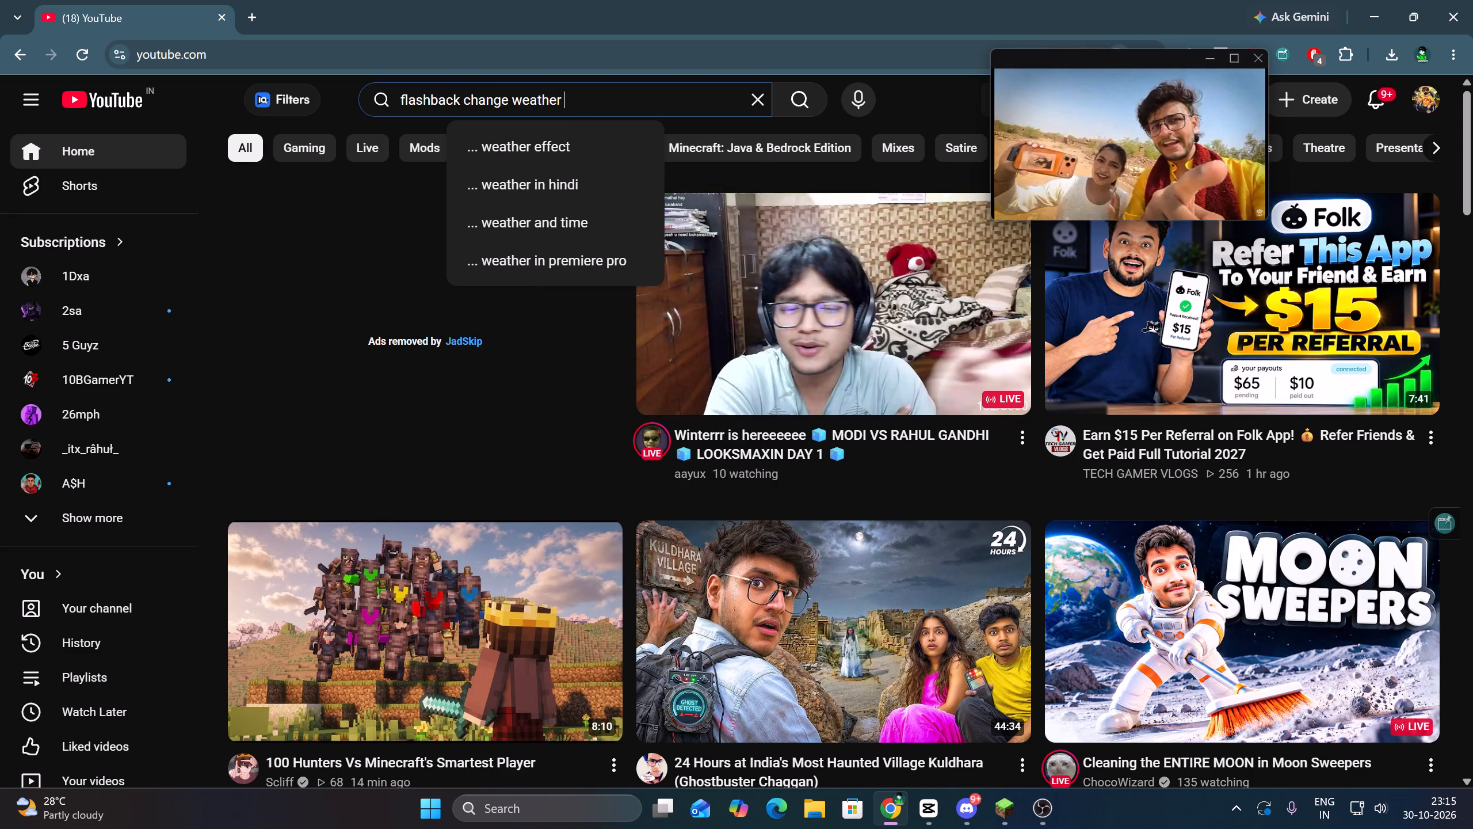
type("mine")
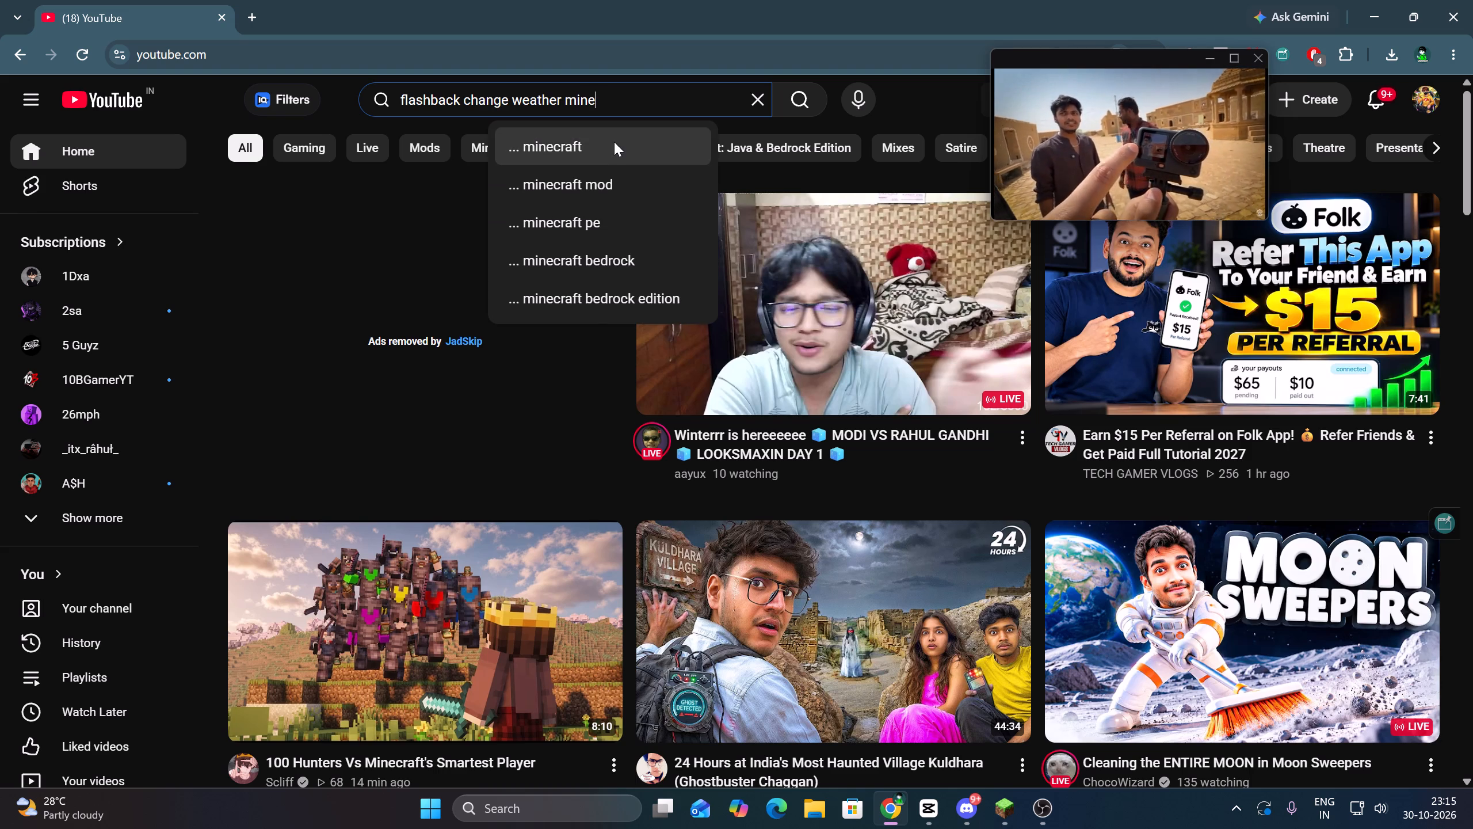
left_click(612, 150)
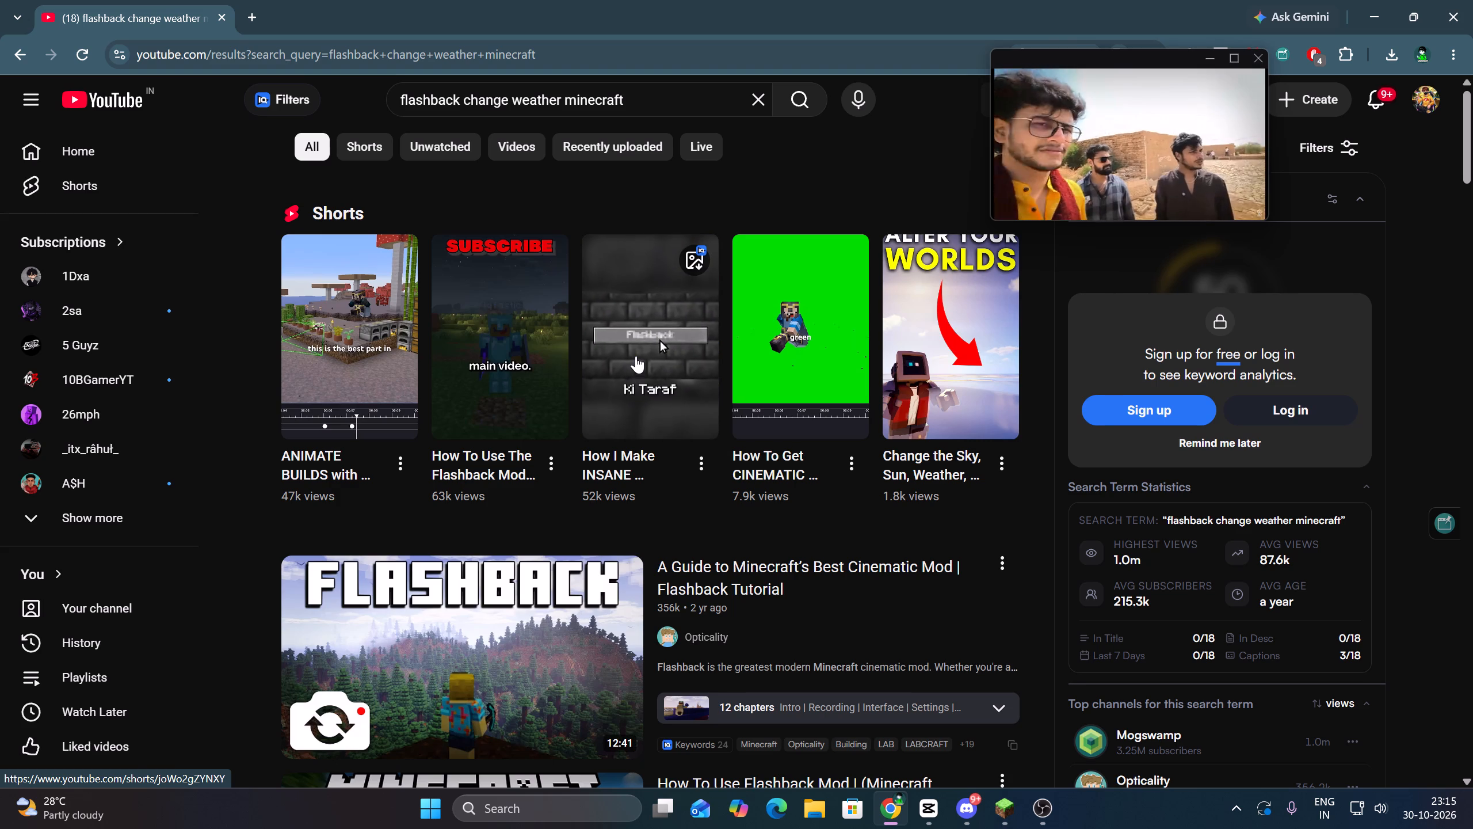
scroll(636, 356, "down", 4)
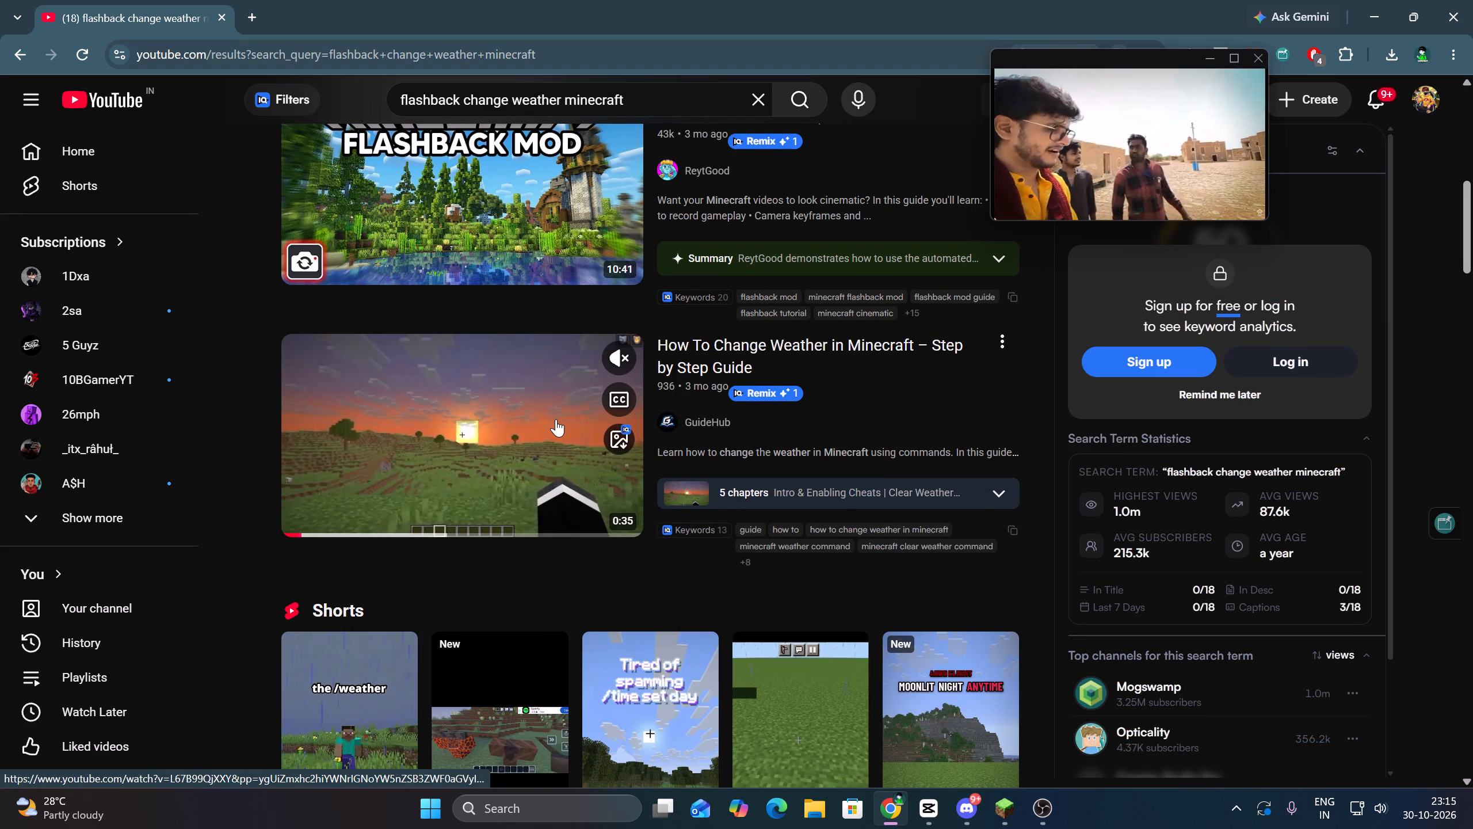
scroll(728, 423, "down", 6)
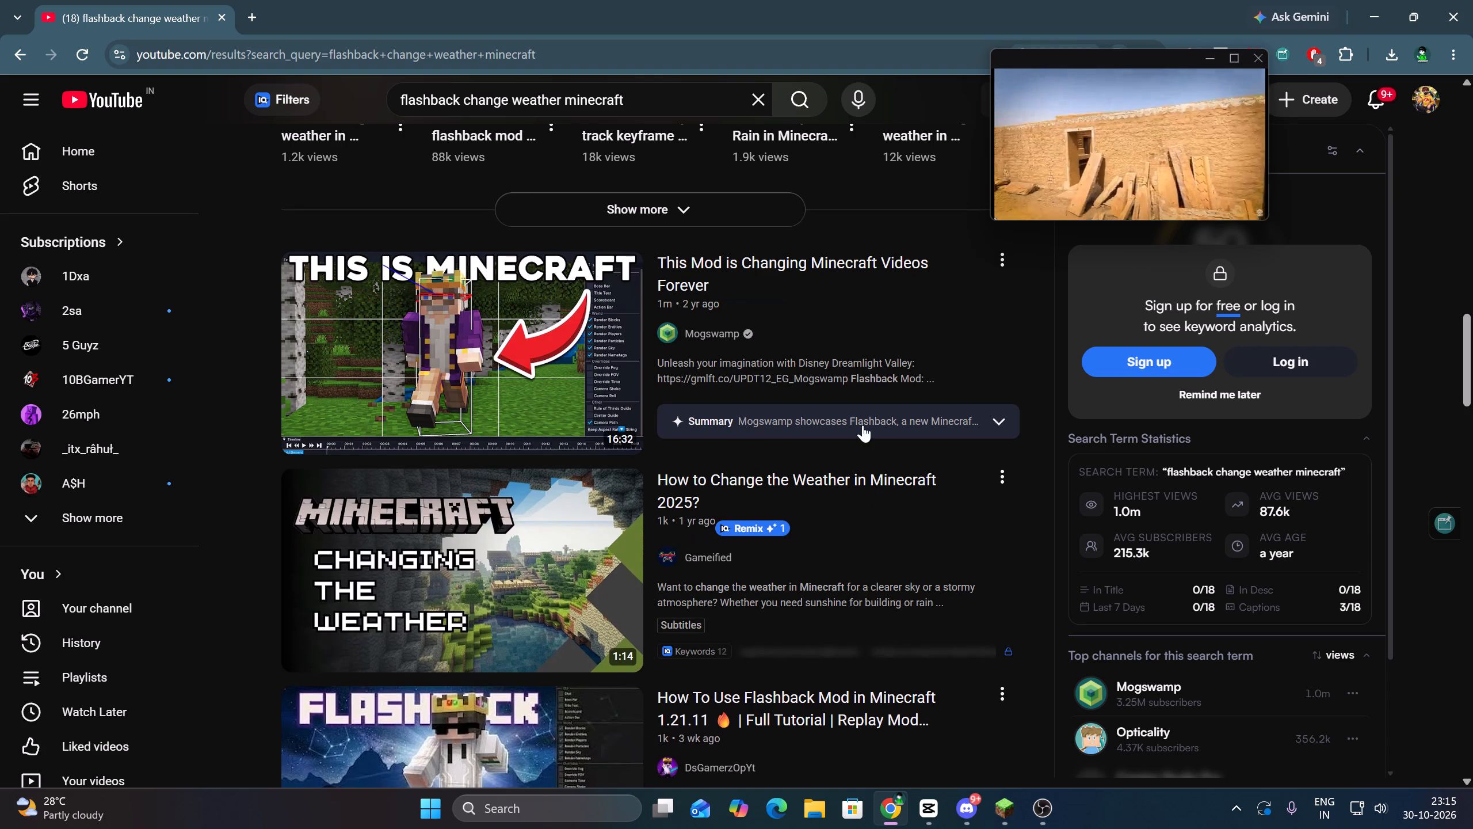
left_click(1472, 0)
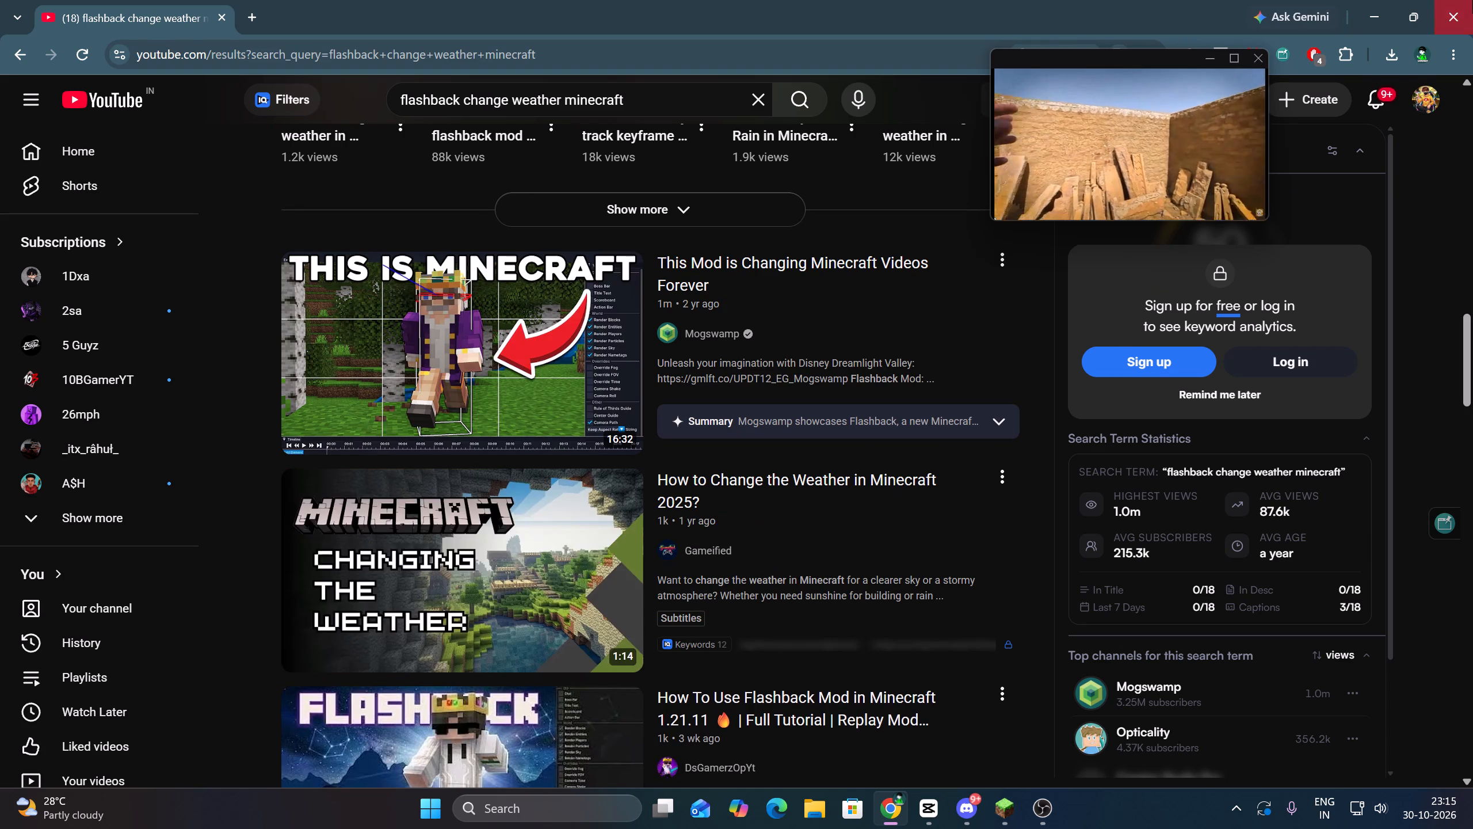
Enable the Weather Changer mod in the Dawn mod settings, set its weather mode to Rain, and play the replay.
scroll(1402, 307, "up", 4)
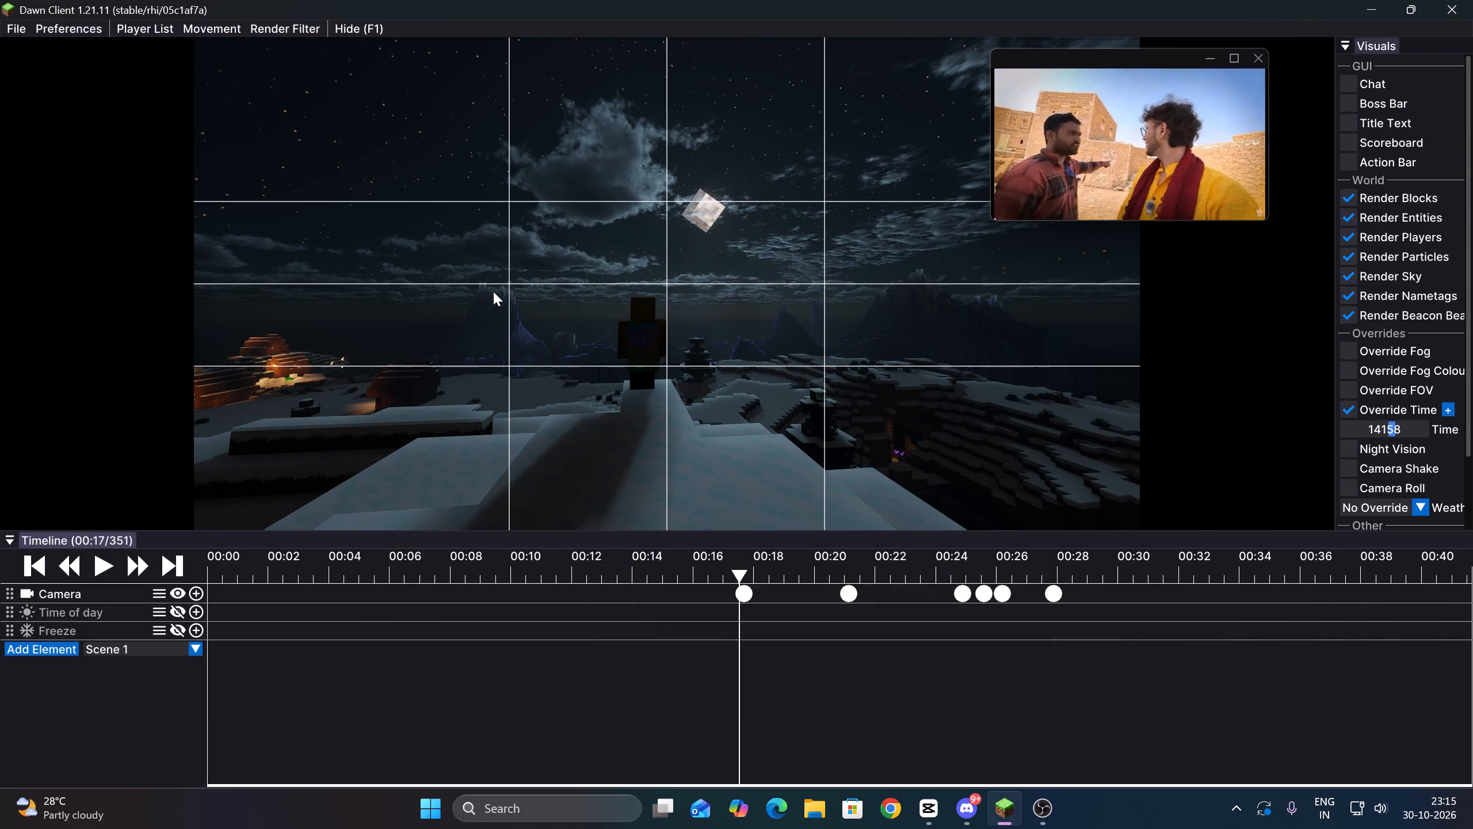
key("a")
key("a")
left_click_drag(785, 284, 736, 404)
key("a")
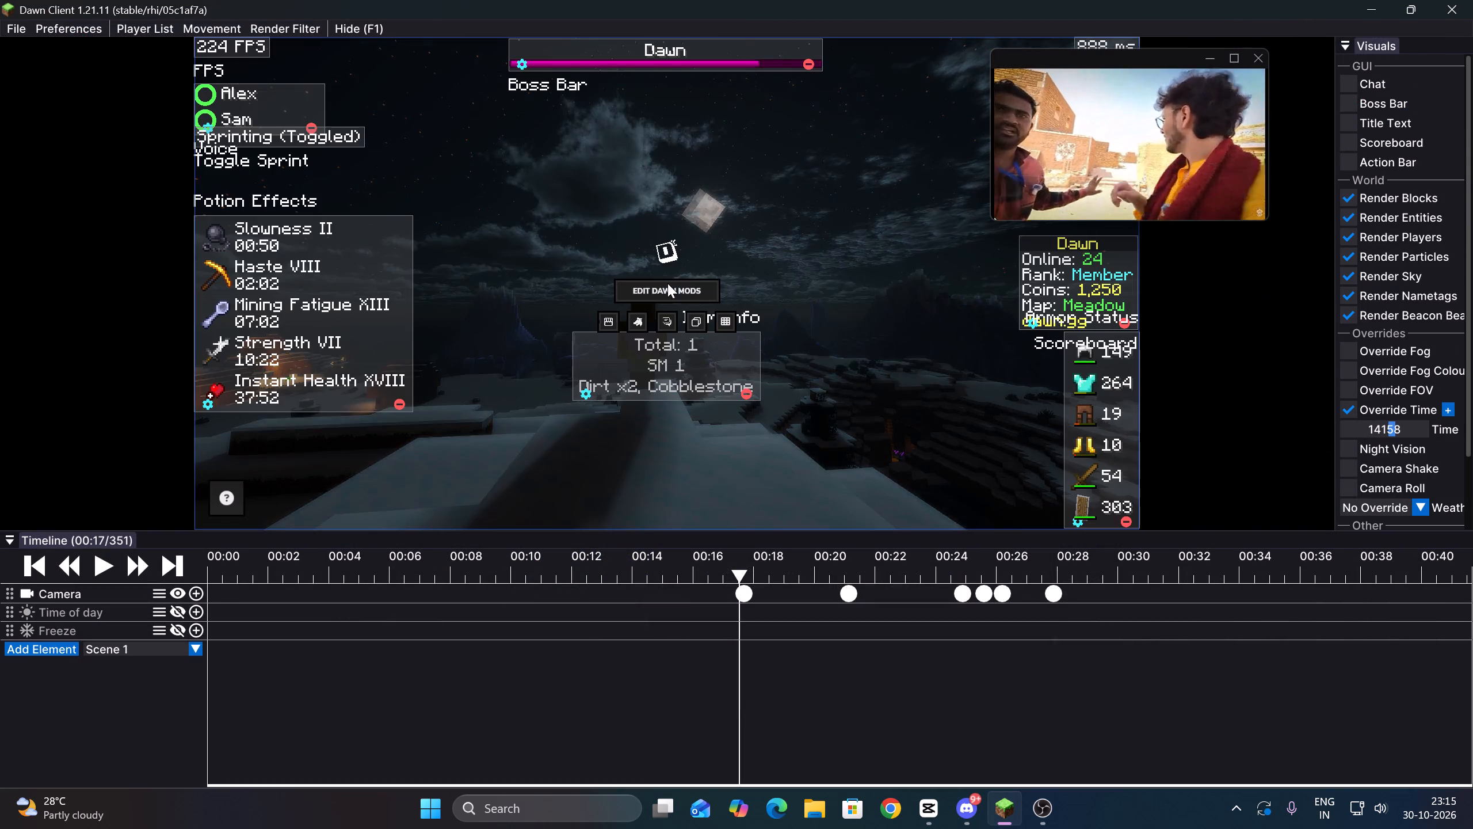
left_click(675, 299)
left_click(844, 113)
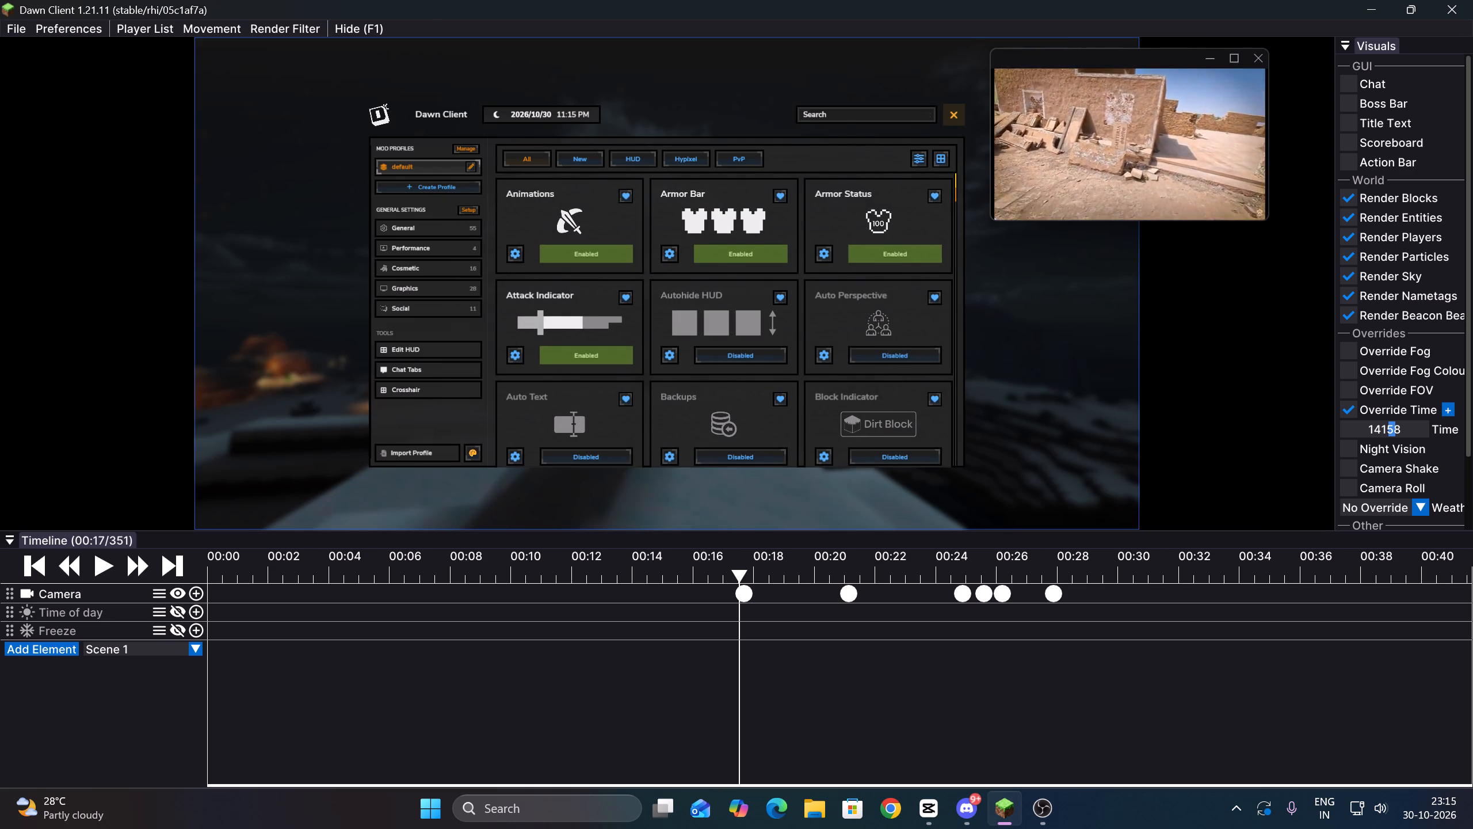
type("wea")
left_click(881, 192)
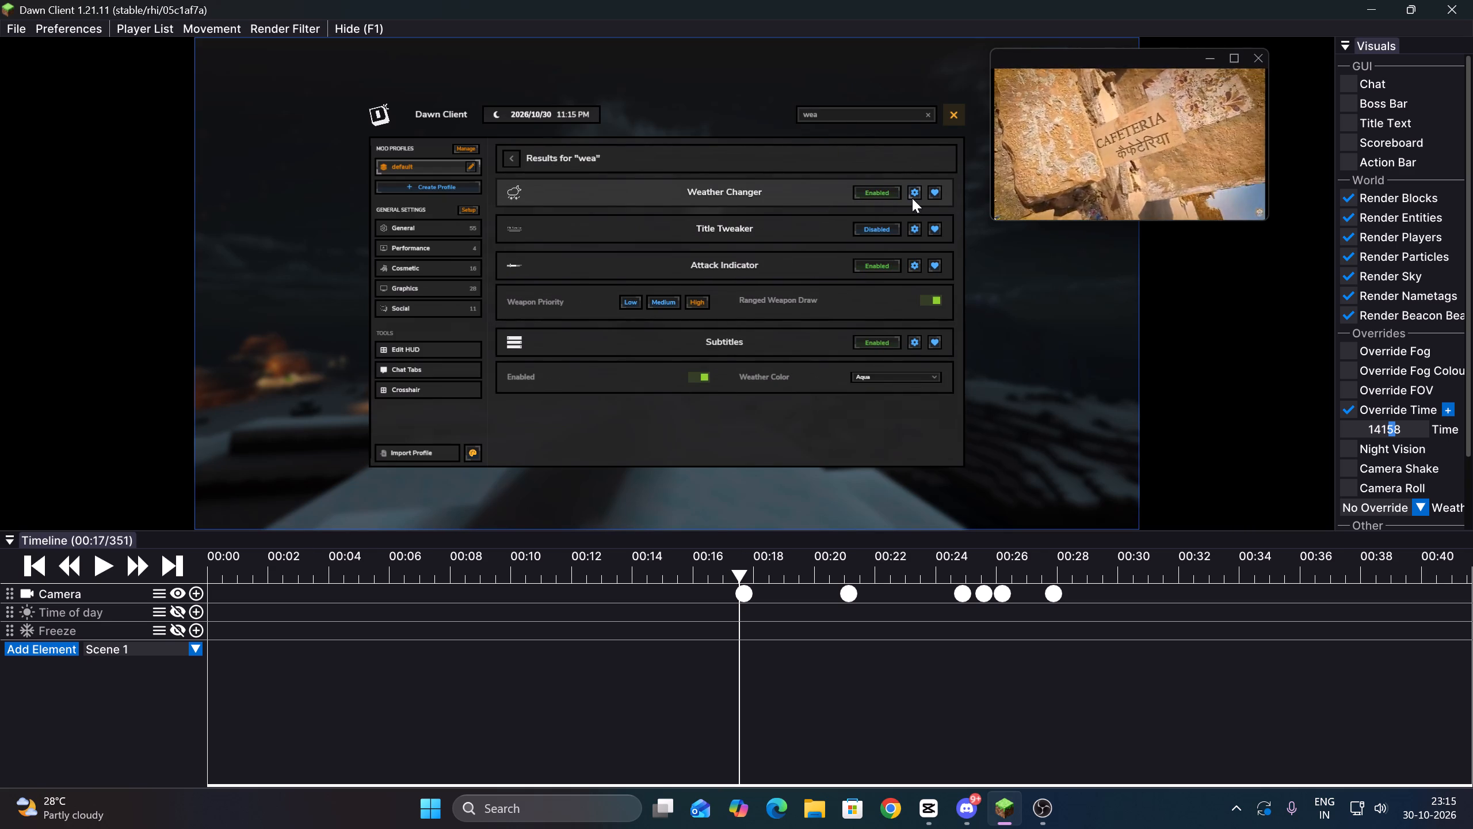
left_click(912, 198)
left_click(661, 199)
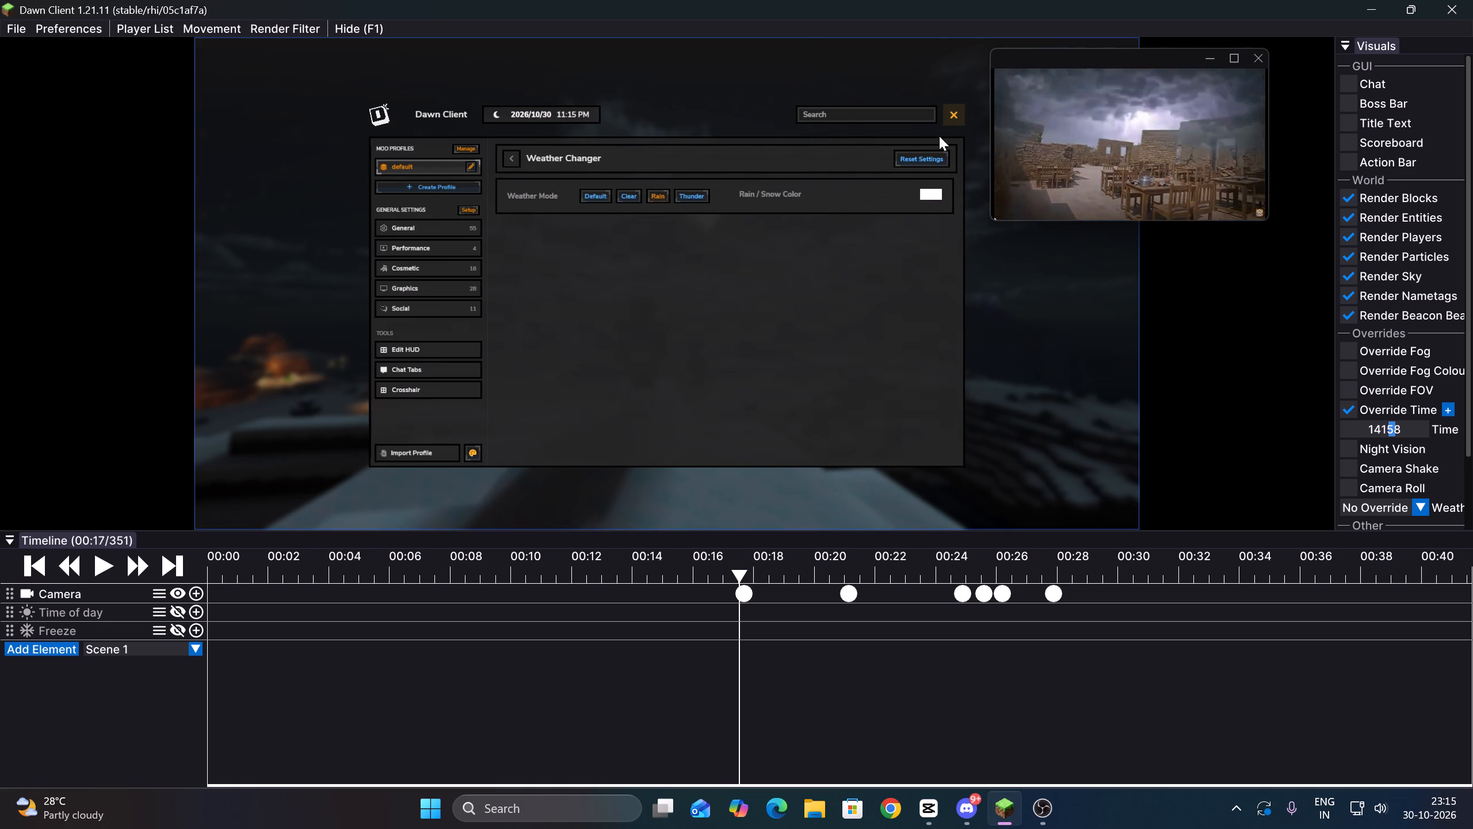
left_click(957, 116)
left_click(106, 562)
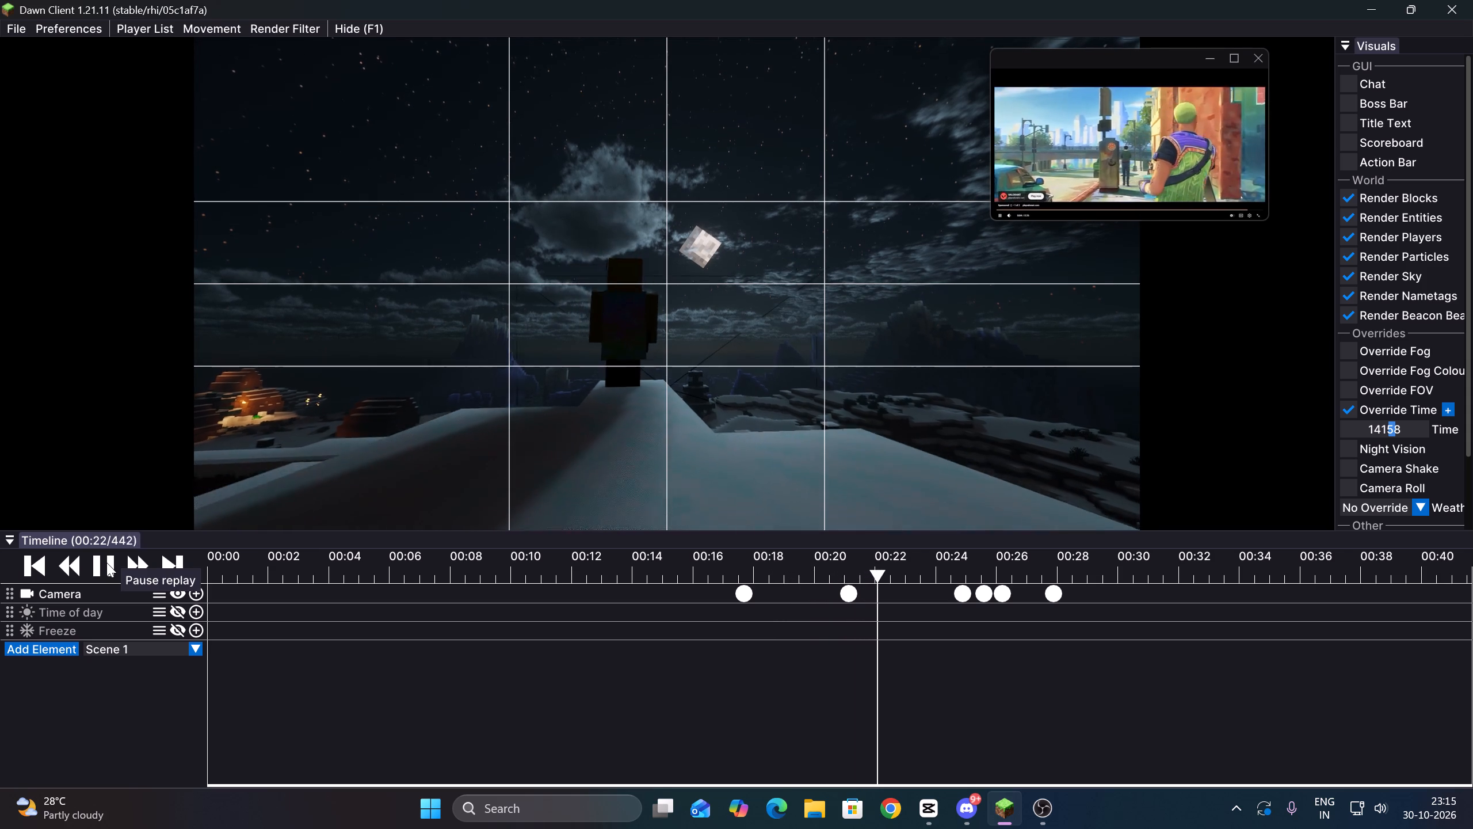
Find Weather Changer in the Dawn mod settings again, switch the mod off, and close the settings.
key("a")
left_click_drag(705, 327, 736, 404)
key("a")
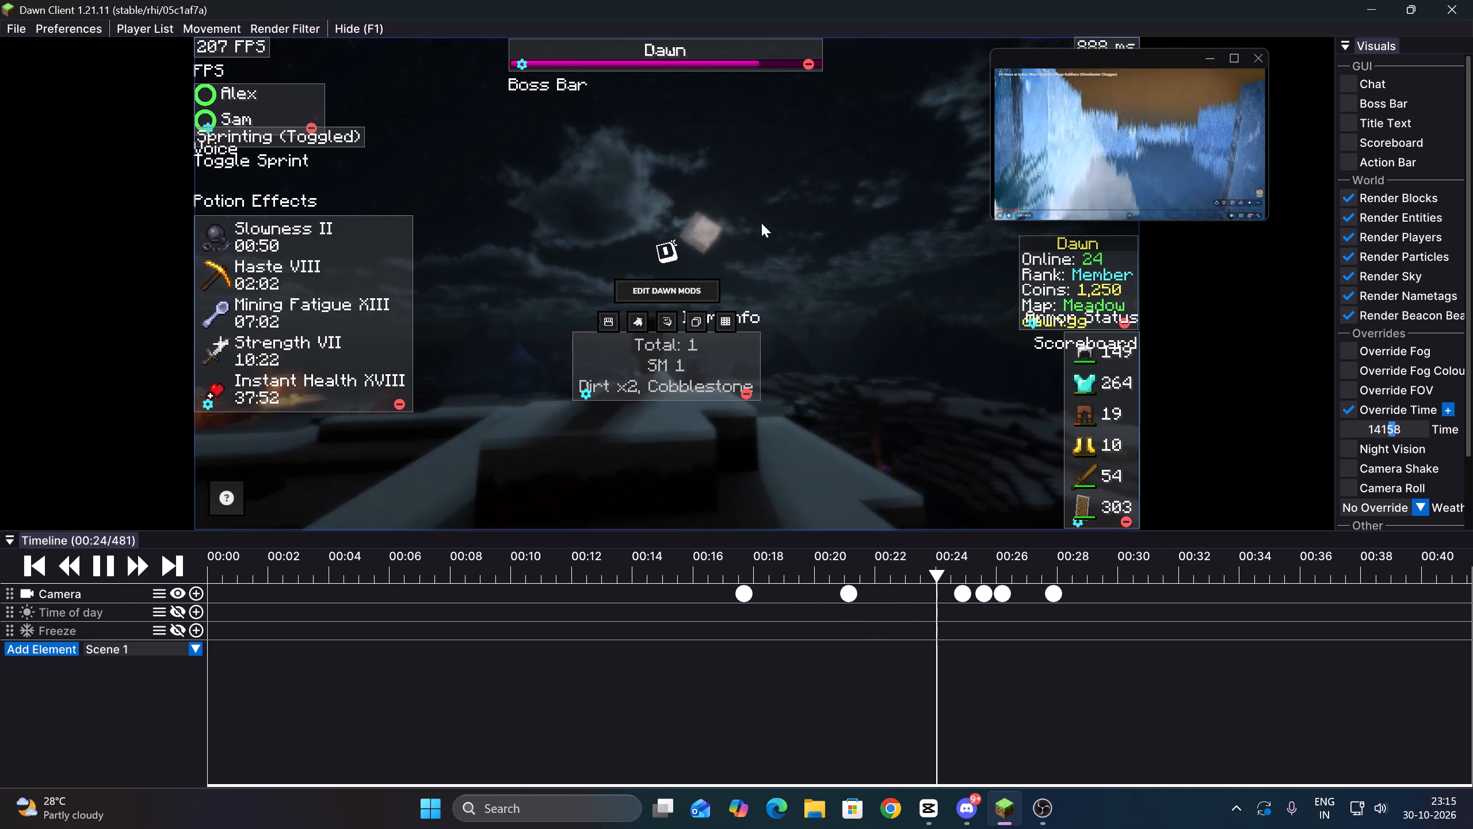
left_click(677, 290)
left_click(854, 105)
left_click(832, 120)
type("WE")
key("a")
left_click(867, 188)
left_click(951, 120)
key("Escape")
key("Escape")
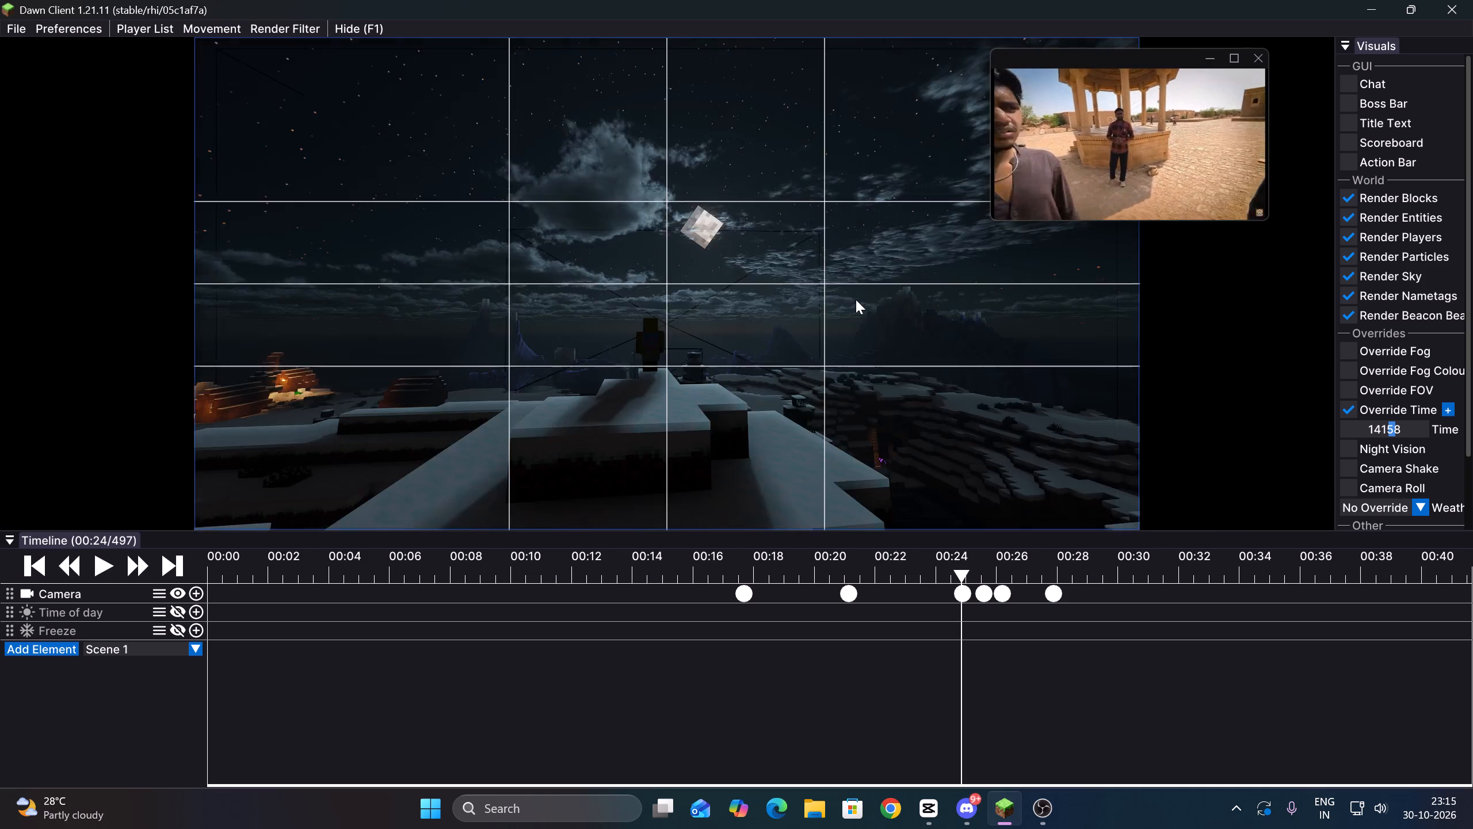
Exit the replay to the game's title screen and minimise the game to switch to CapCut.
key("Escape")
left_click(761, 381)
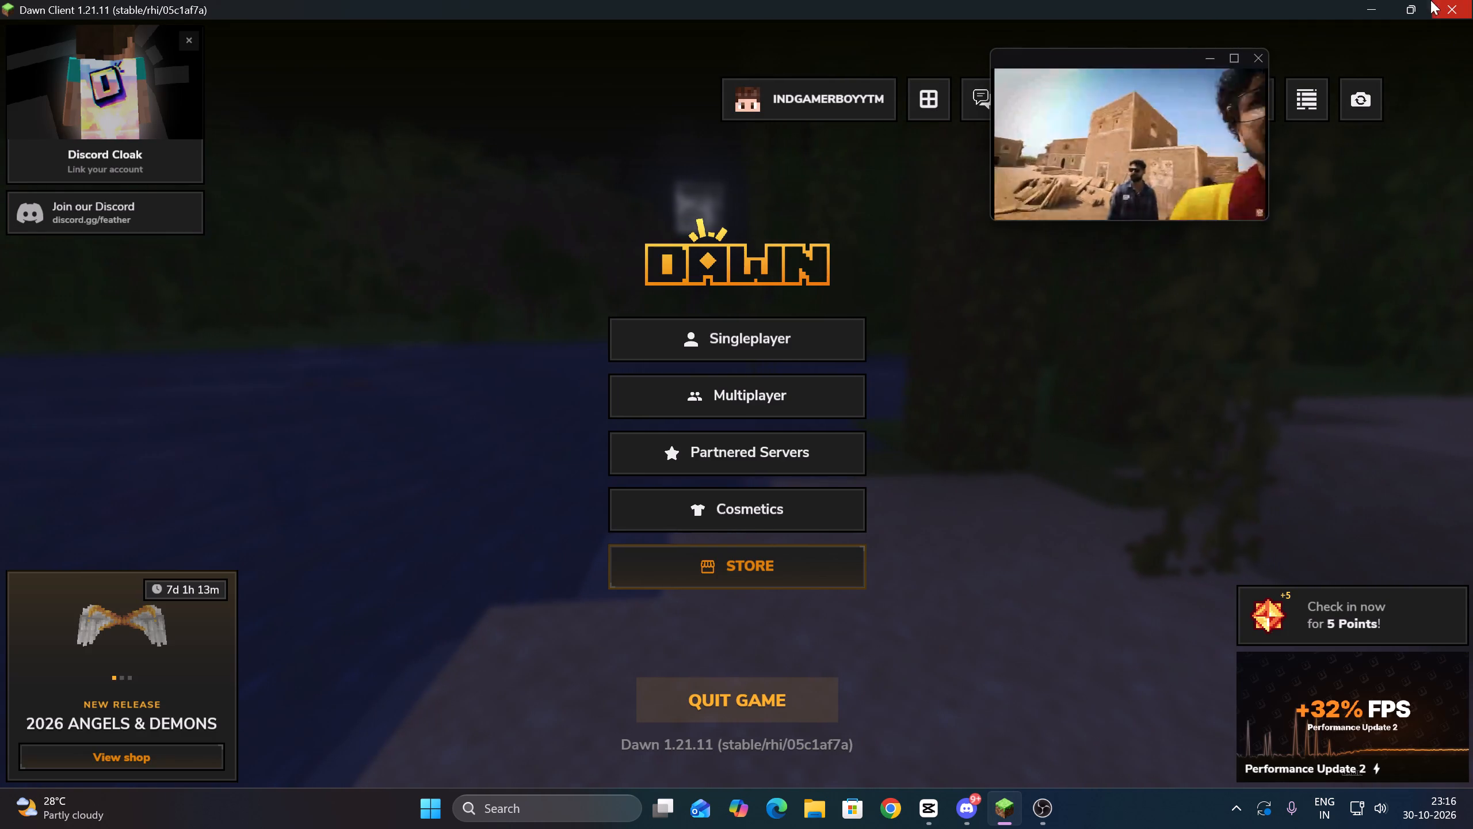
left_click(1382, 0)
Move the playhead to the start of the CapCut timeline.
left_click(715, 534)
left_click_drag(715, 534, 660, 535)
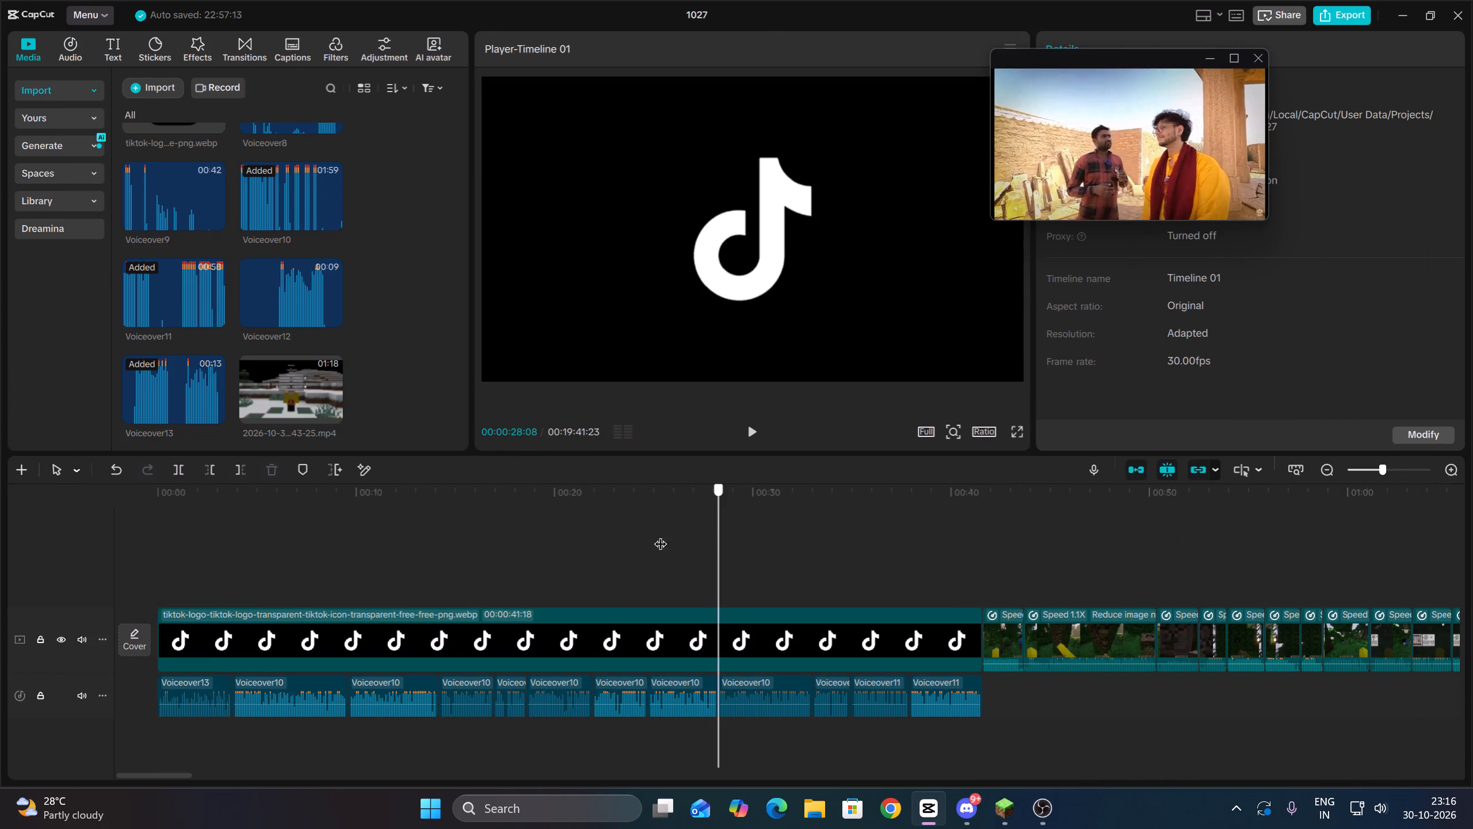
left_click_drag(660, 535, 0, 518)
left_click(152, 87)
left_click(173, 116)
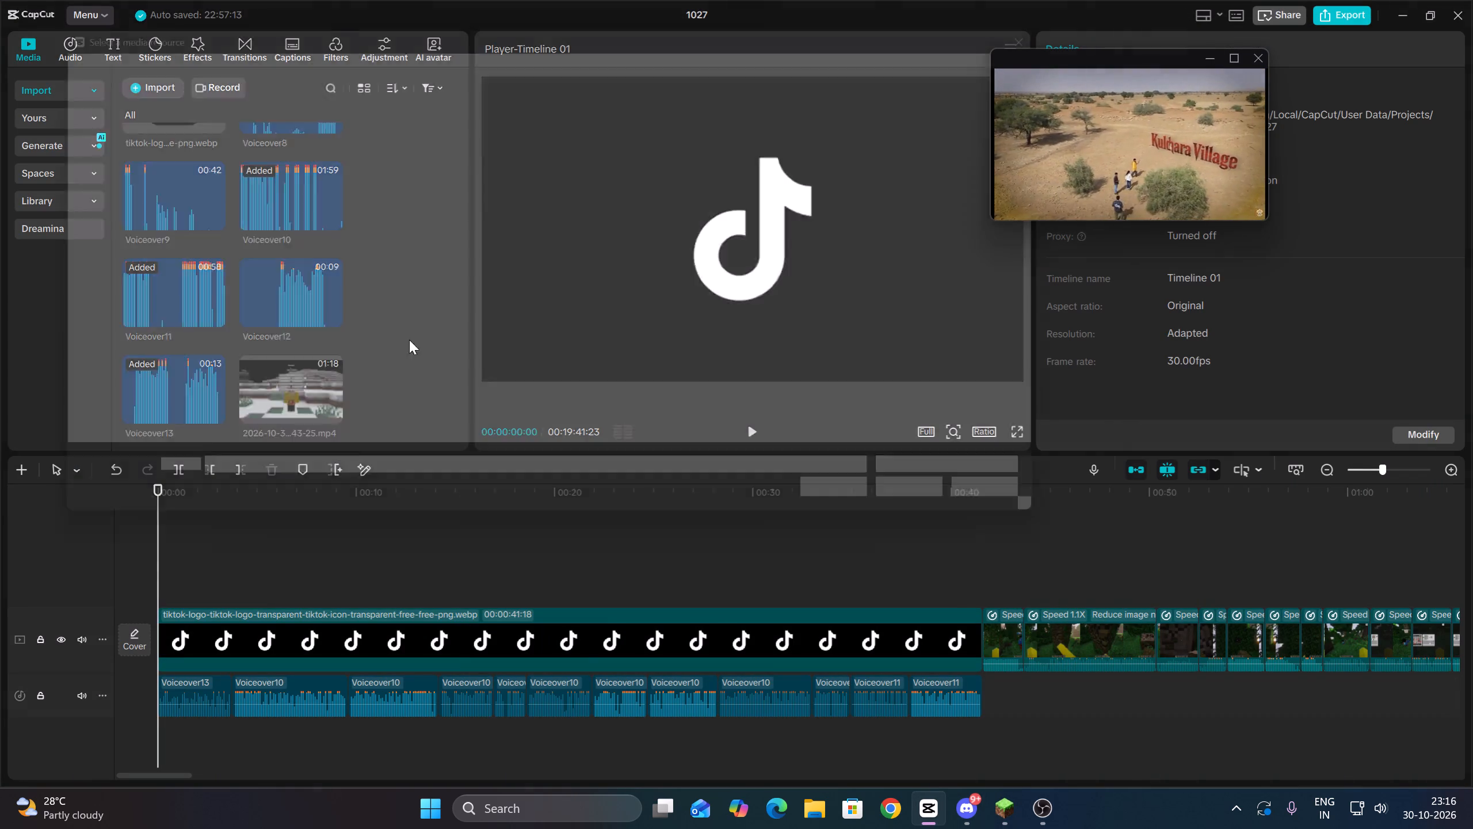
scroll(509, 356, "down", 14)
left_click_drag(650, 389, 662, 349)
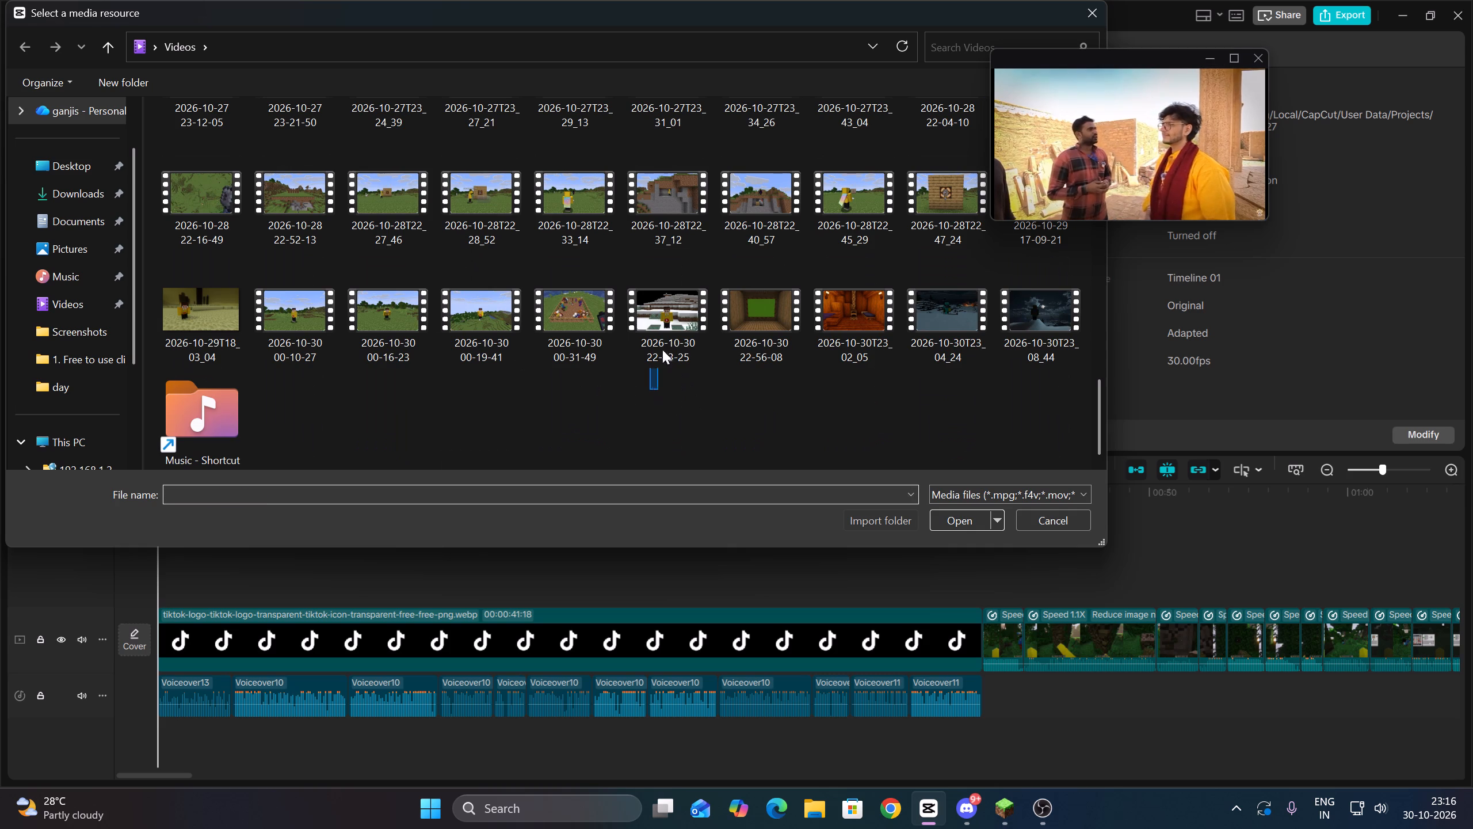
left_click_drag(662, 349, 1102, 320)
left_click(941, 519)
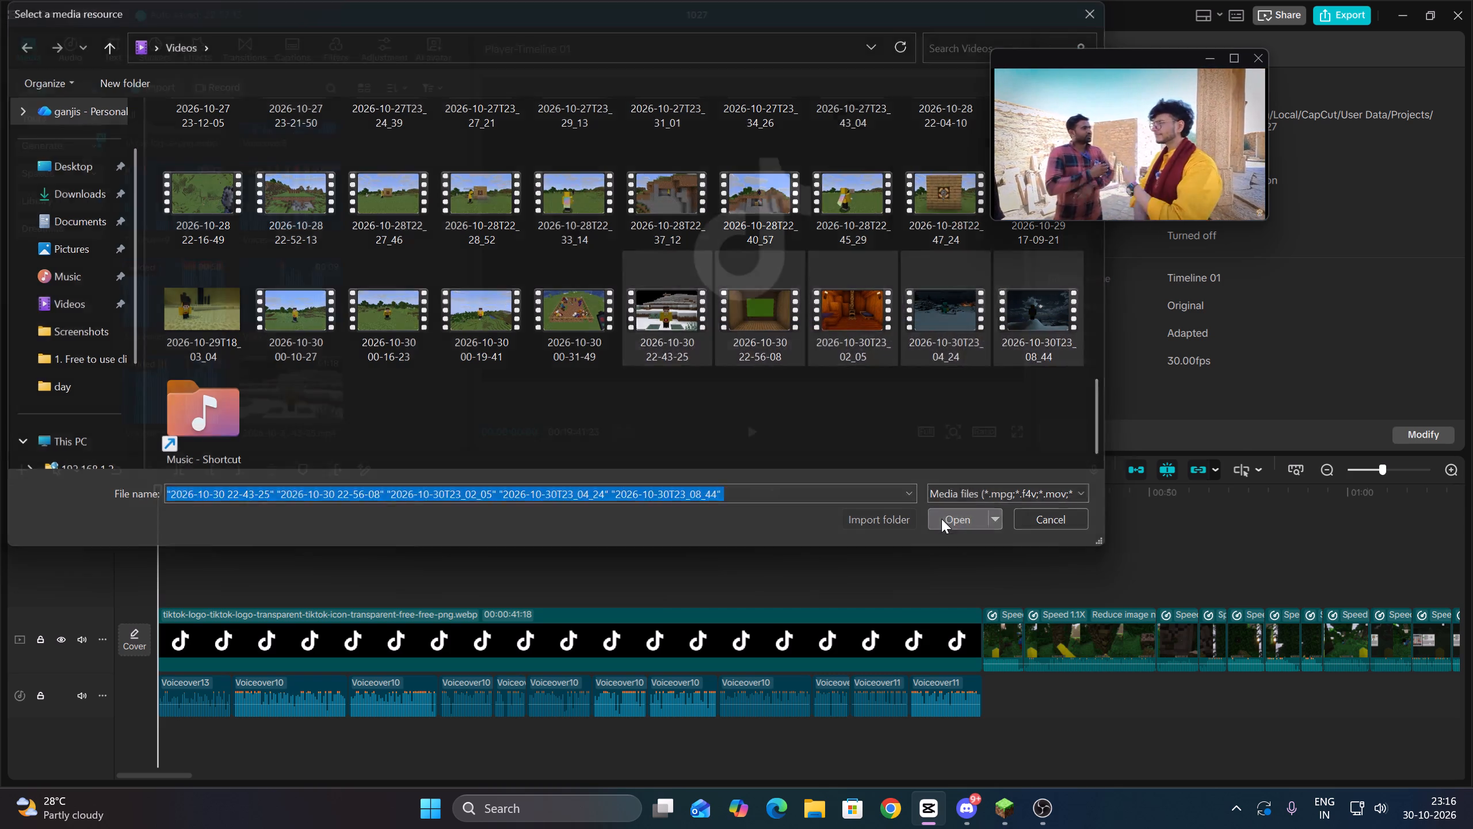